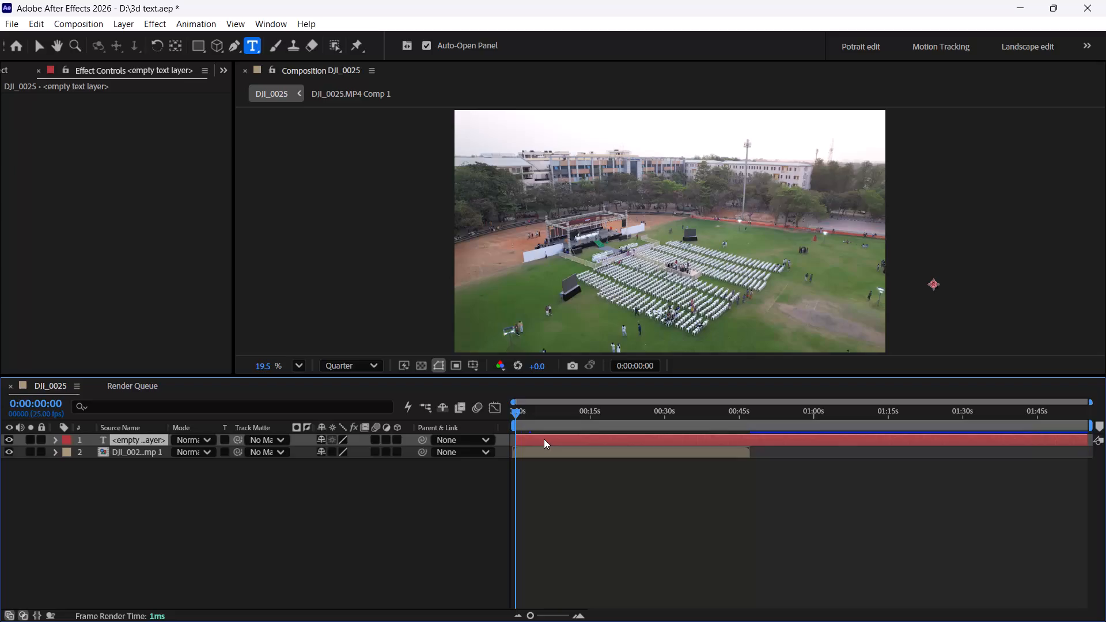
Delete the empty text layer from the DJI_0025 composition.
key("BackSpace")
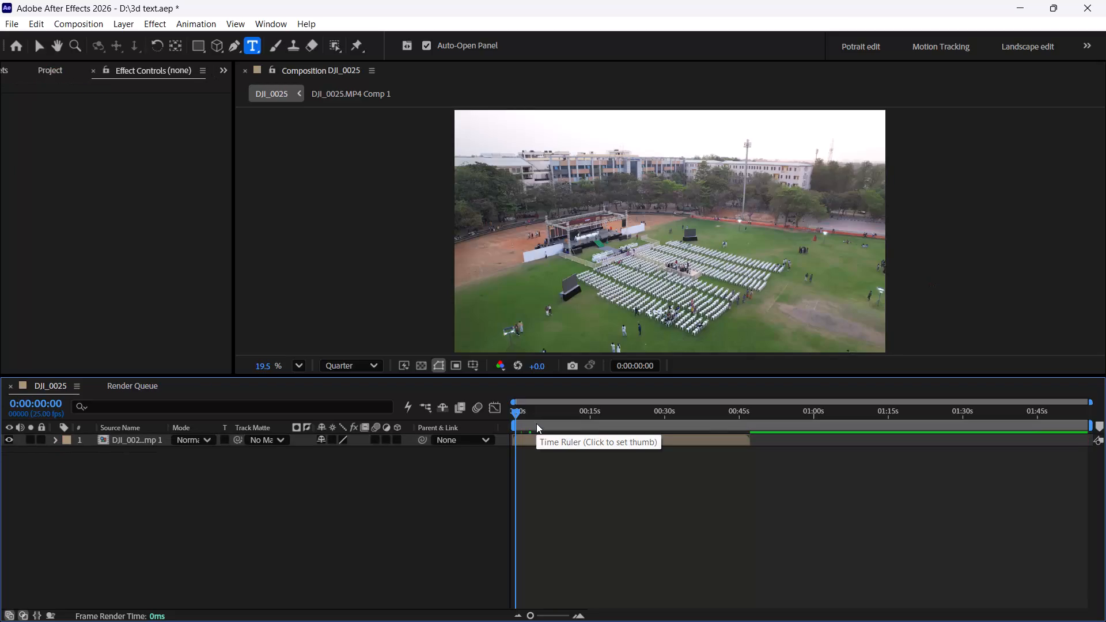
Start a full-screen video recording with the Snipping Tool.
key("shift+super+s")
left_click(476, 25)
left_click_drag(0, 0, 16, 9)
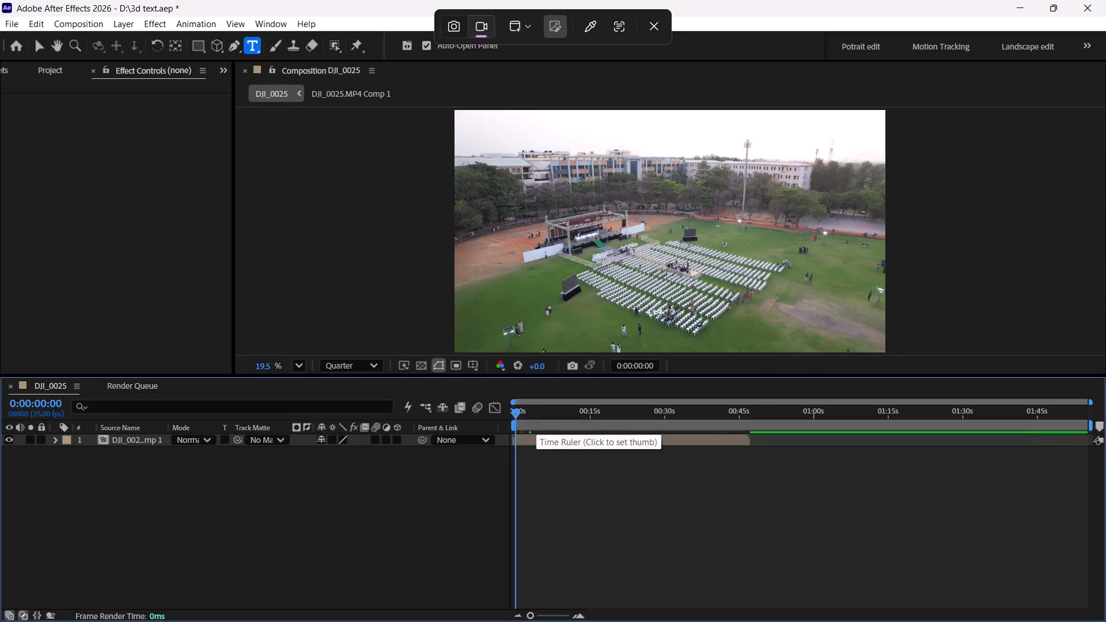
left_click_drag(16, 9, 1103, 616)
left_click(468, 28)
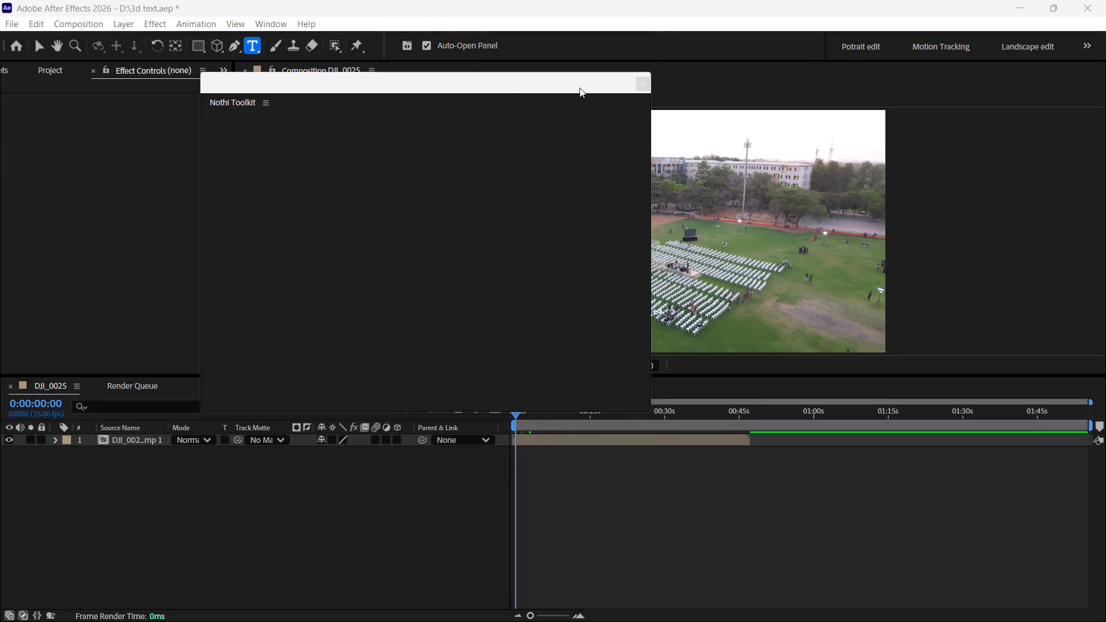
Close the floating Nothi Toolkit window.
left_click(647, 80)
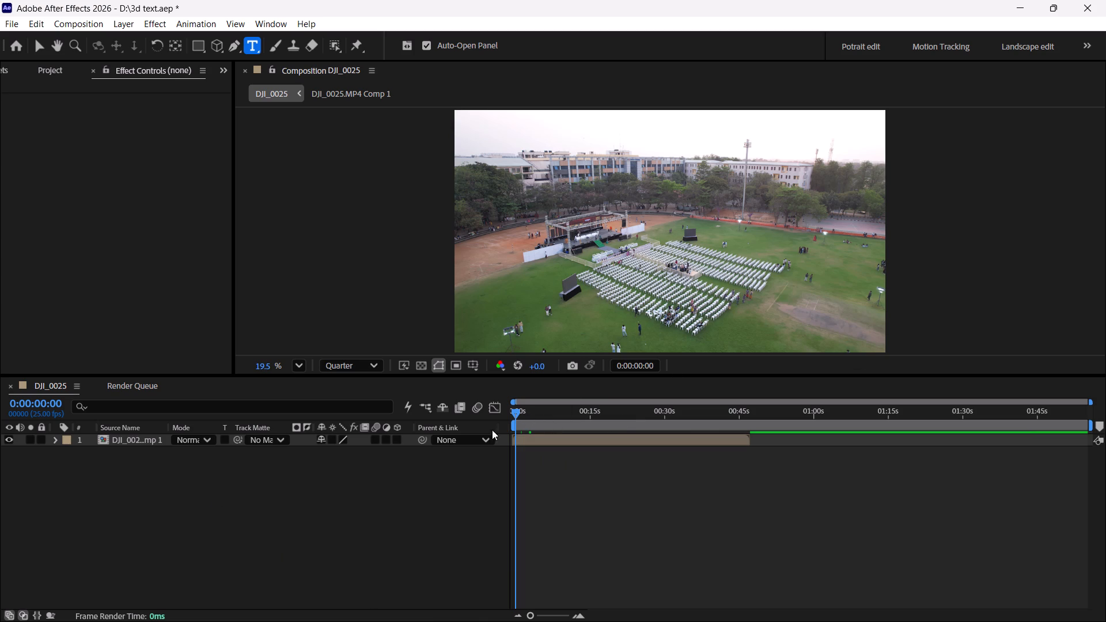
Create a new text layer in the DJI_0025 composition reading "Rahul".
right_click(143, 486)
left_click(162, 314)
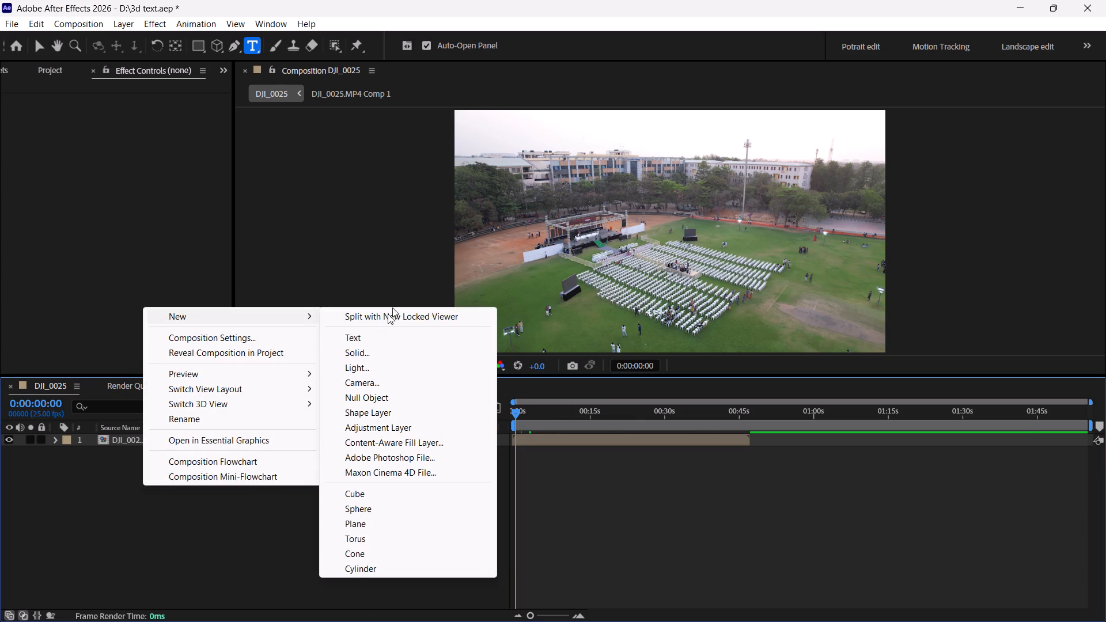
left_click(366, 338)
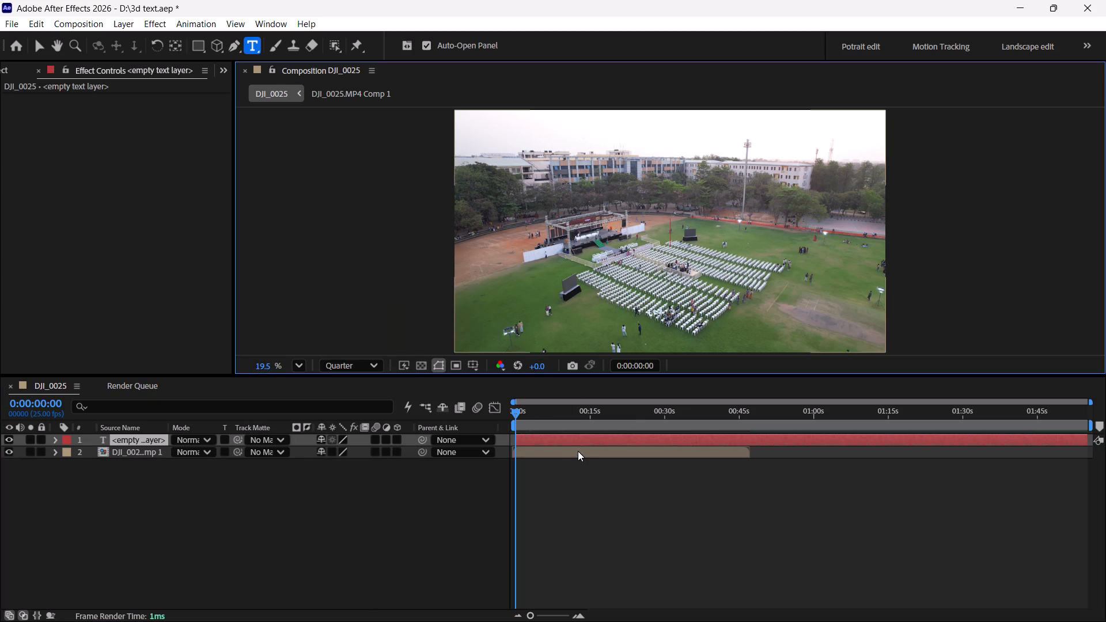
type("Rahul")
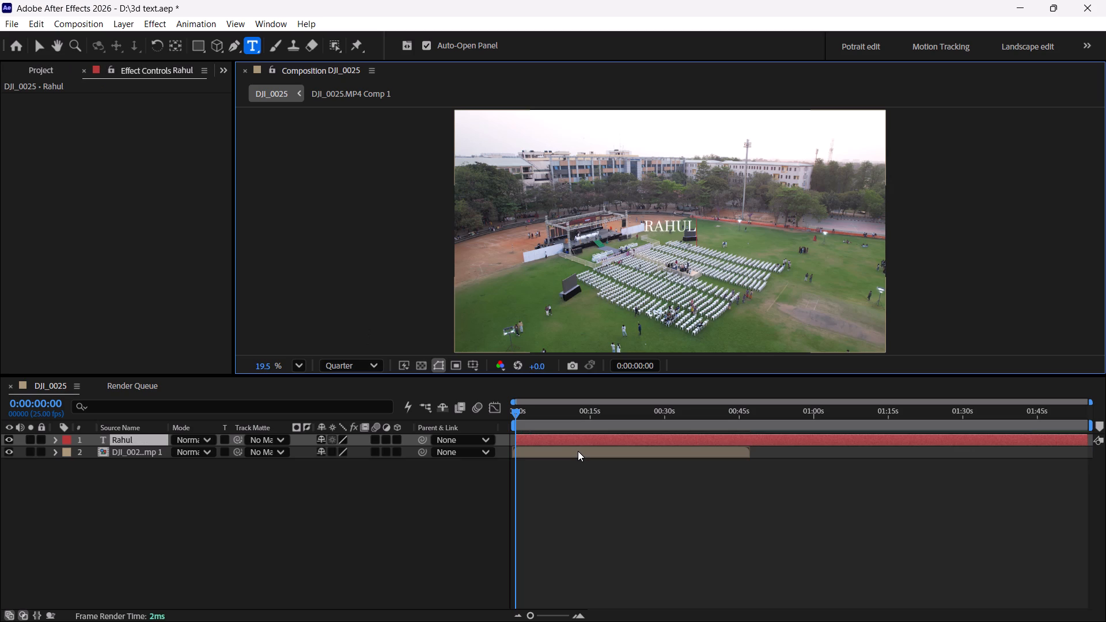
Add a new 3840 x 2160 px dark gray solid above the text layer, keeping the default settings.
right_click(323, 480)
left_click(399, 306)
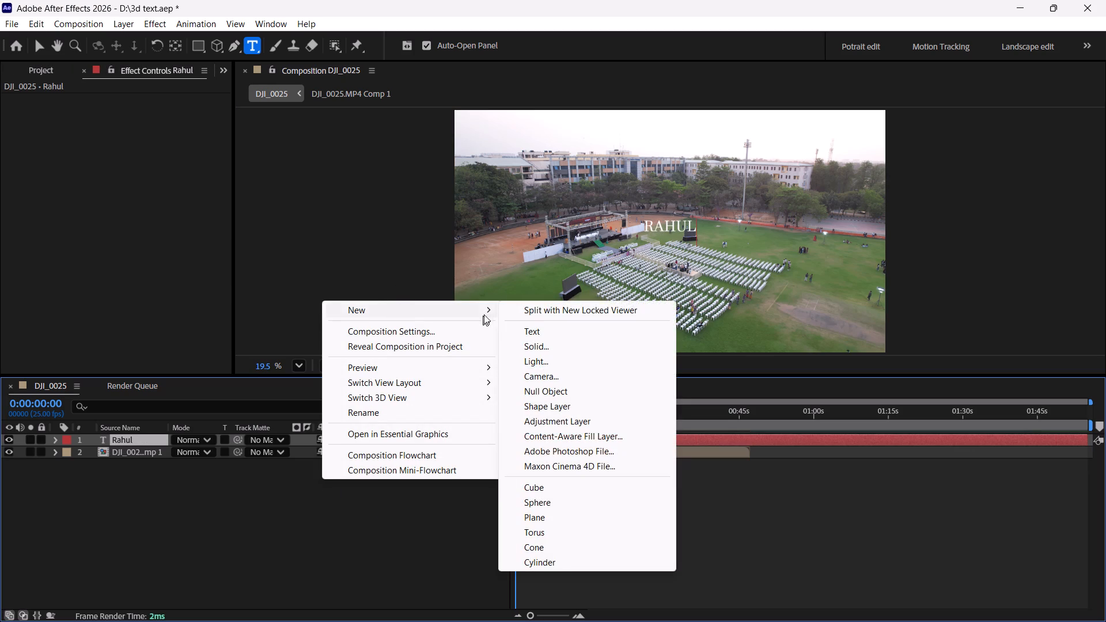
left_click(525, 346)
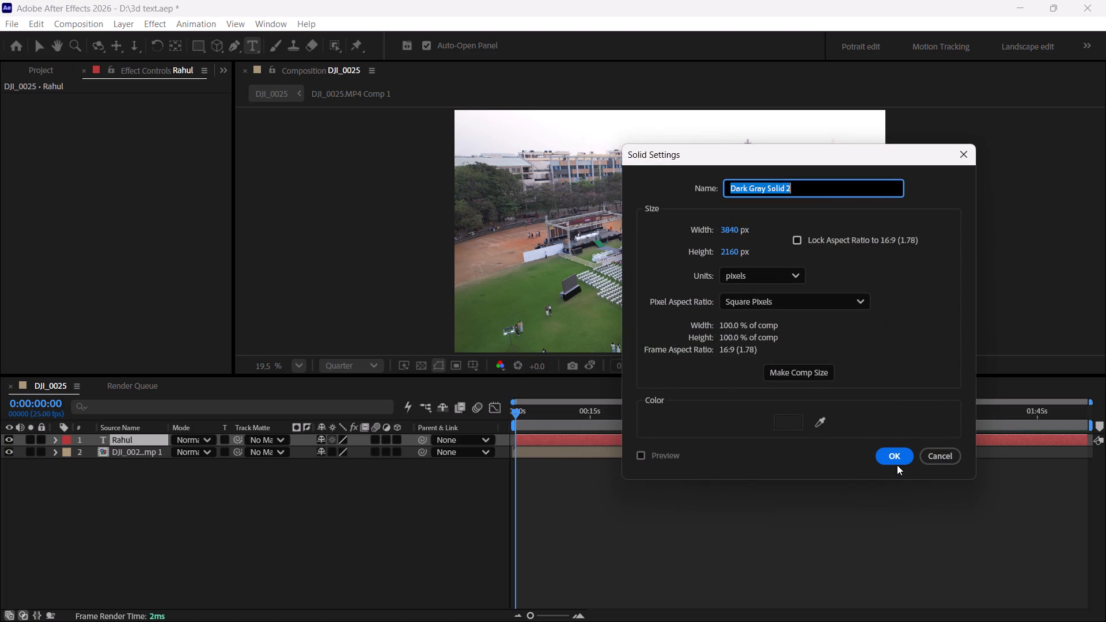
left_click(894, 457)
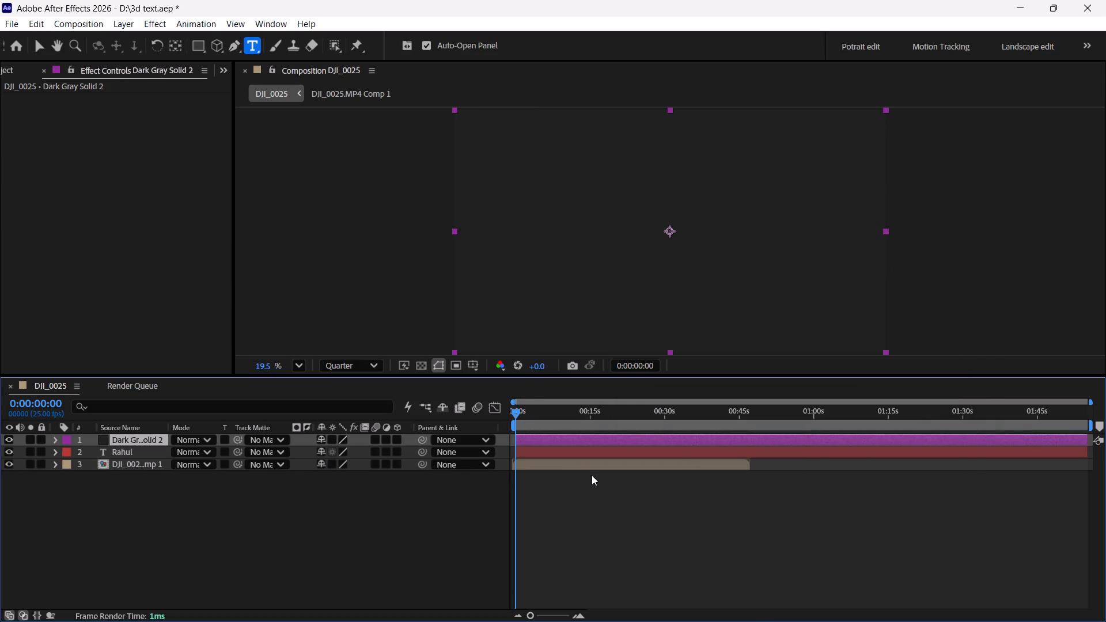
Apply the Element effect to the dark gray solid.
key("ctrl+space")
type("elem")
left_click(551, 414)
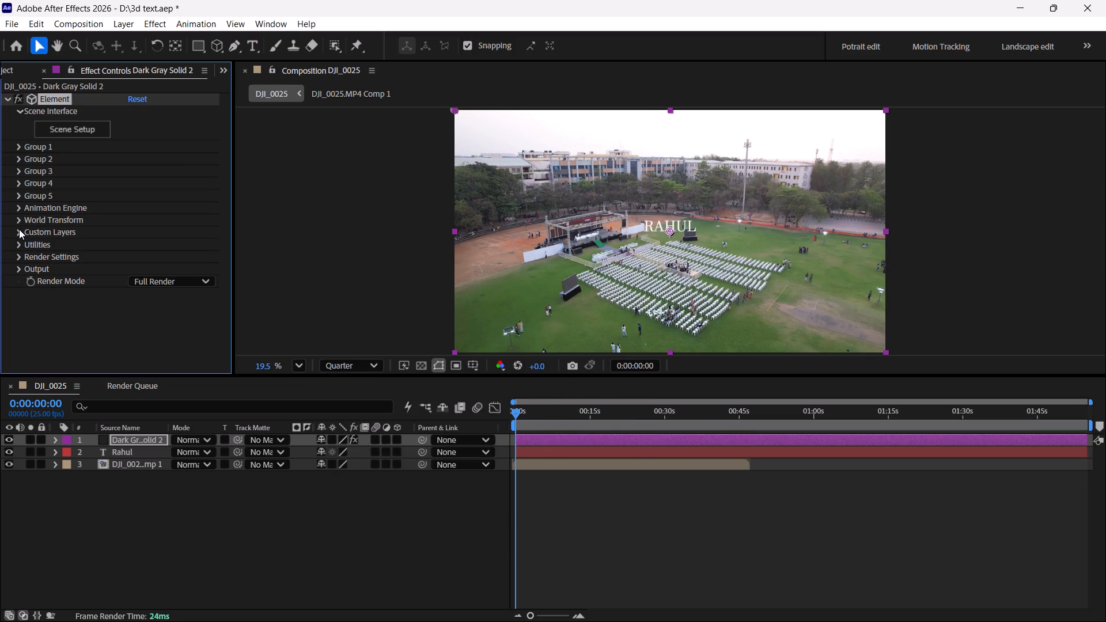
Assign the Rahul text layer as Path Layer 1 in Element's Custom Text and Masks settings.
left_click(18, 229)
left_click(31, 259)
left_click(29, 242)
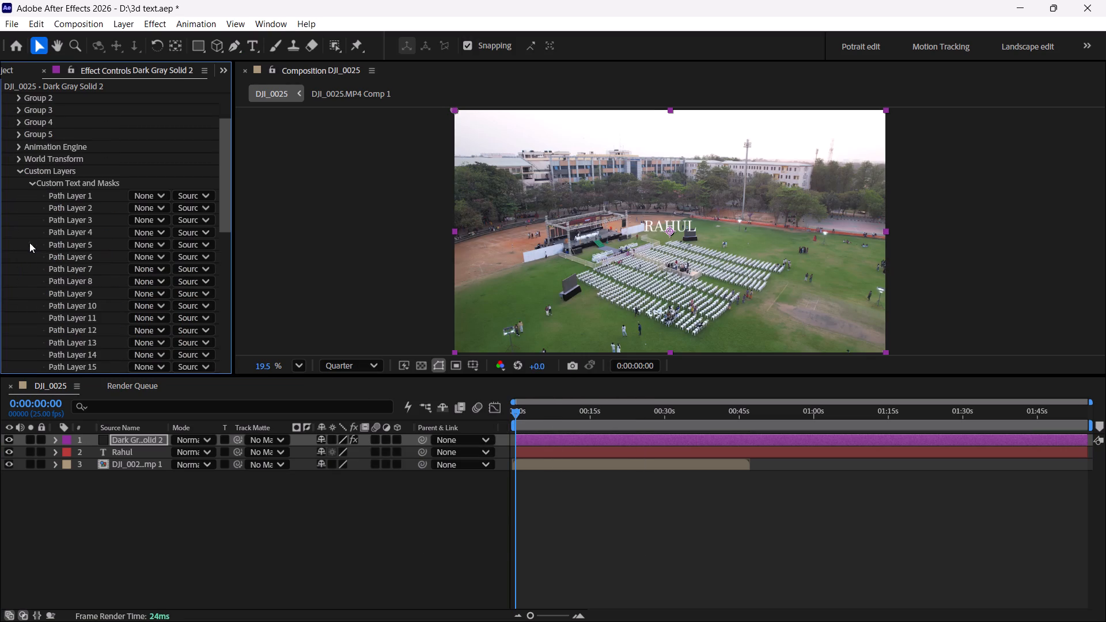
left_click(146, 193)
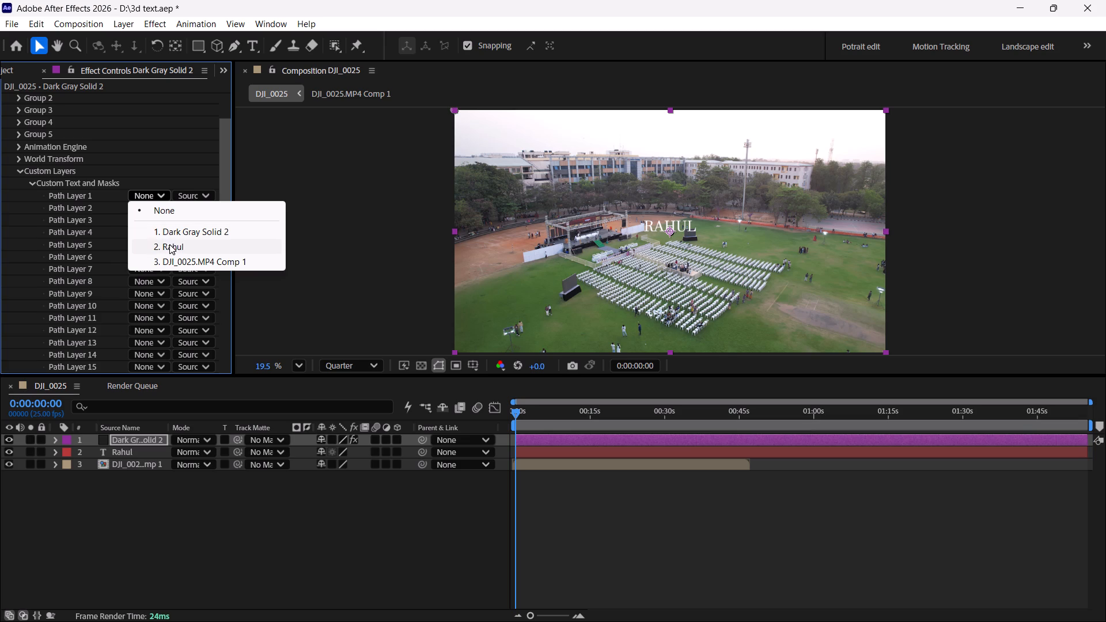
left_click(169, 244)
left_click(35, 180)
Open Element's Scene Setup for the solid.
scroll(26, 160, "up", 3)
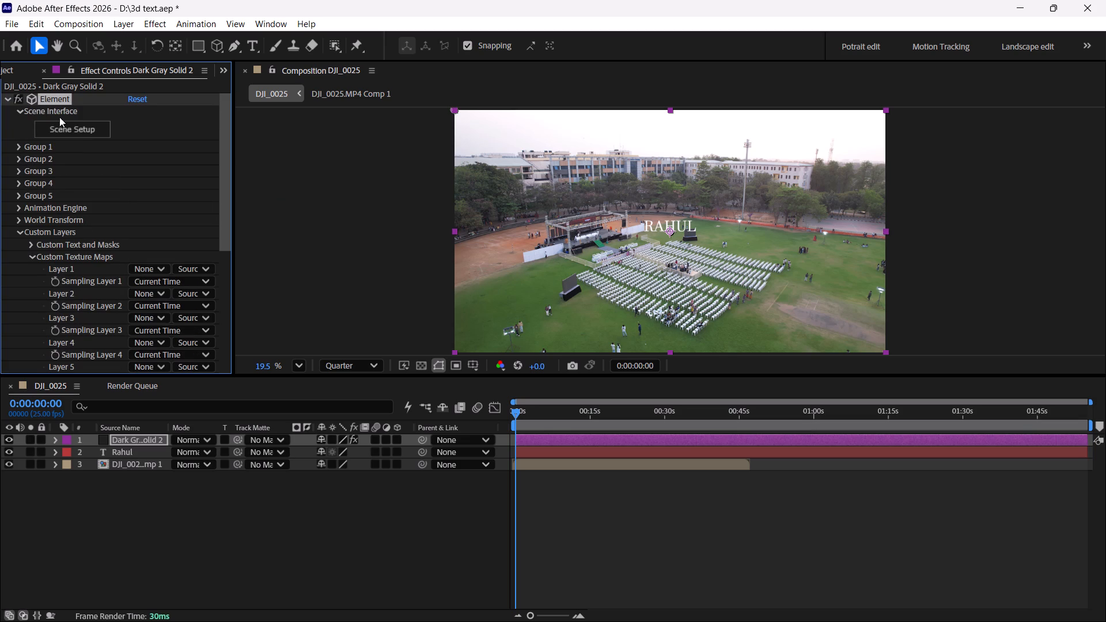
left_click(63, 131)
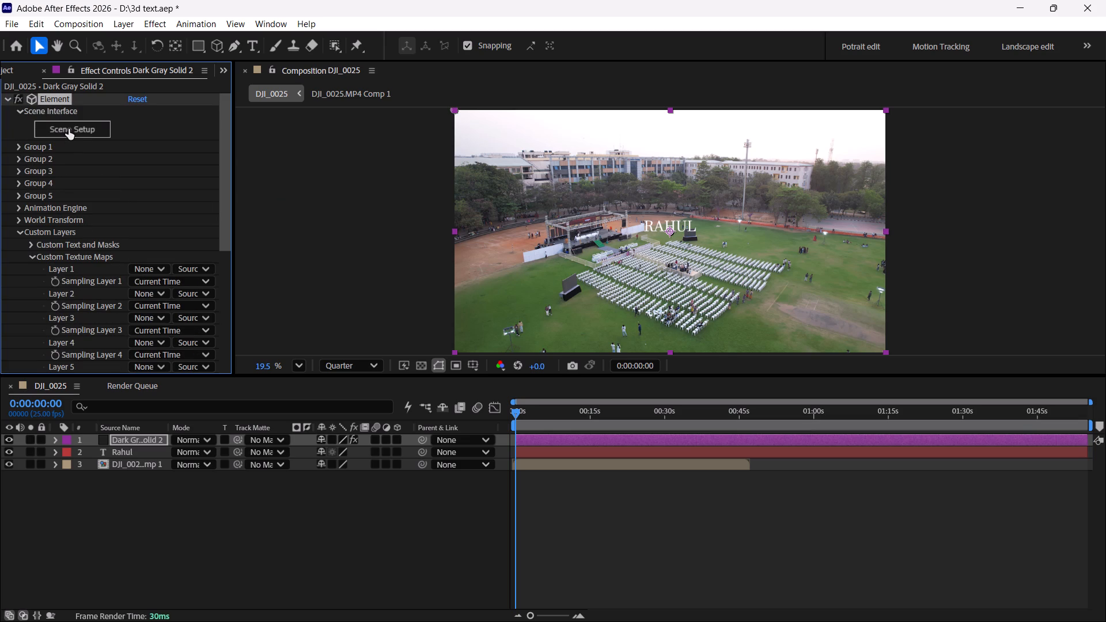
left_click(69, 129)
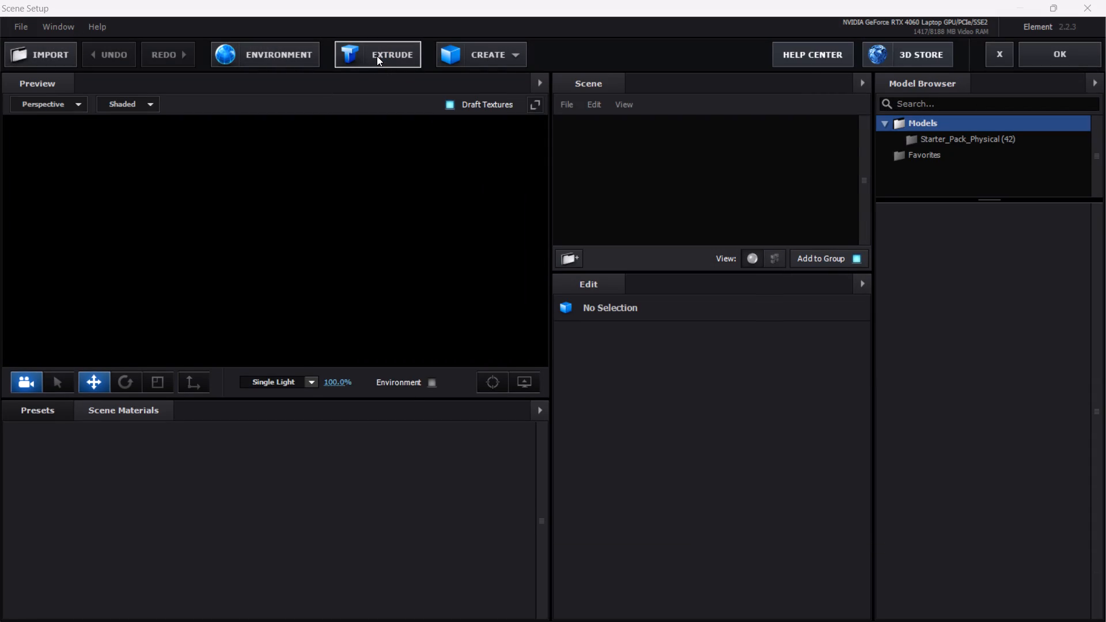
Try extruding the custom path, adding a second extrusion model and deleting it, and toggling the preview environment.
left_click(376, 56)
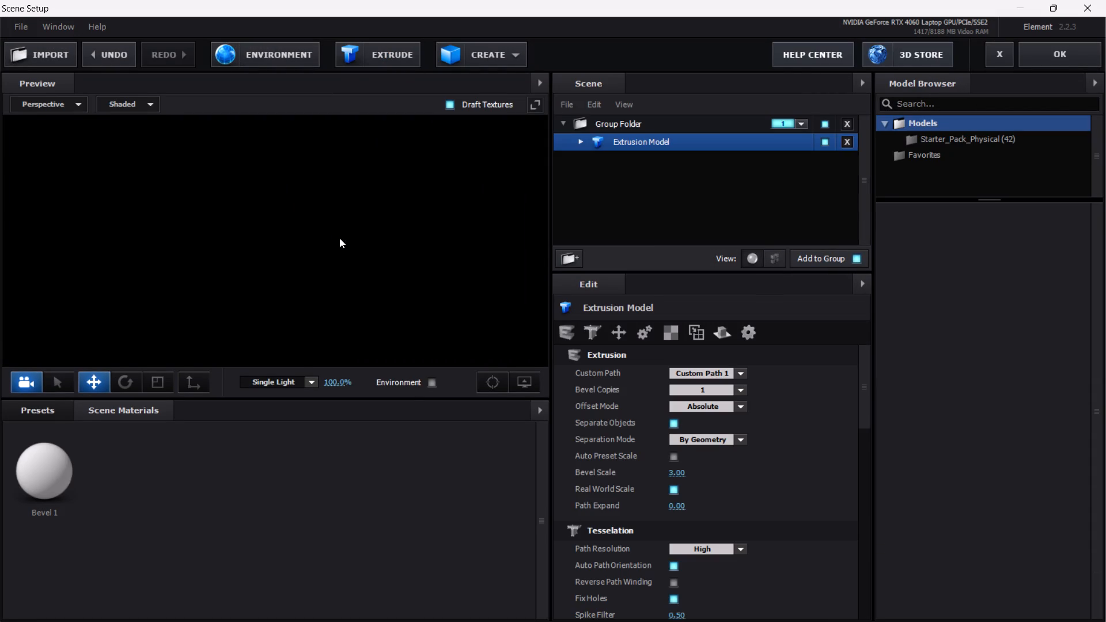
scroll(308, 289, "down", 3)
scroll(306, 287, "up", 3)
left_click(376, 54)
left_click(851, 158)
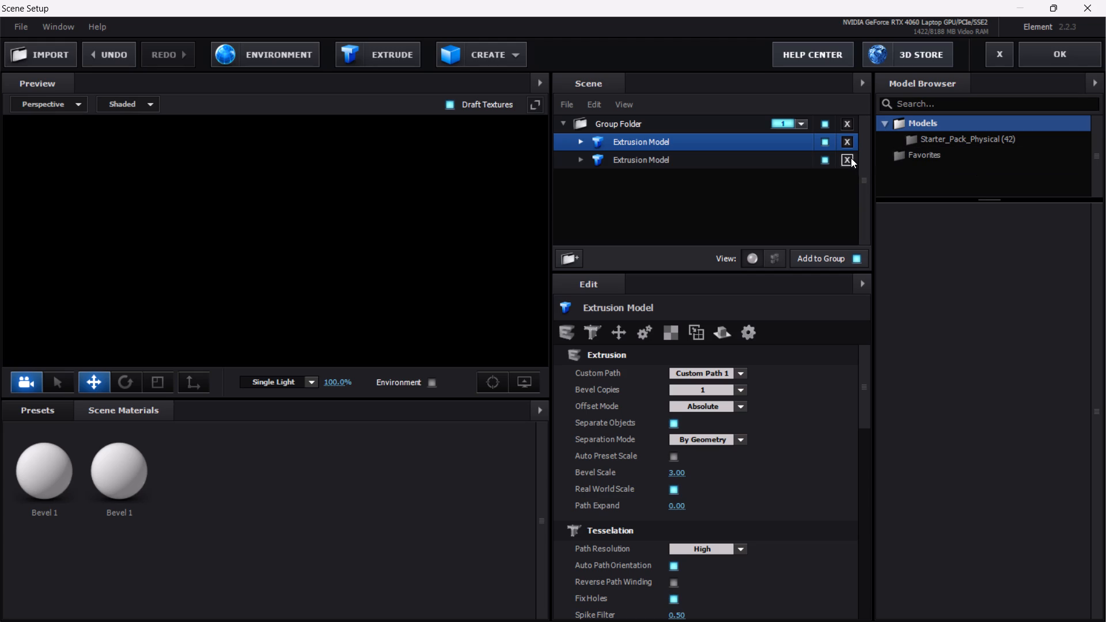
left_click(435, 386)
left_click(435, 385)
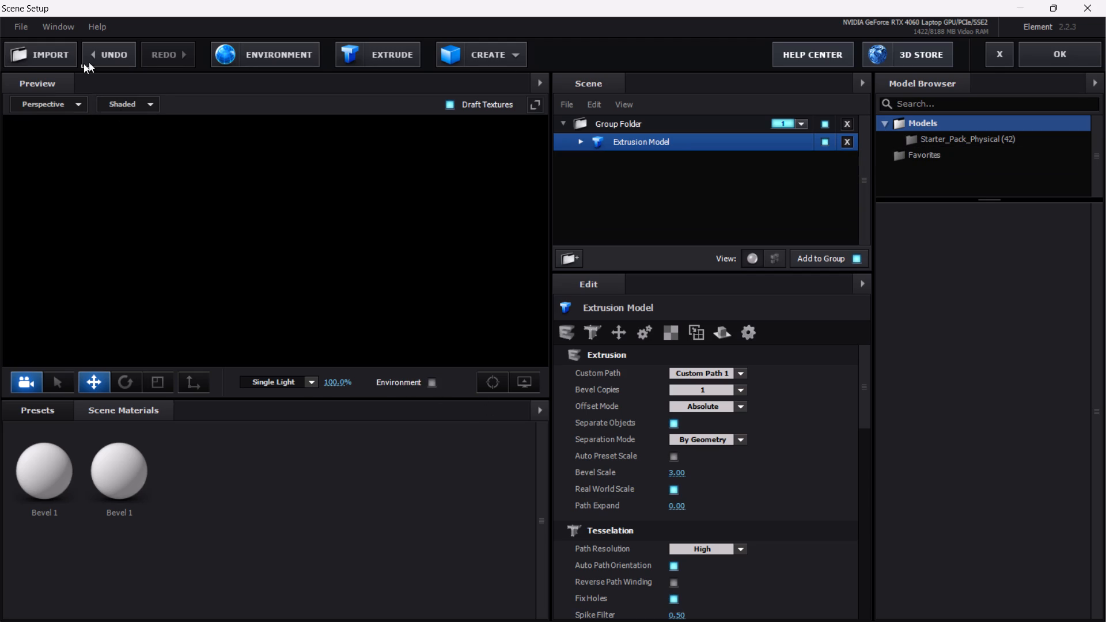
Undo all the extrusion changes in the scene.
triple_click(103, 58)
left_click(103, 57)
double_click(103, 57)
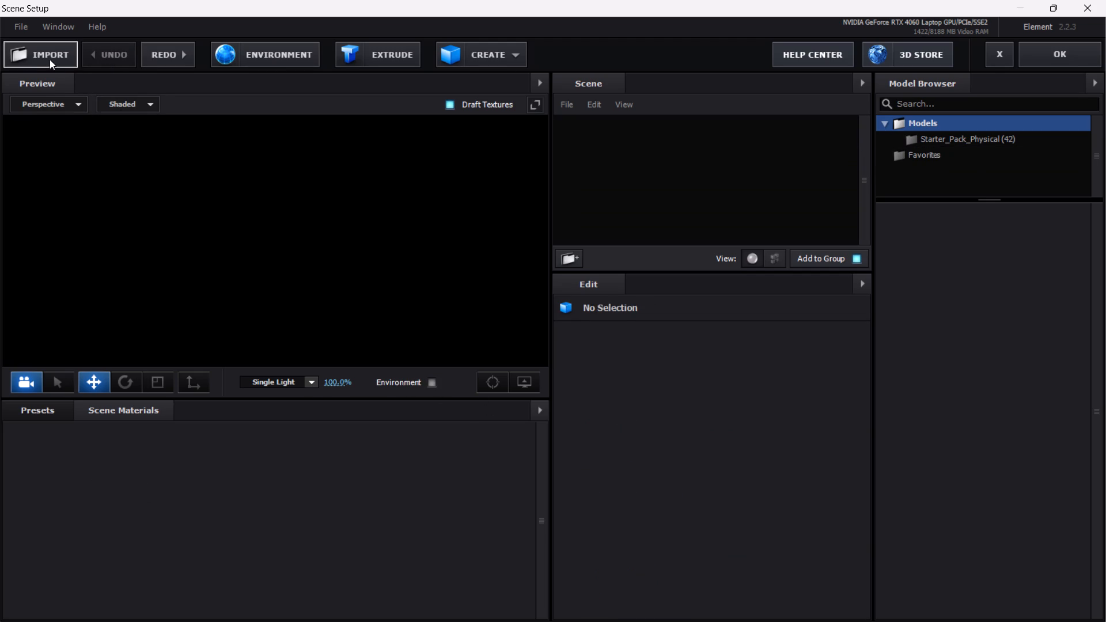
Extrude Custom Path 1 as a new model, accept the Basic_2K_03.jpg environment texture, and apply the scene.
left_click(367, 54)
left_click(267, 57)
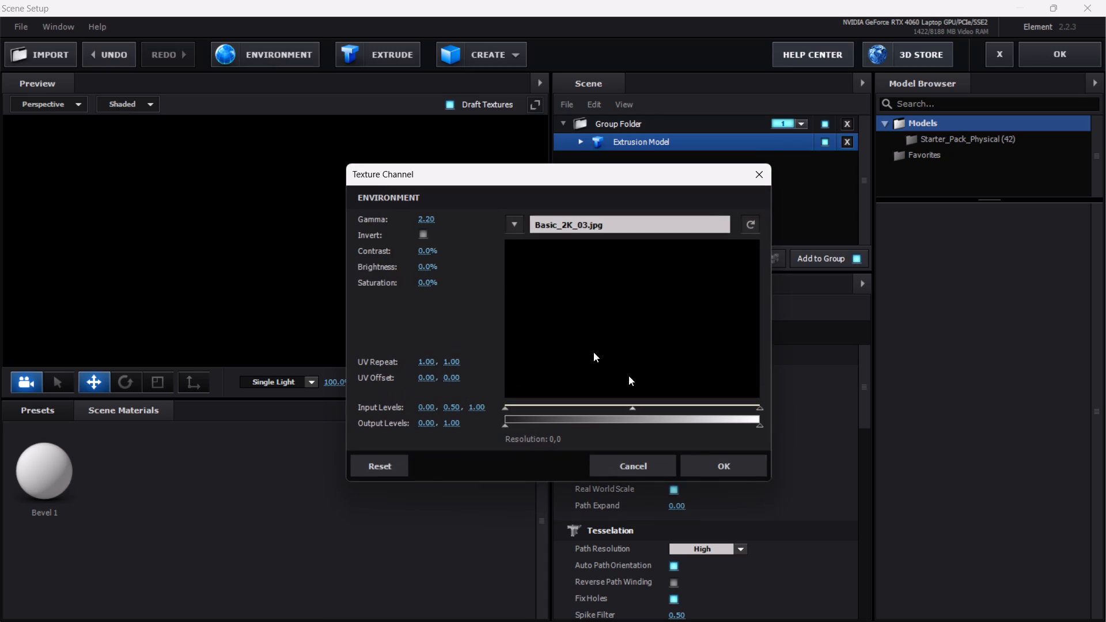
left_click(750, 468)
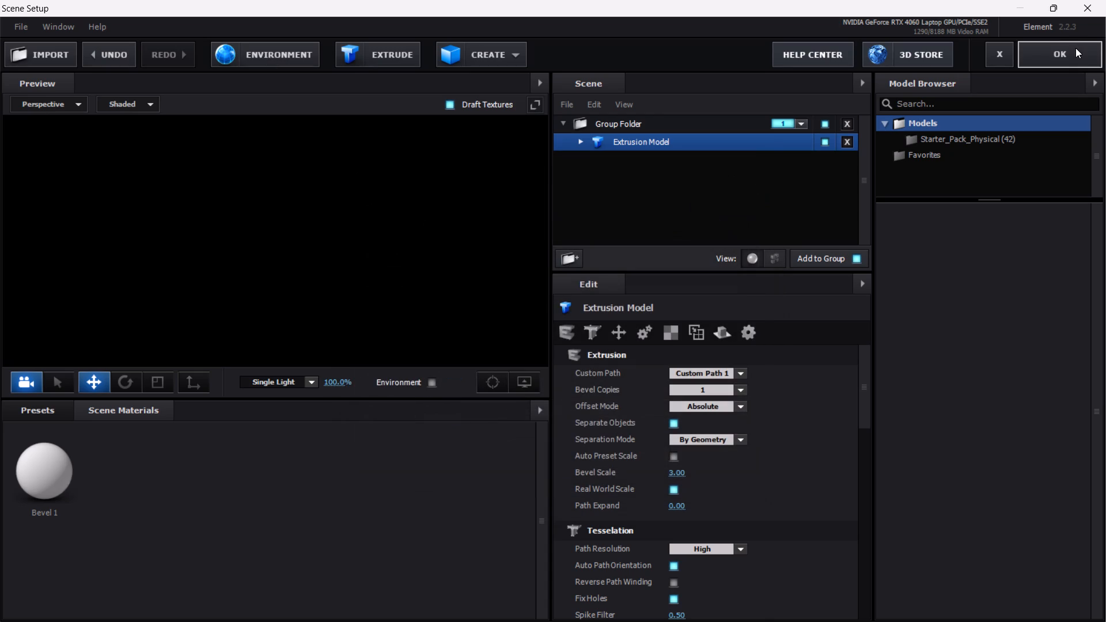
left_click(1075, 54)
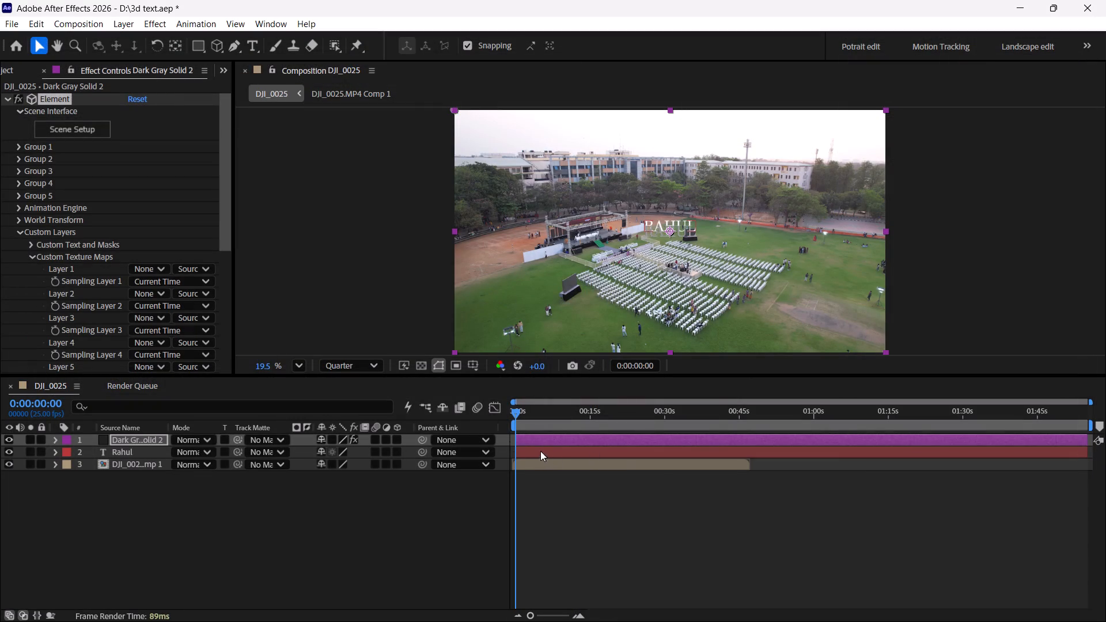
Reopen Element's Scene Setup and examine the extruded text model in the preview.
left_click(33, 257)
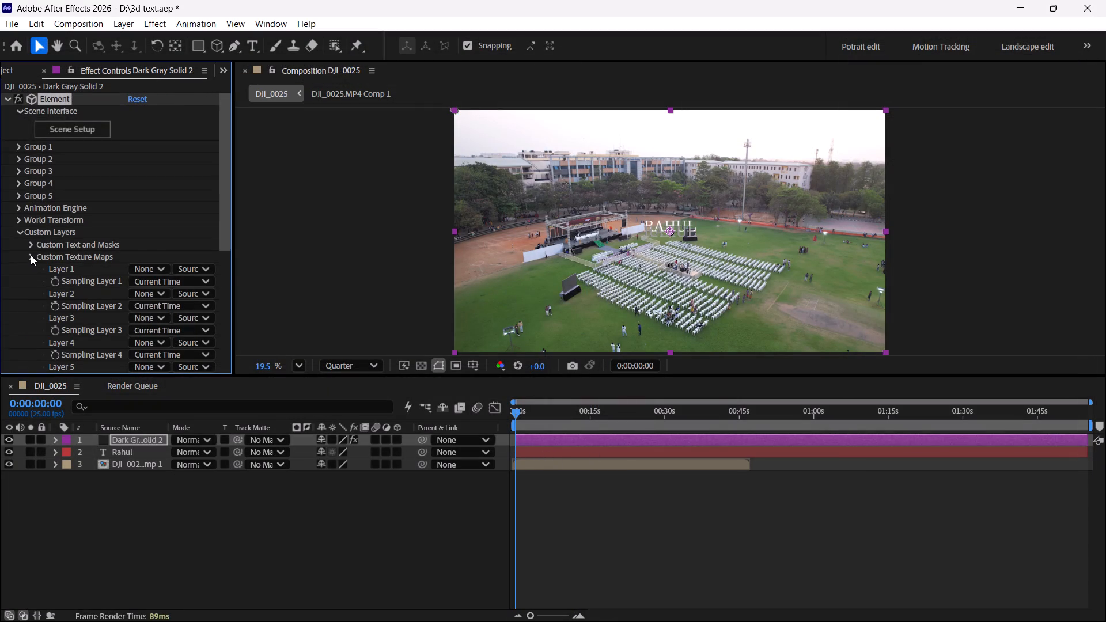
left_click(28, 246)
left_click(28, 245)
left_click(73, 129)
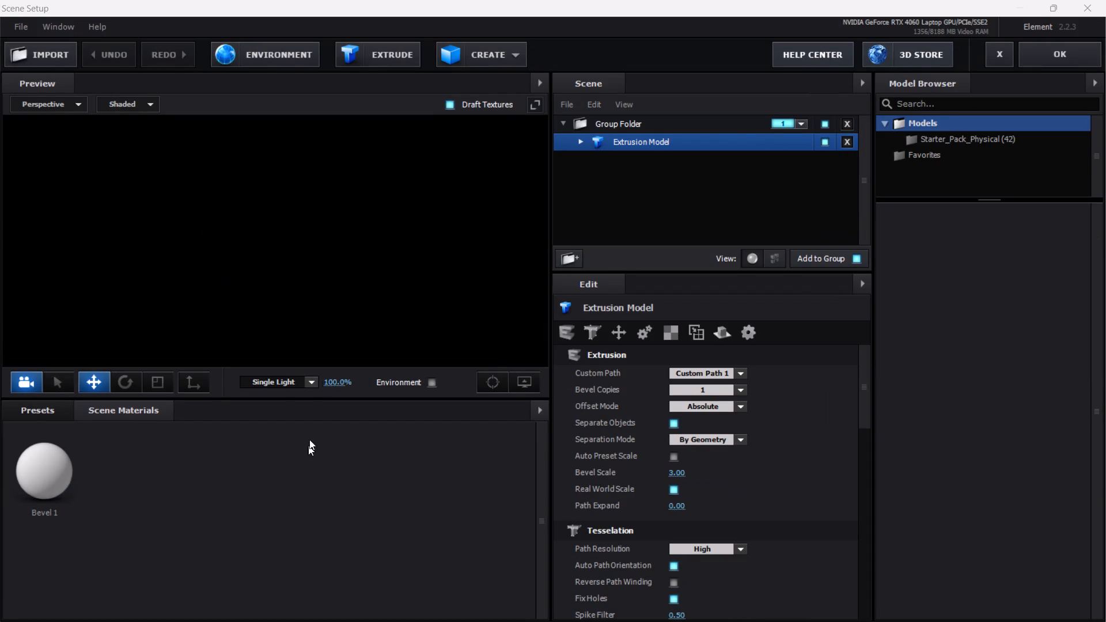
scroll(355, 236, "down", 6)
scroll(355, 236, "up", 3)
scroll(355, 236, "down", 3)
scroll(355, 236, "up", 3)
scroll(355, 236, "down", 3)
scroll(224, 263, "down", 5)
scroll(224, 263, "up", 10)
Browse the material presets, looking through the Pro_Shaders Concrete and Physical folders.
left_click(39, 411)
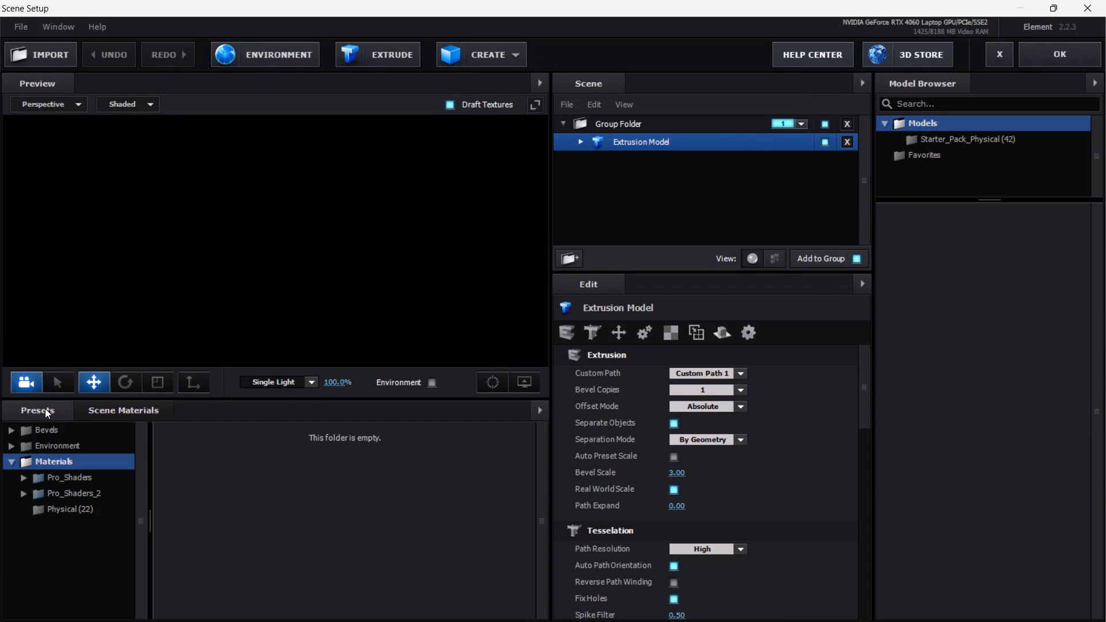
left_click(96, 473)
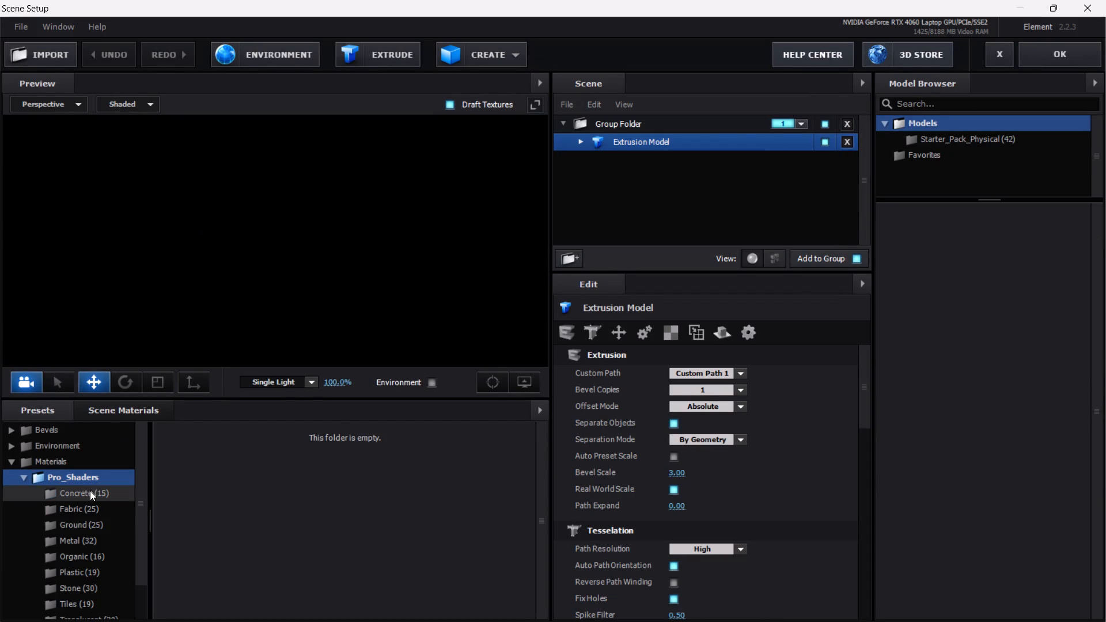
double_click(90, 492)
scroll(178, 561, "down", 7)
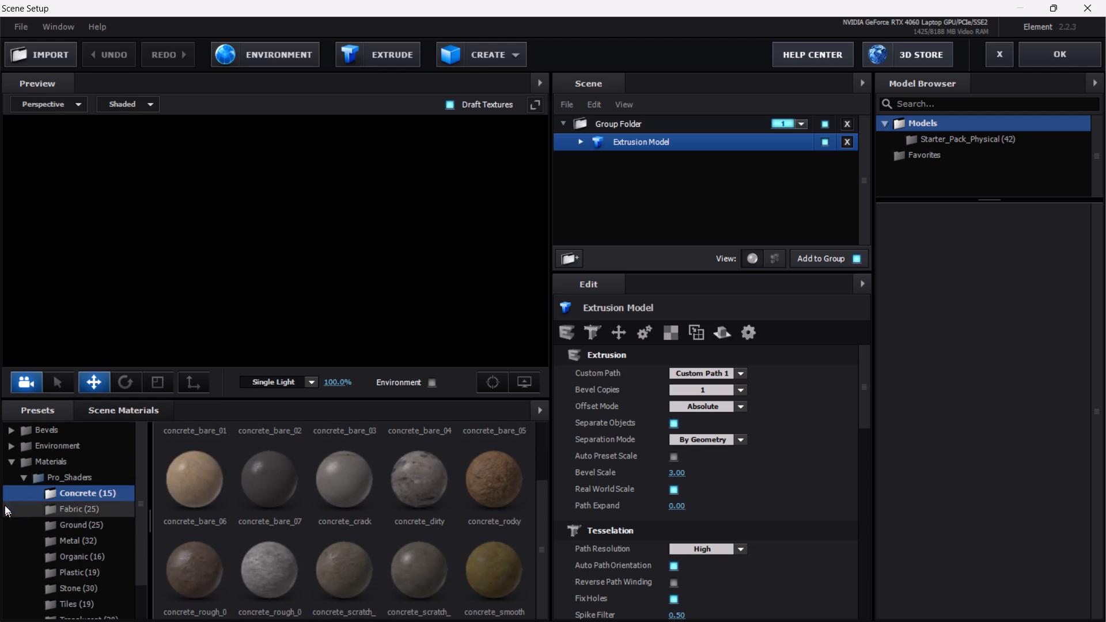
left_click(17, 478)
left_click(16, 462)
scroll(93, 491, "down", 5)
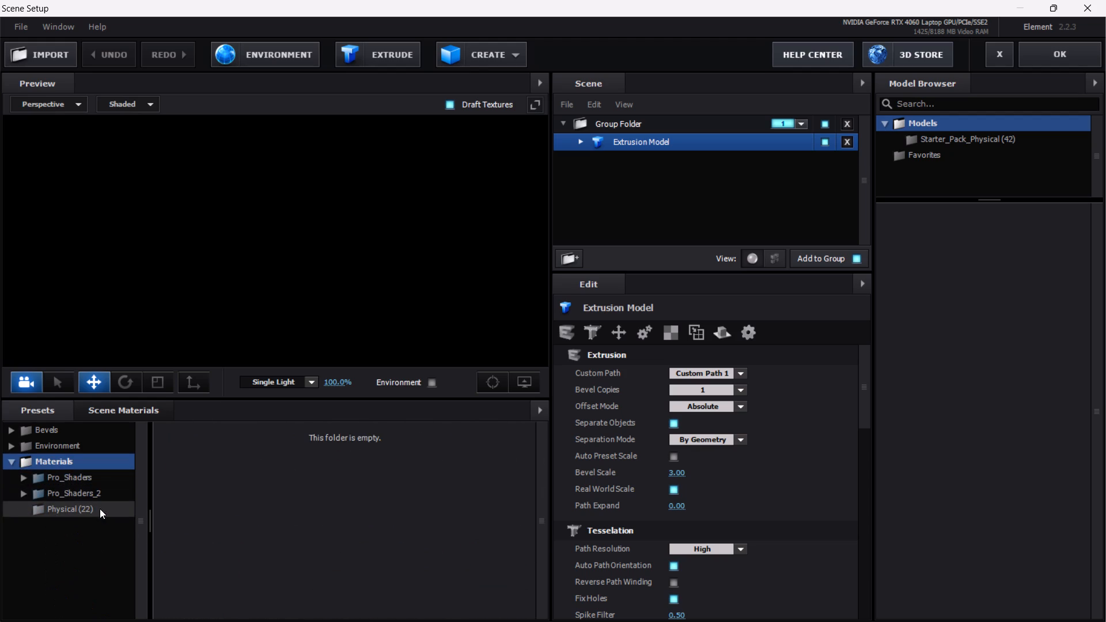
left_click(100, 510)
scroll(439, 513, "down", 3)
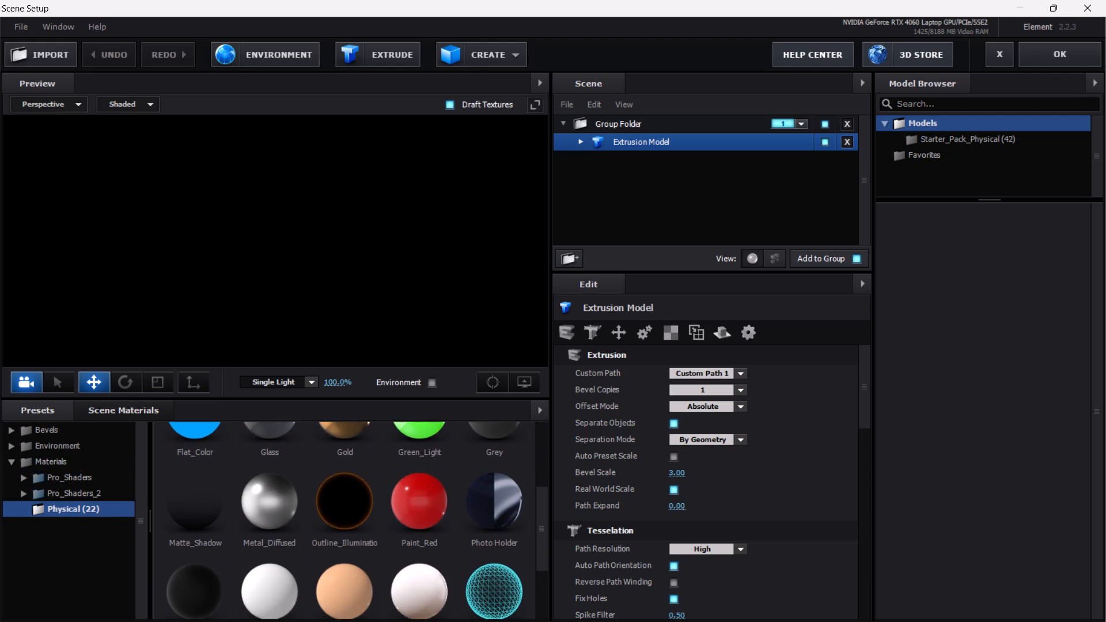
scroll(479, 621, "down", 5)
scroll(395, 526, "up", 11)
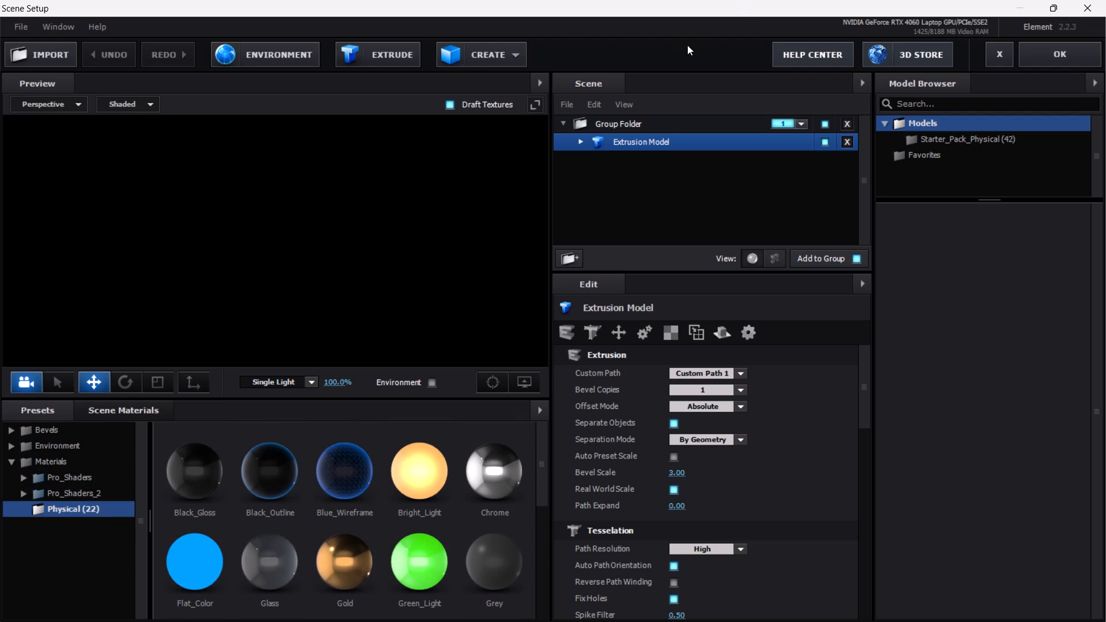
End the screen recording, dismiss the Nothi Toolkit window and close Element's Scene Setup.
left_click(628, 28)
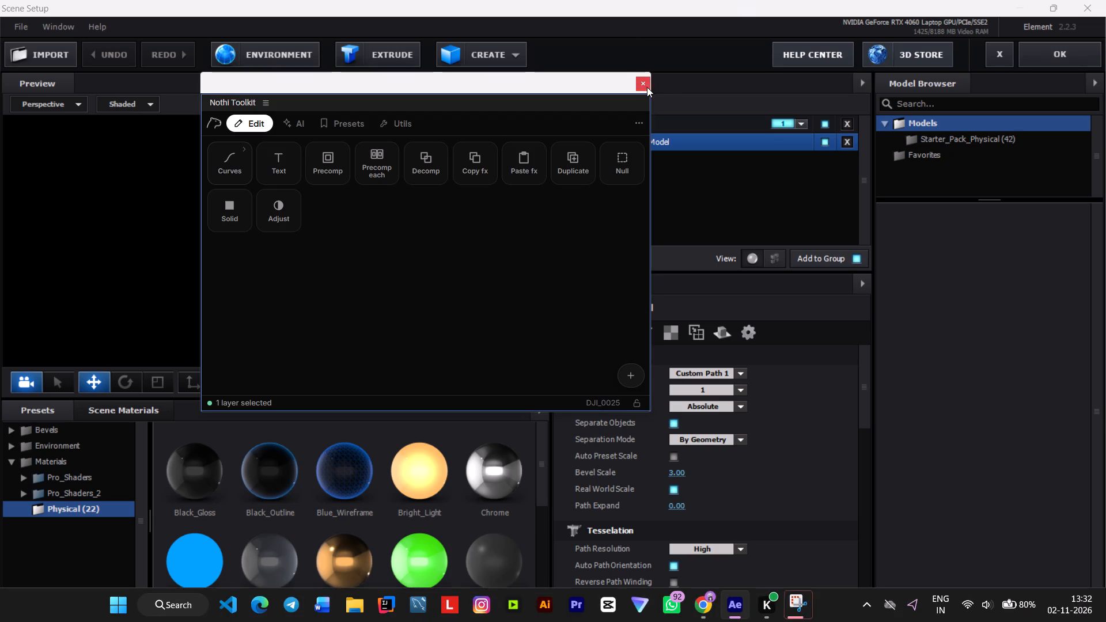
left_click(636, 85)
left_click(637, 88)
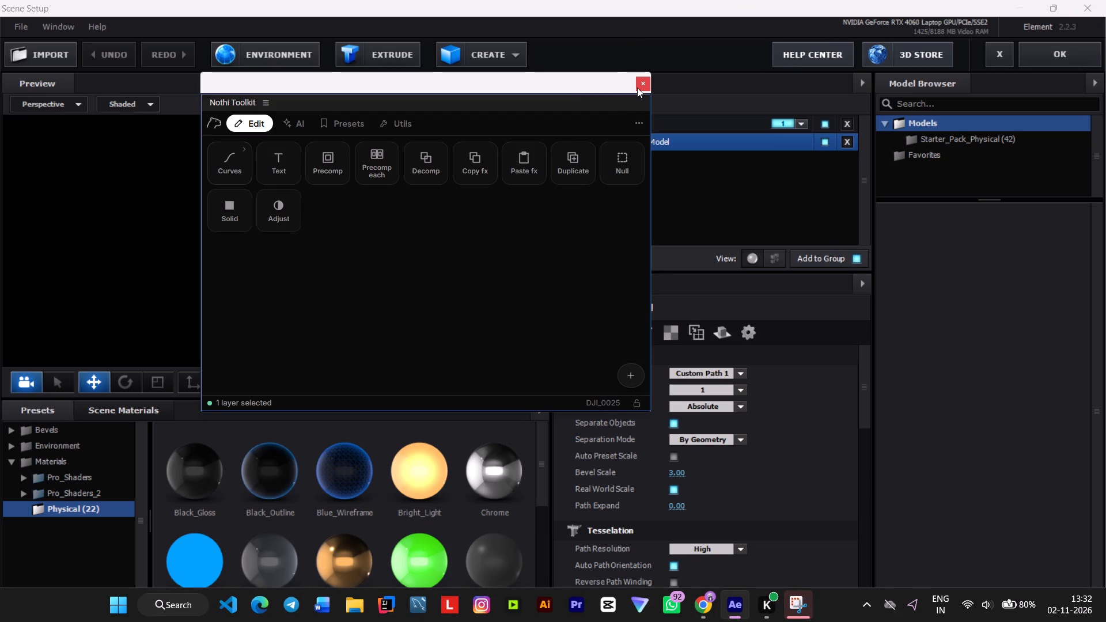
left_click(645, 84)
left_click(1103, 10)
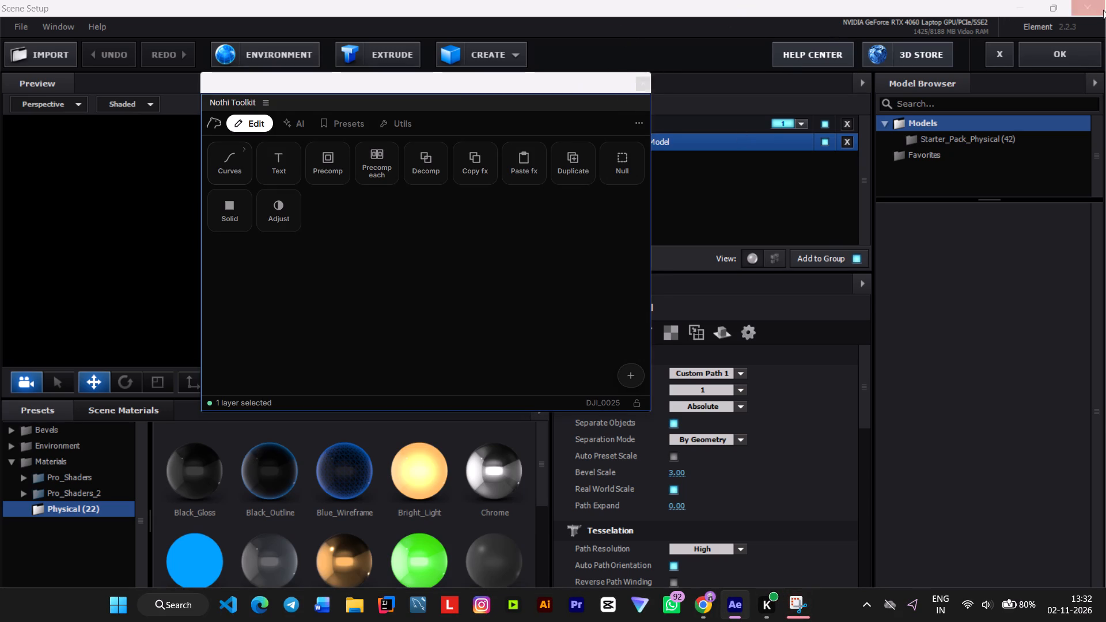
left_click(641, 82)
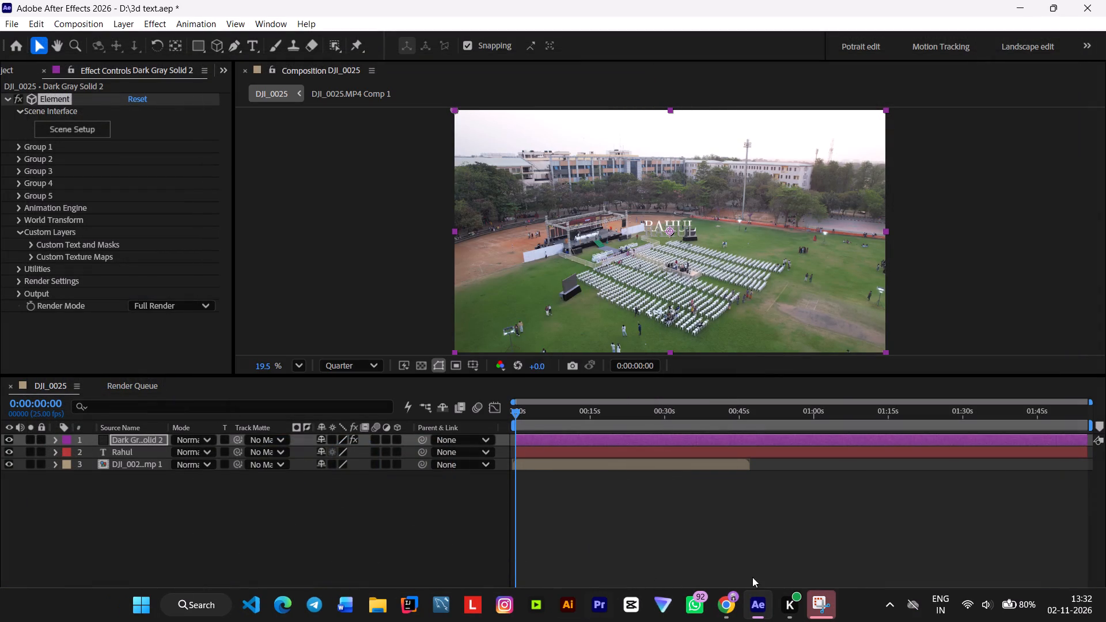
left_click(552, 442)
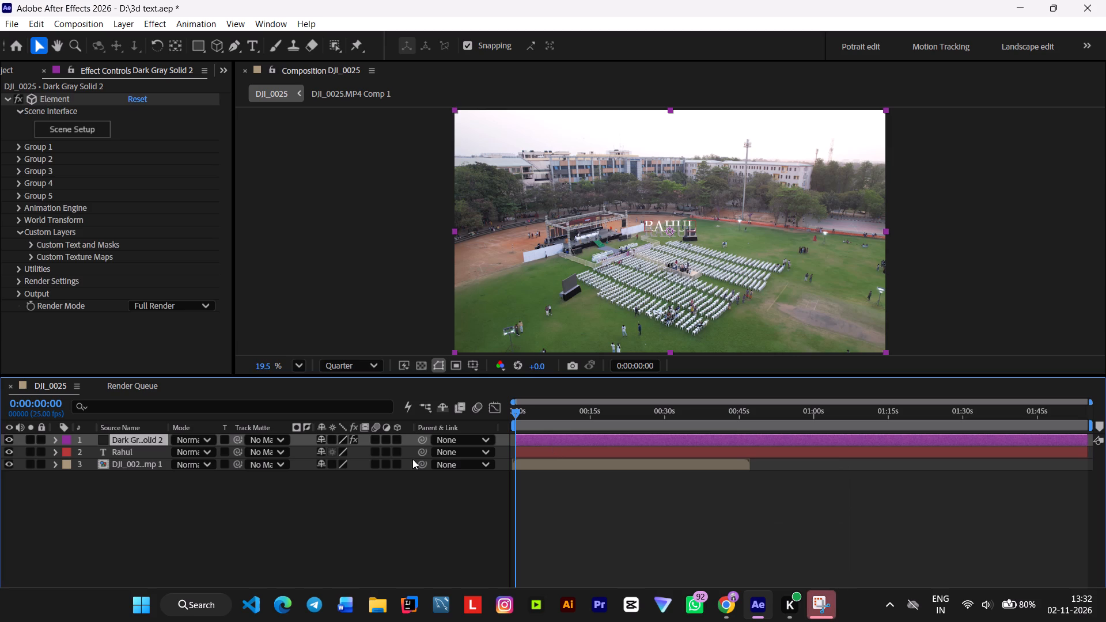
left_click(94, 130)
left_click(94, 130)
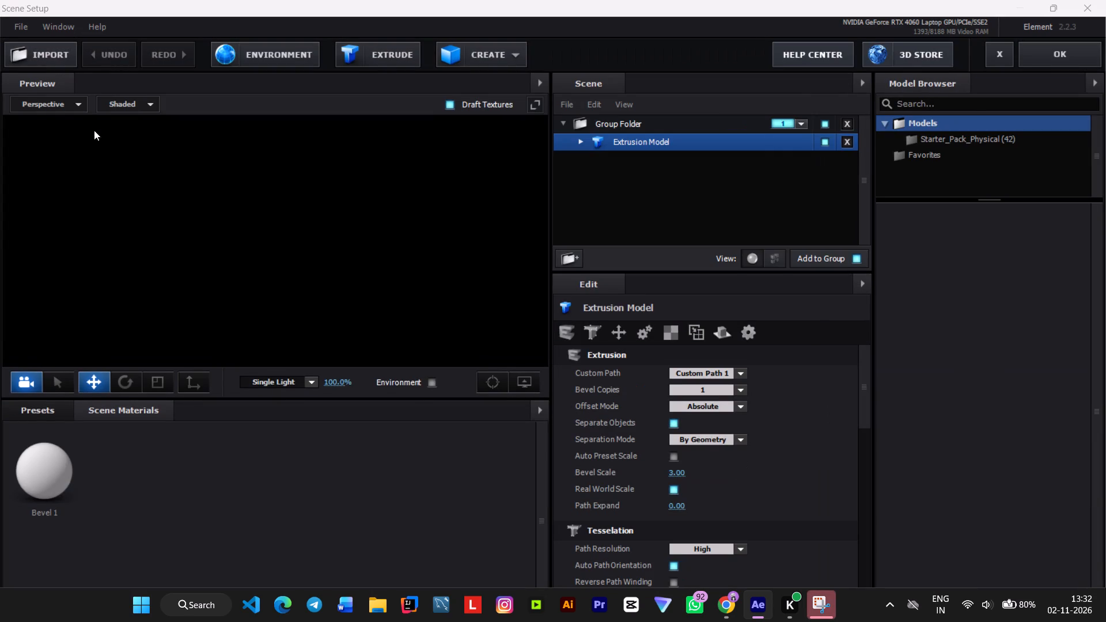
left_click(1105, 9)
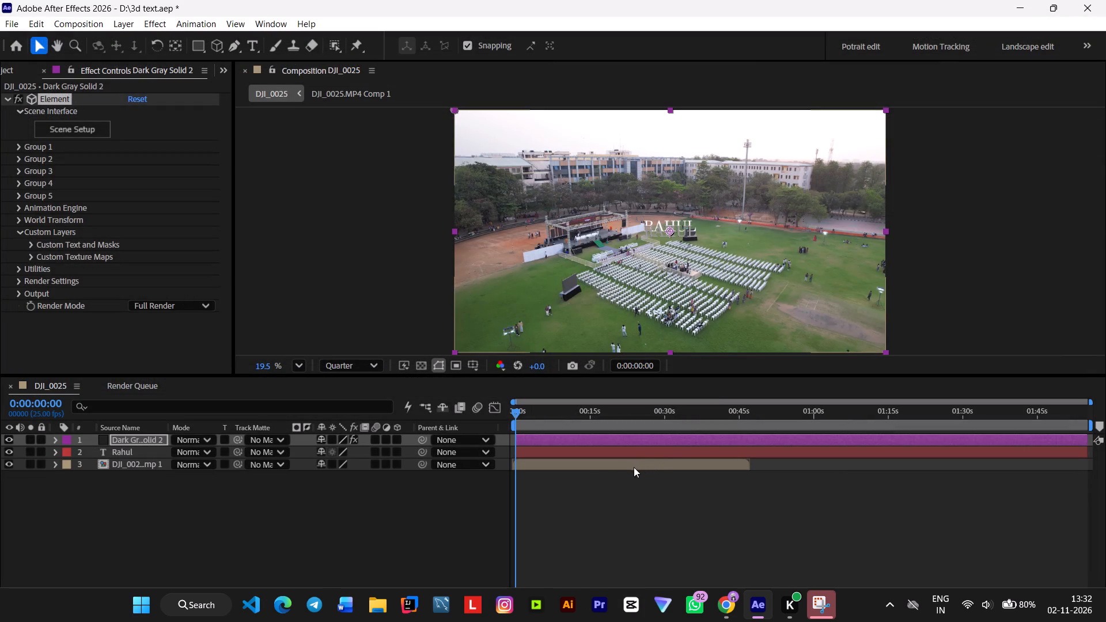
Remove the Element effect and delete the Dark Gray Solid 2 and Rahul layers, leaving only the drone footage layer.
key("Delete")
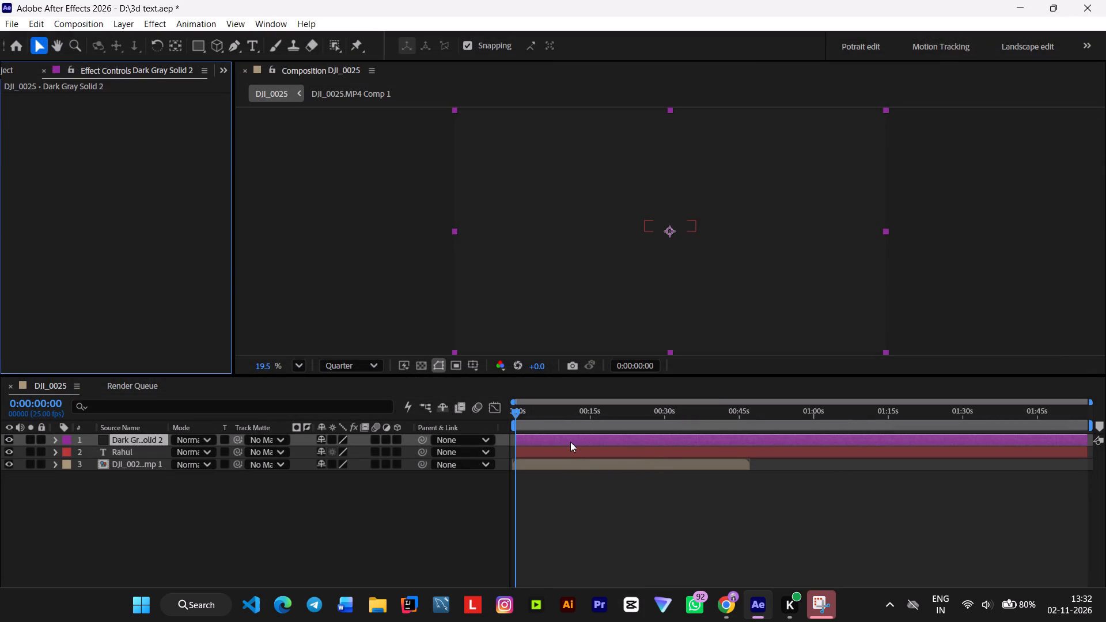
left_click(570, 442)
left_click(566, 438)
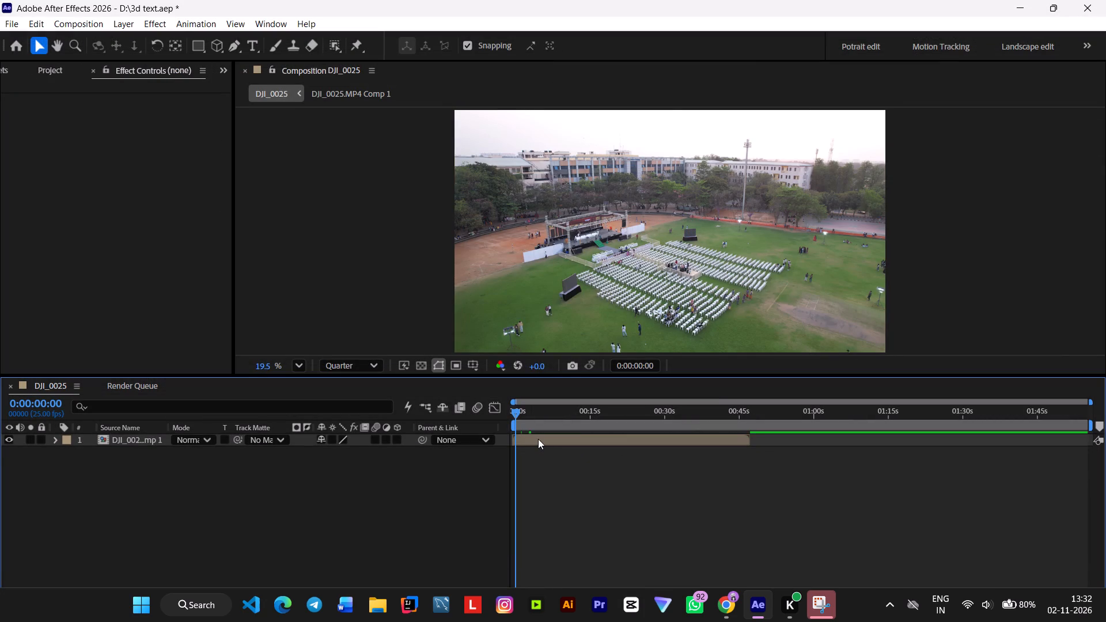
left_click(538, 439)
left_click(548, 481)
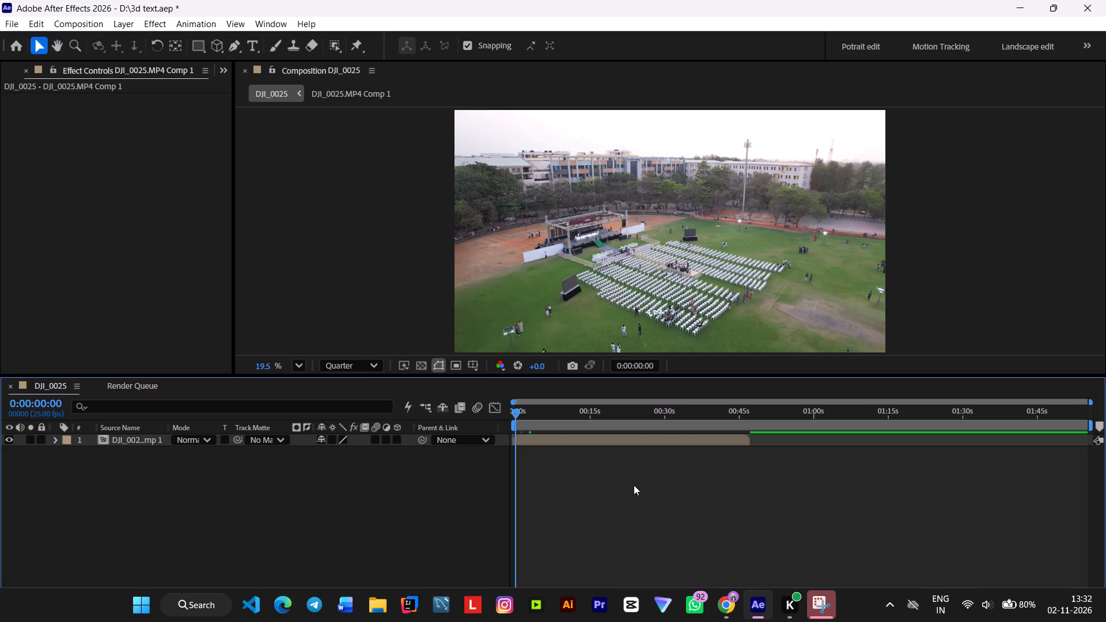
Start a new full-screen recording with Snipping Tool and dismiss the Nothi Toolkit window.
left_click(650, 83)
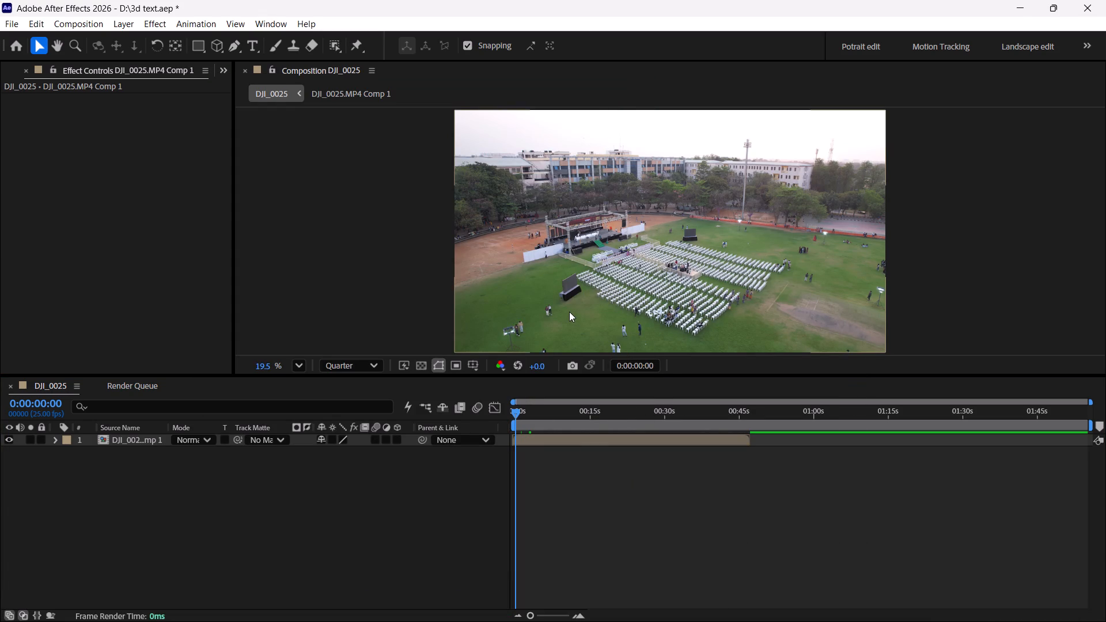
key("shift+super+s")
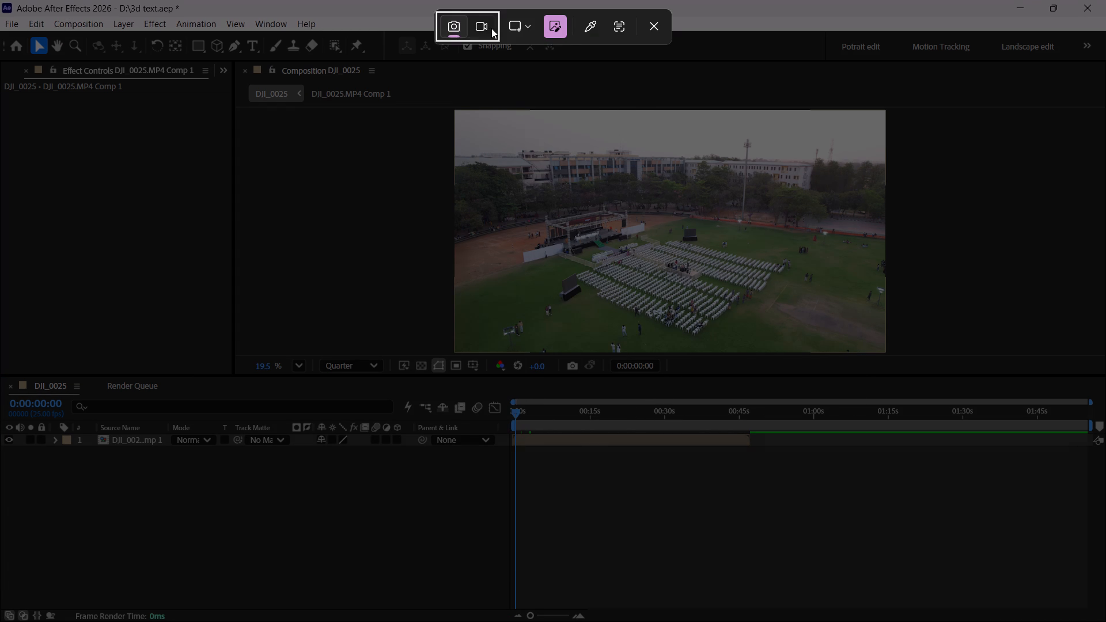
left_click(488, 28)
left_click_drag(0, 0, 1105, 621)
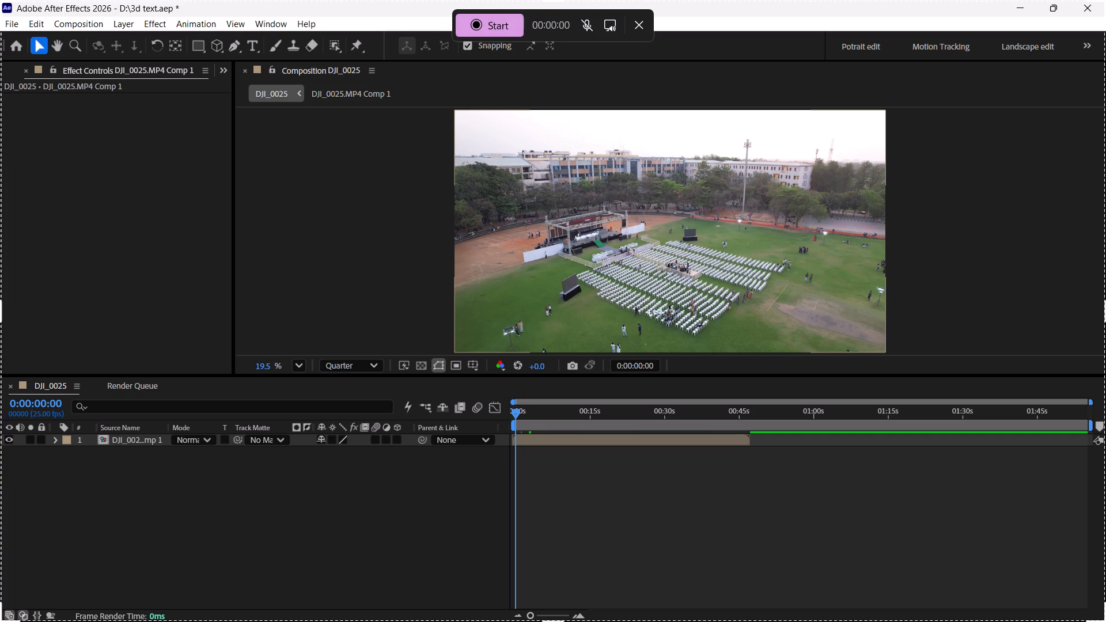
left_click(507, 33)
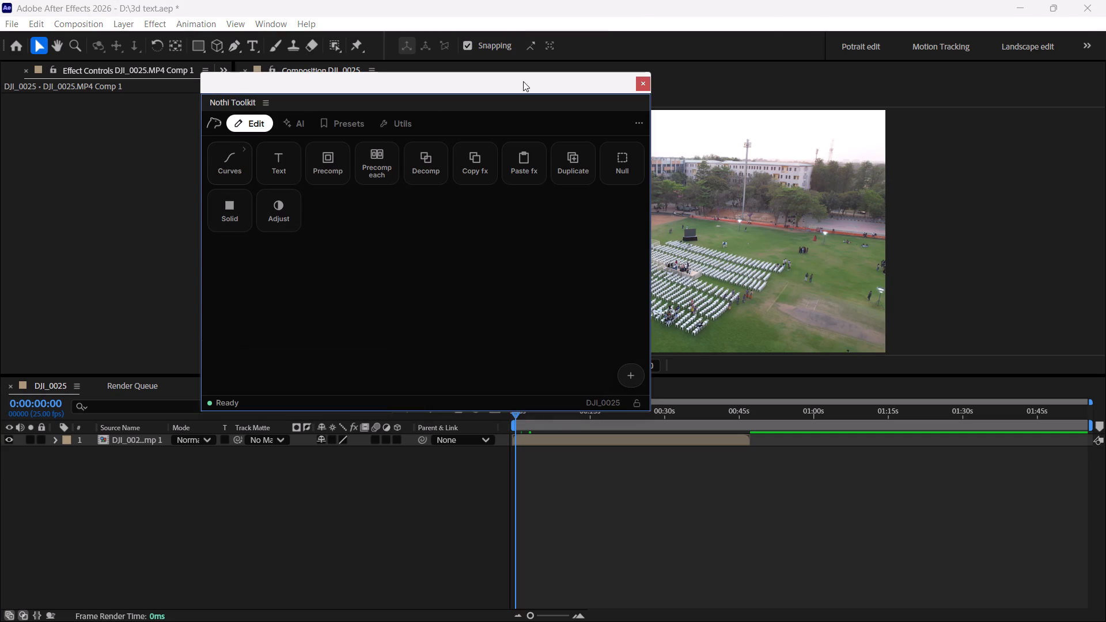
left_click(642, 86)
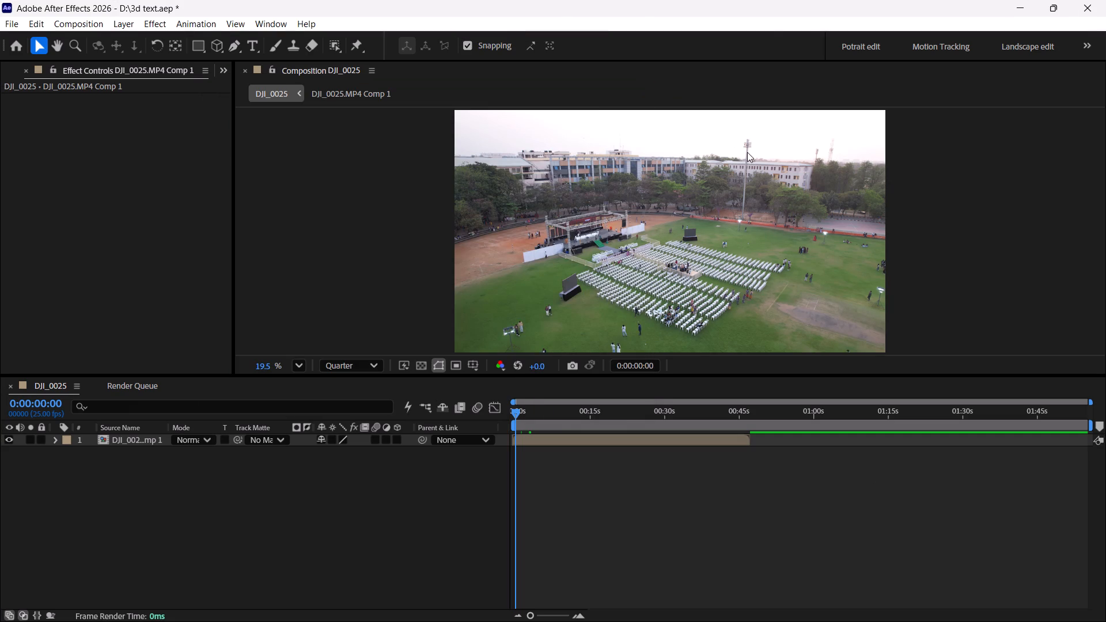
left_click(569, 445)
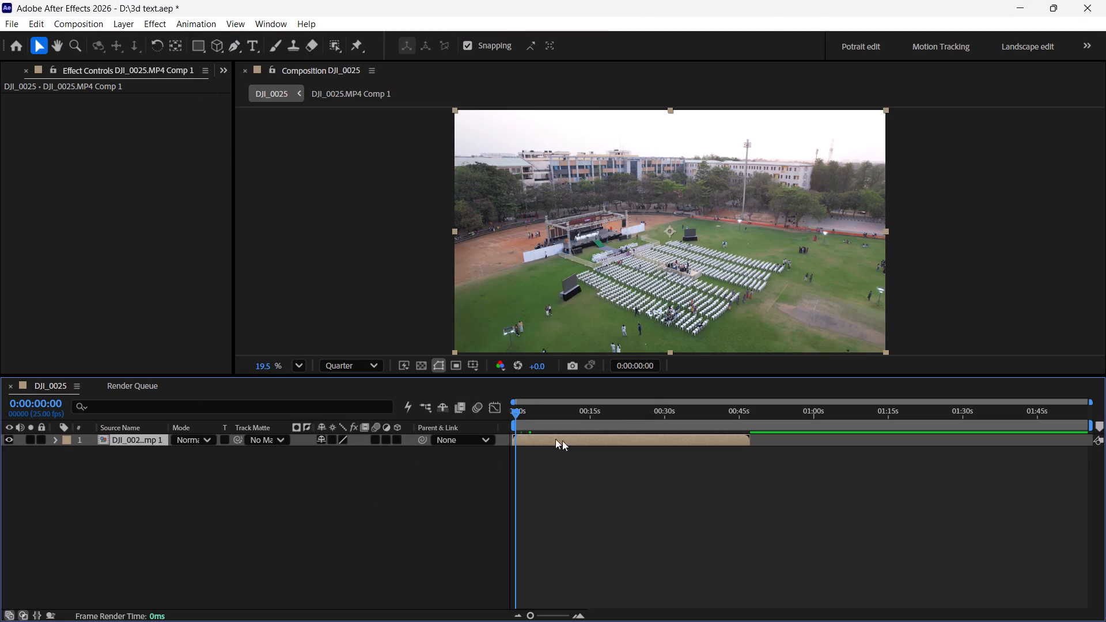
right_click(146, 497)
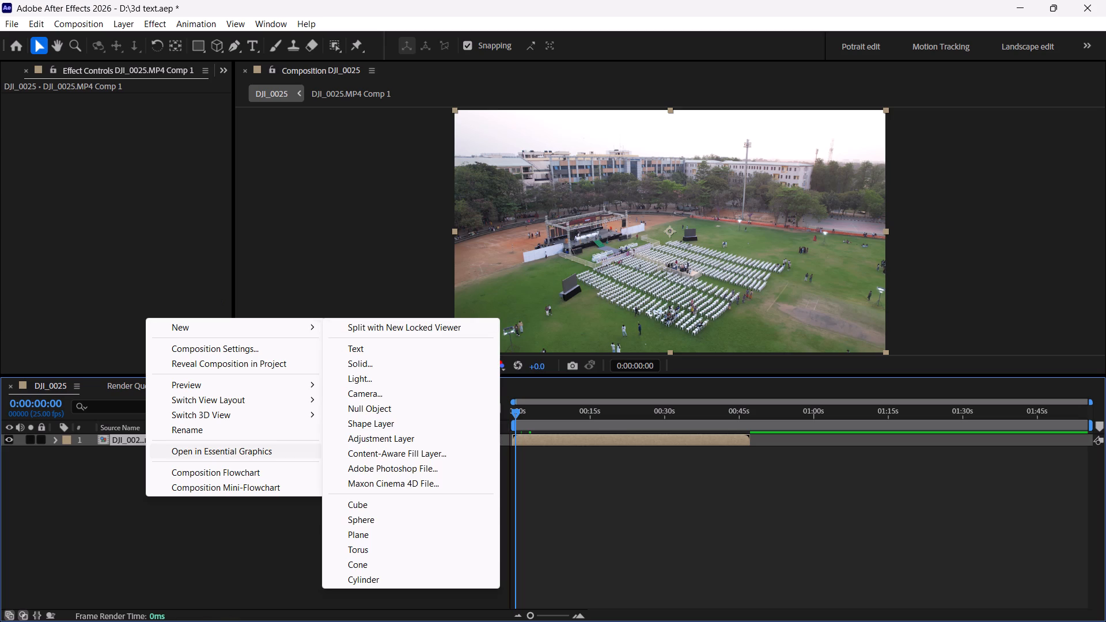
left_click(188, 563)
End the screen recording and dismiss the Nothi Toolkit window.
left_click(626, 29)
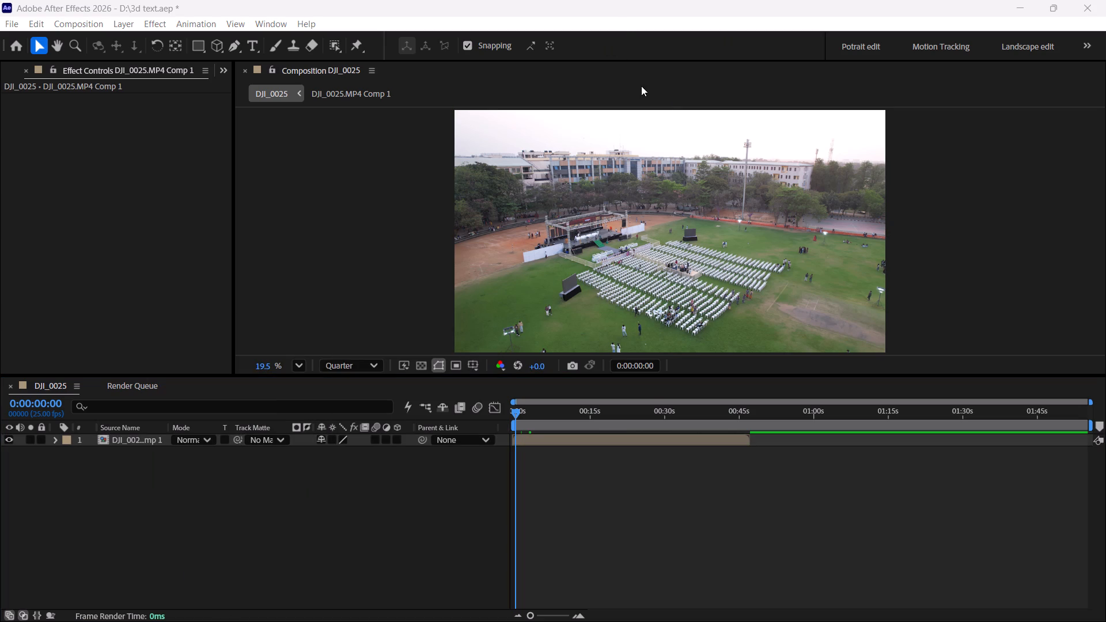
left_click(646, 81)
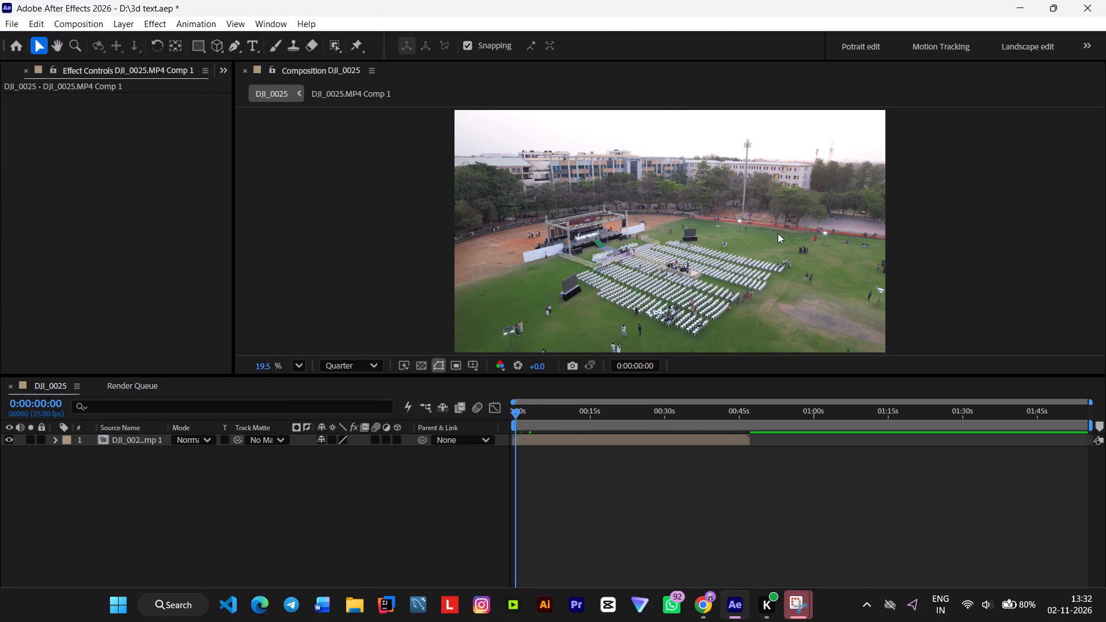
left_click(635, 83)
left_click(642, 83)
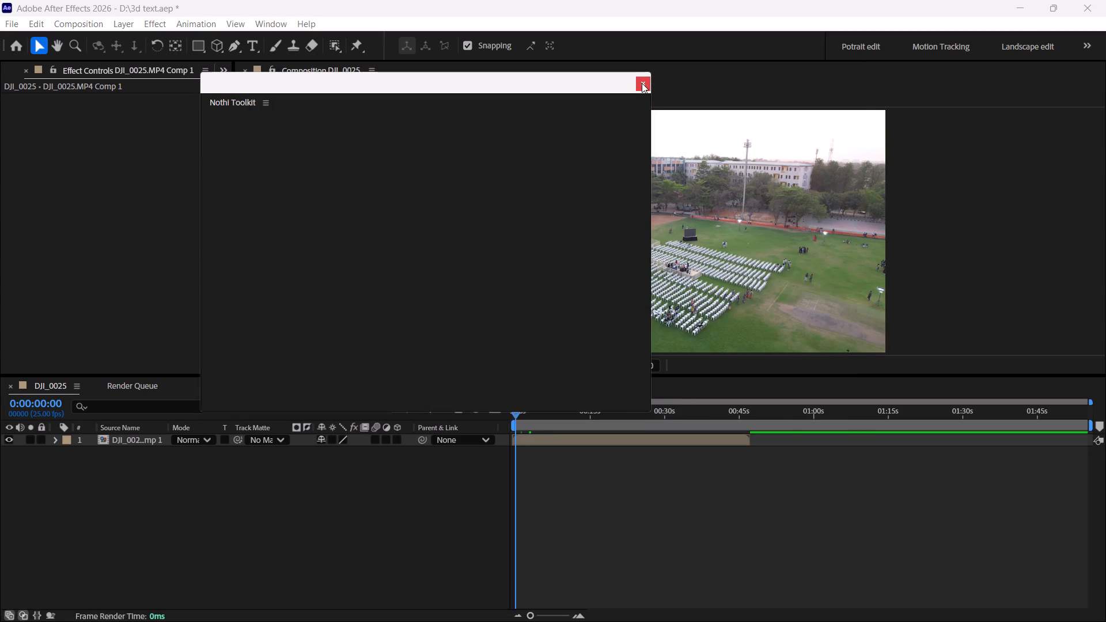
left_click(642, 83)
Start another recording covering nearly the whole screen with Snipping Tool, and dismiss the Nothi Toolkit window.
key("shift+super+s")
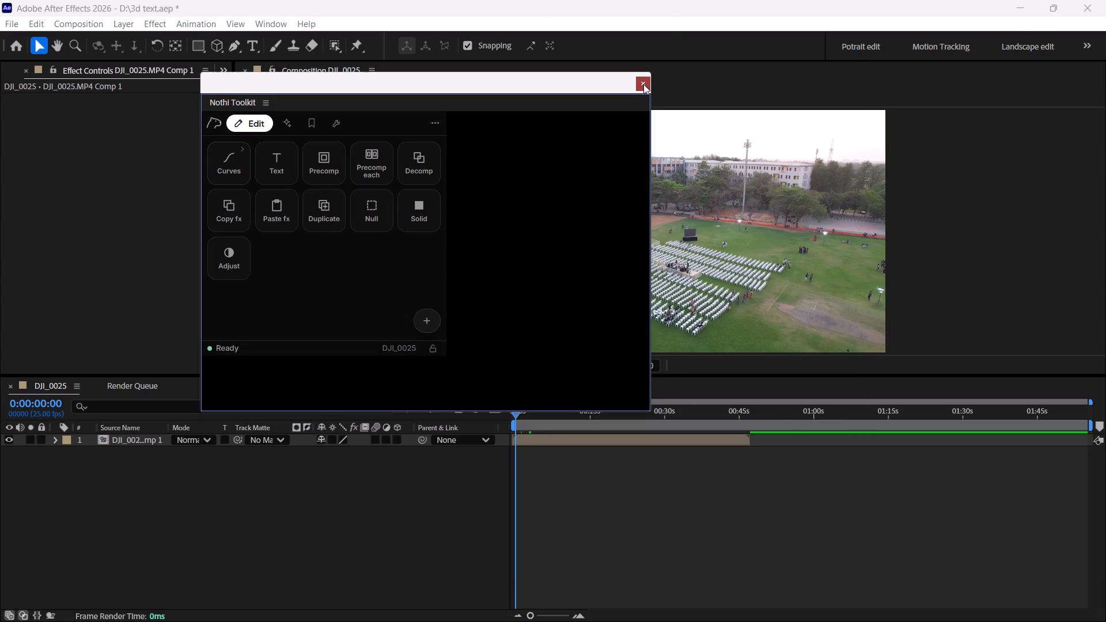
left_click(479, 25)
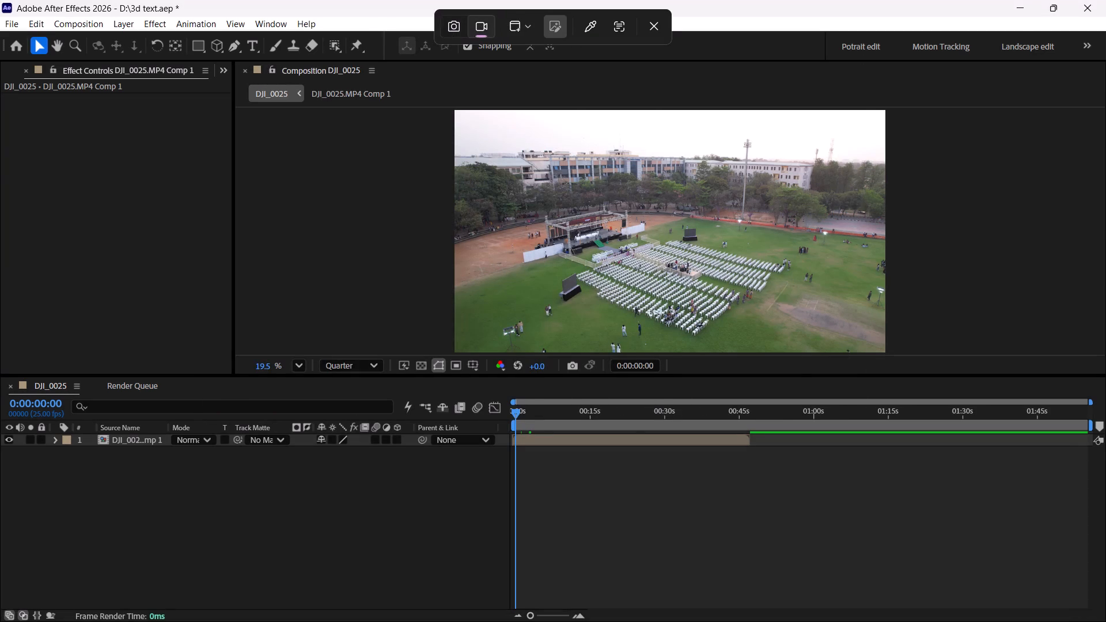
left_click_drag(0, 0, 1071, 621)
left_click(510, 29)
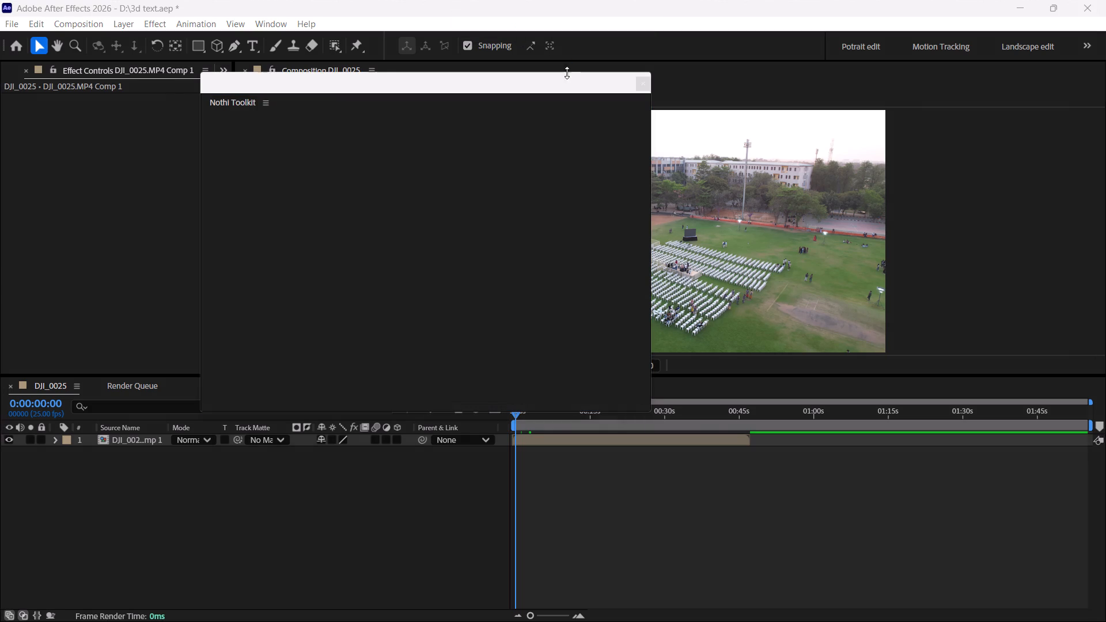
left_click(645, 80)
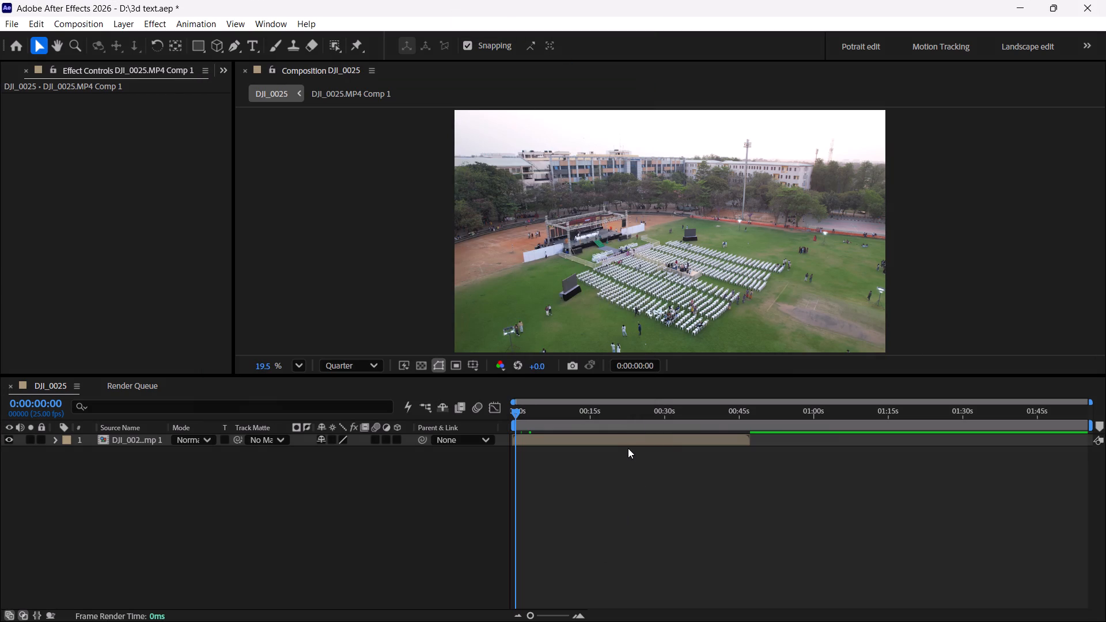
Add a text layer reading "Rahul" above the drone footage and close the floating text properties.
left_click(615, 438)
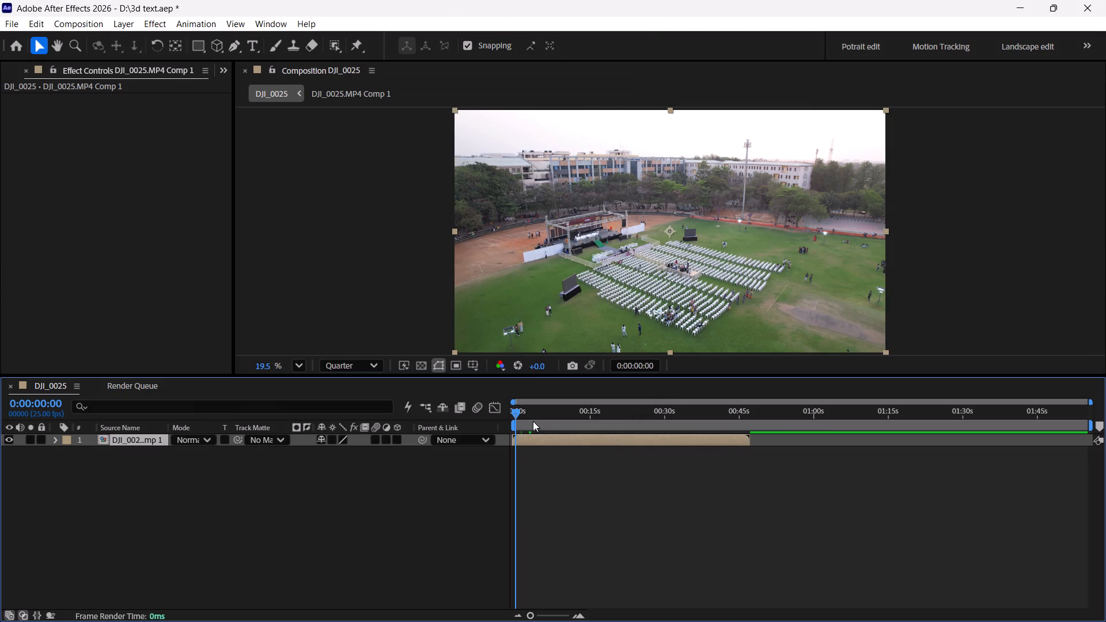
right_click(263, 502)
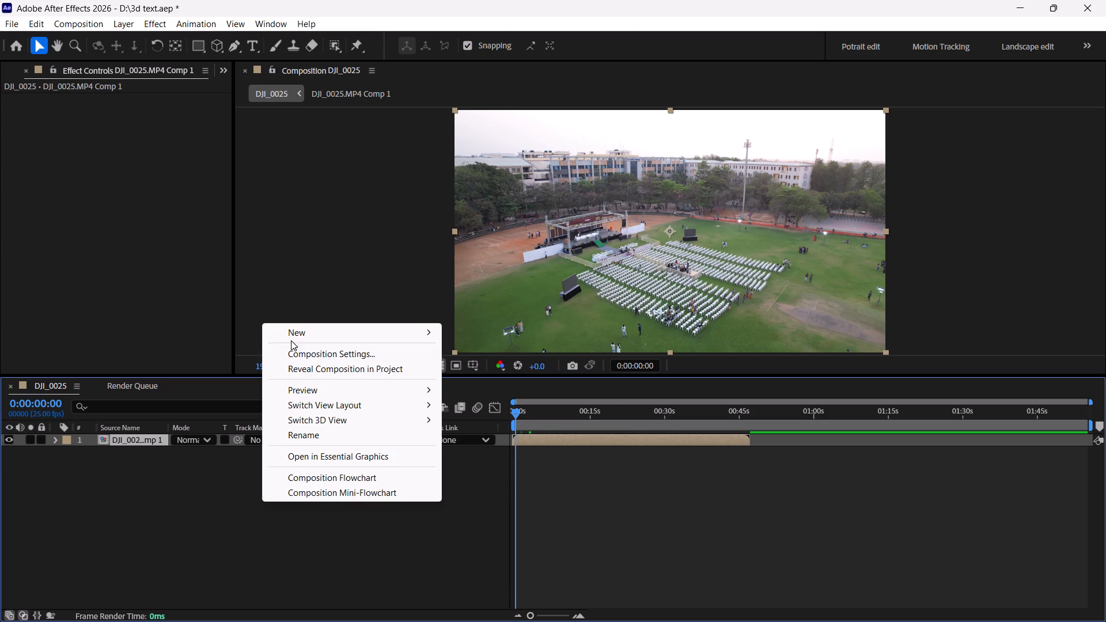
left_click(291, 338)
left_click(493, 354)
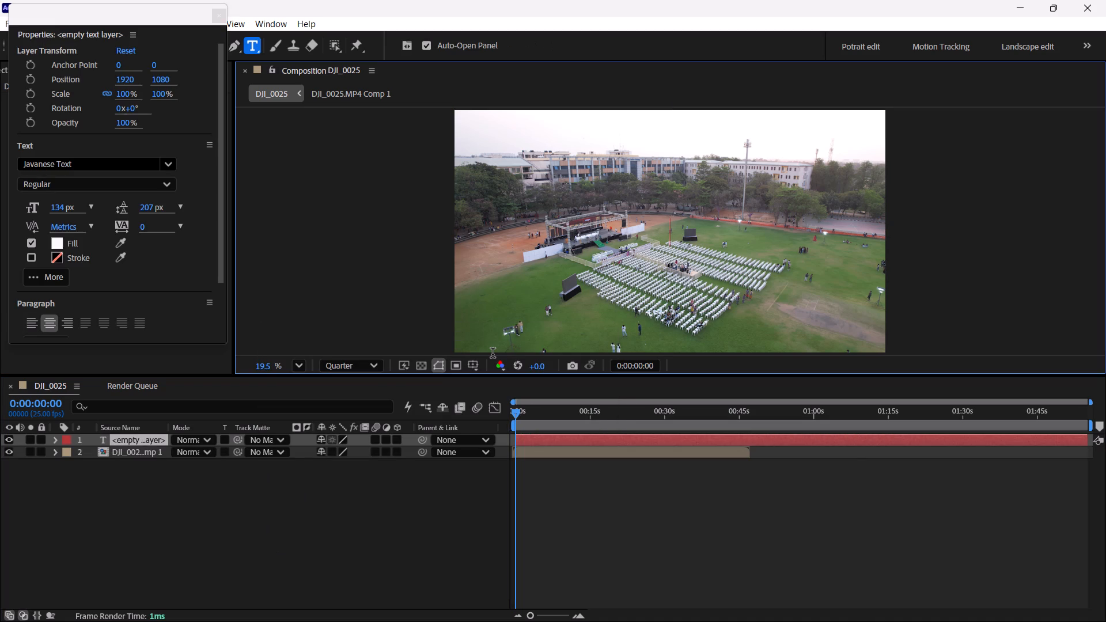
type("Rahul")
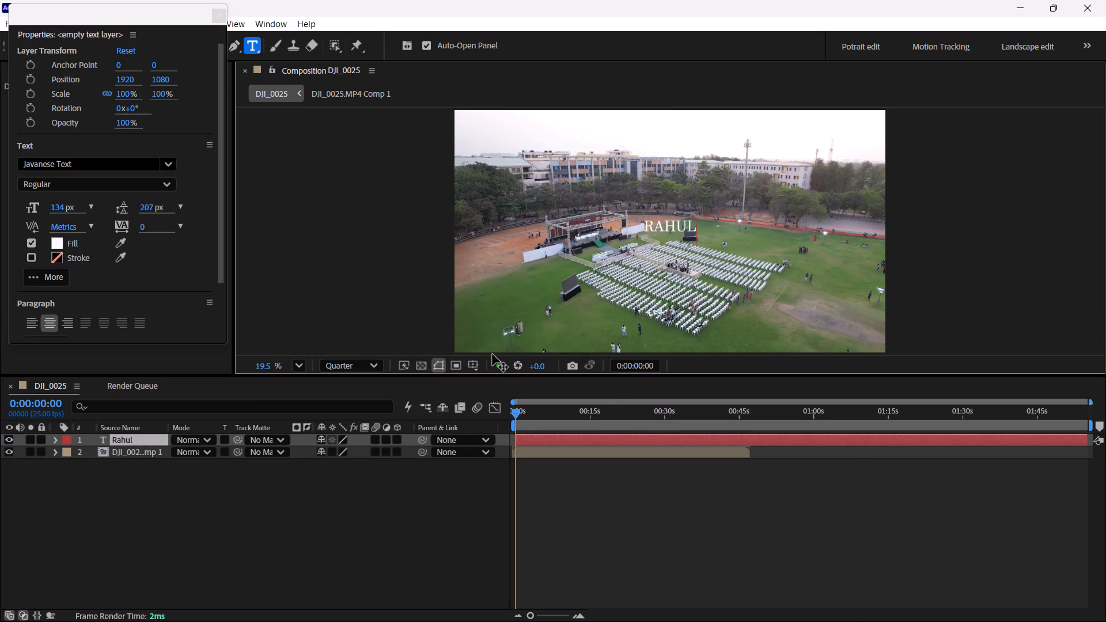
left_click(219, 18)
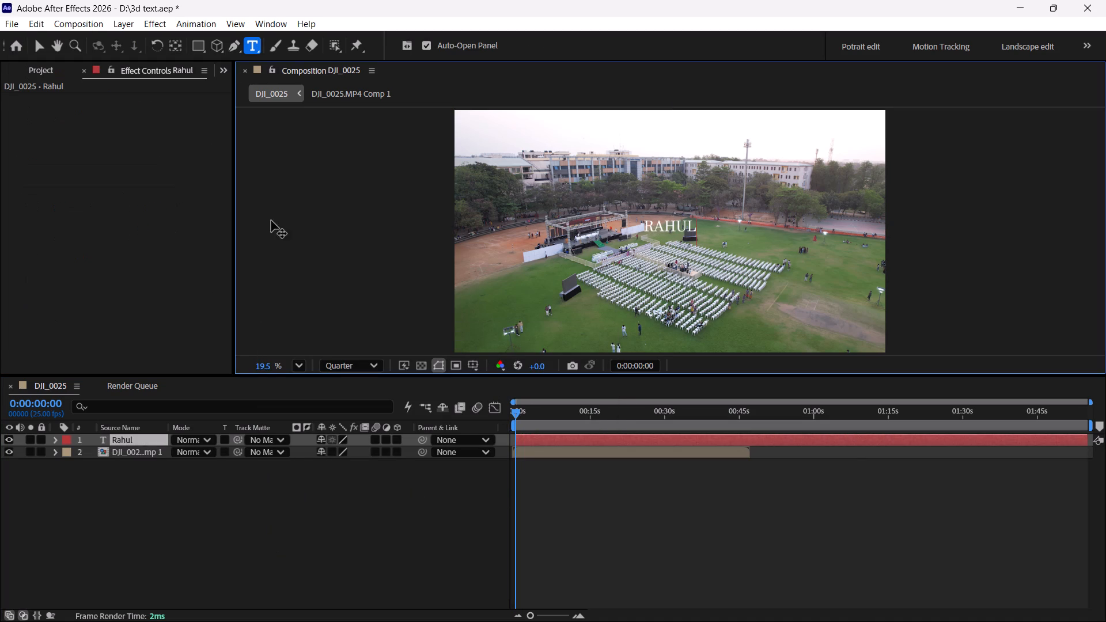
Create a solid layer above the Rahul text with its colour set to black, #000000.
right_click(267, 486)
left_click(316, 319)
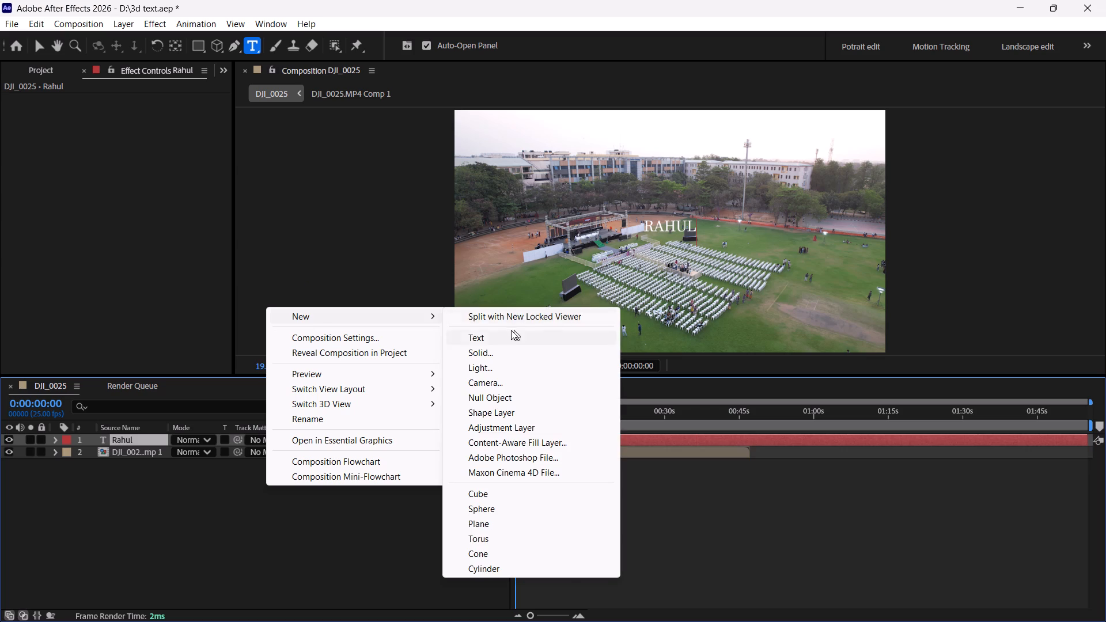
left_click(498, 355)
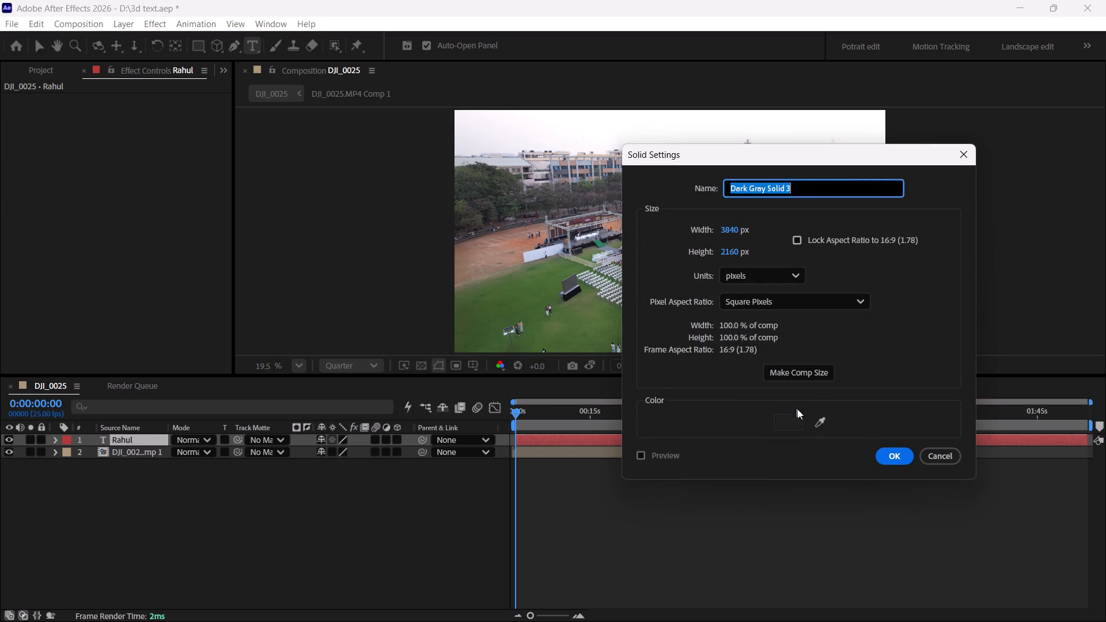
left_click(816, 420)
left_click(802, 420)
left_click(794, 424)
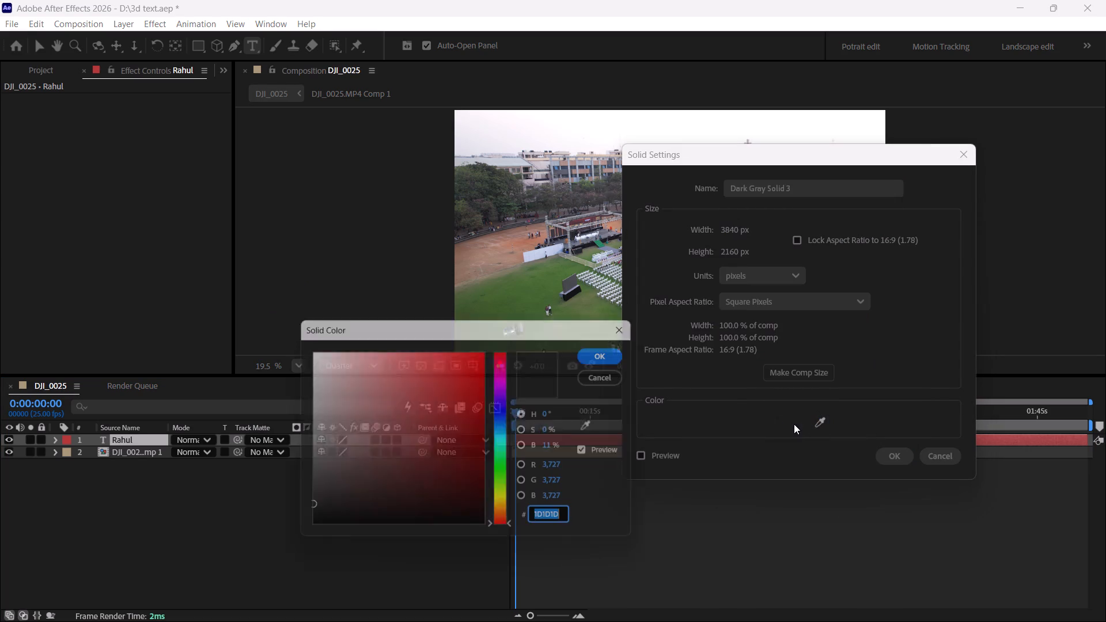
left_click_drag(323, 525, 266, 562)
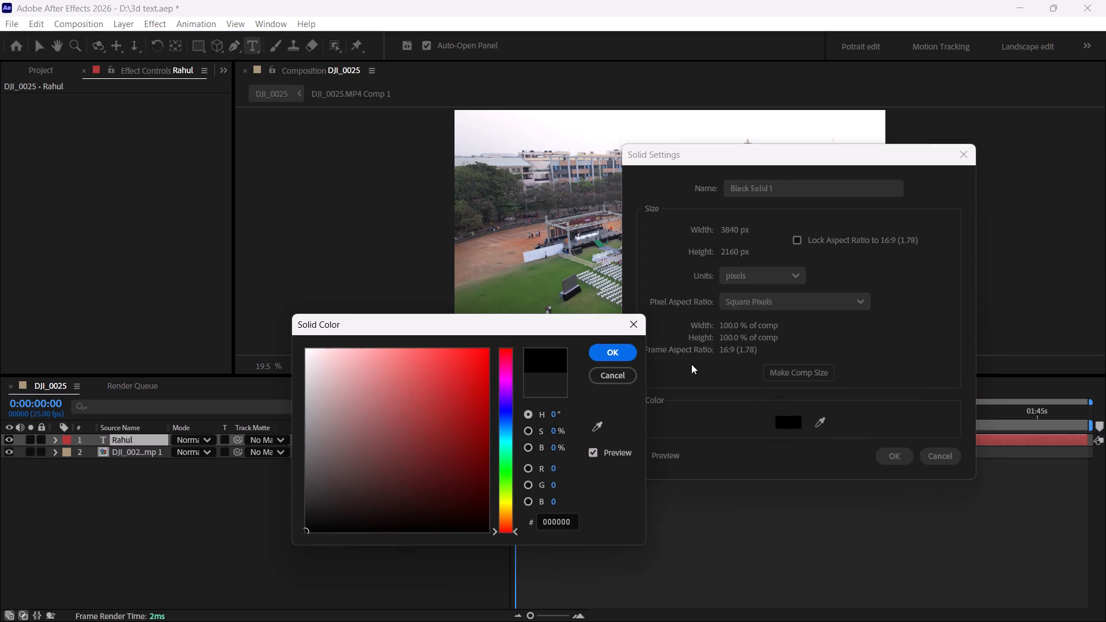
left_click(624, 354)
left_click(880, 456)
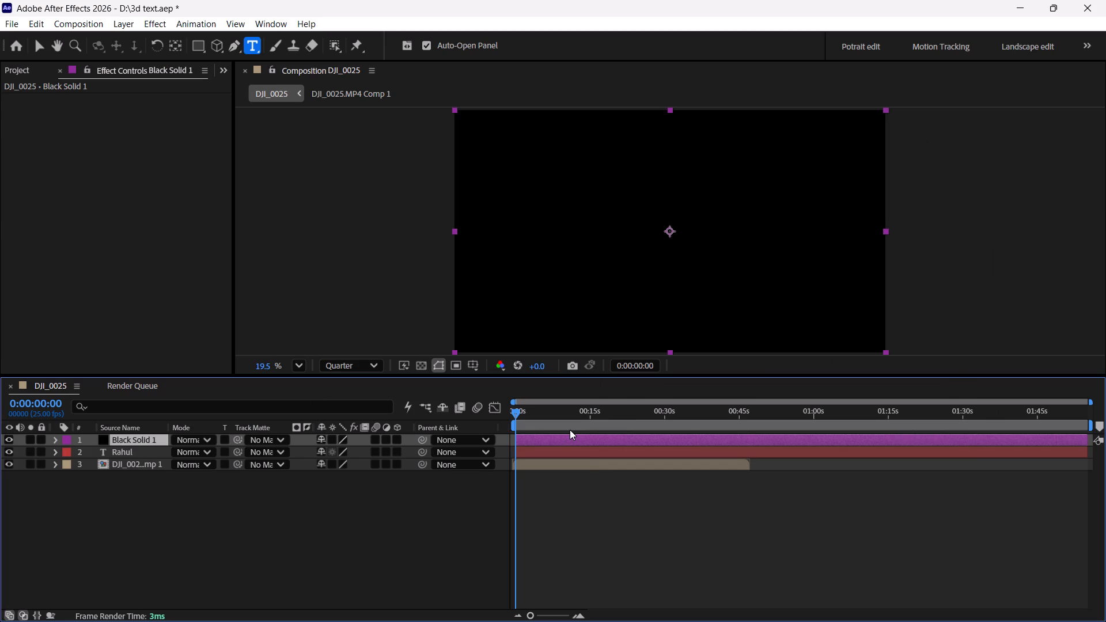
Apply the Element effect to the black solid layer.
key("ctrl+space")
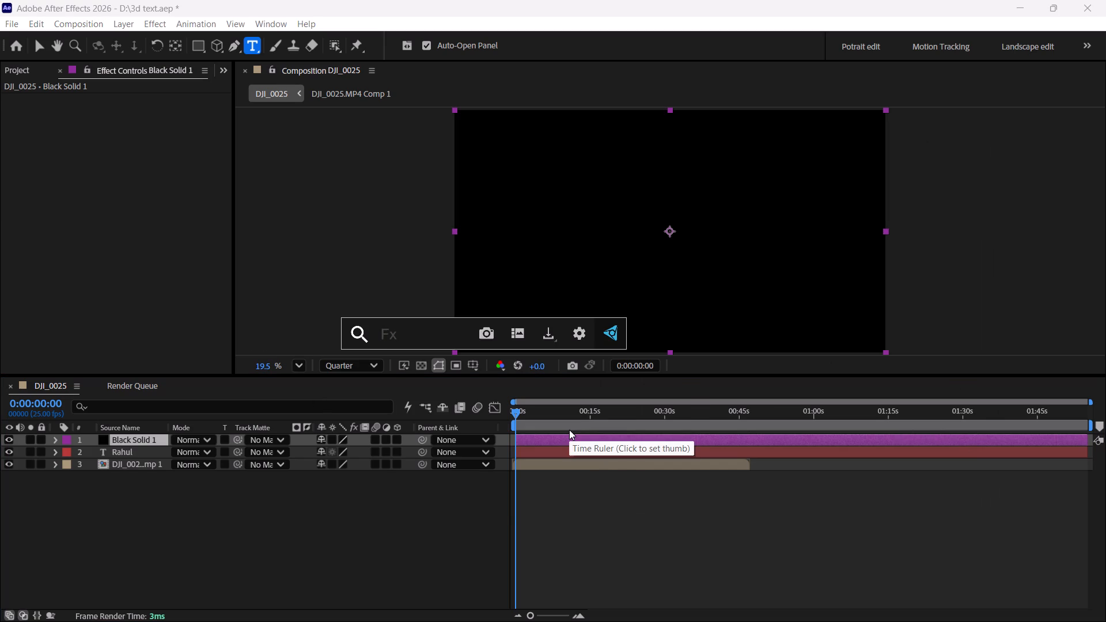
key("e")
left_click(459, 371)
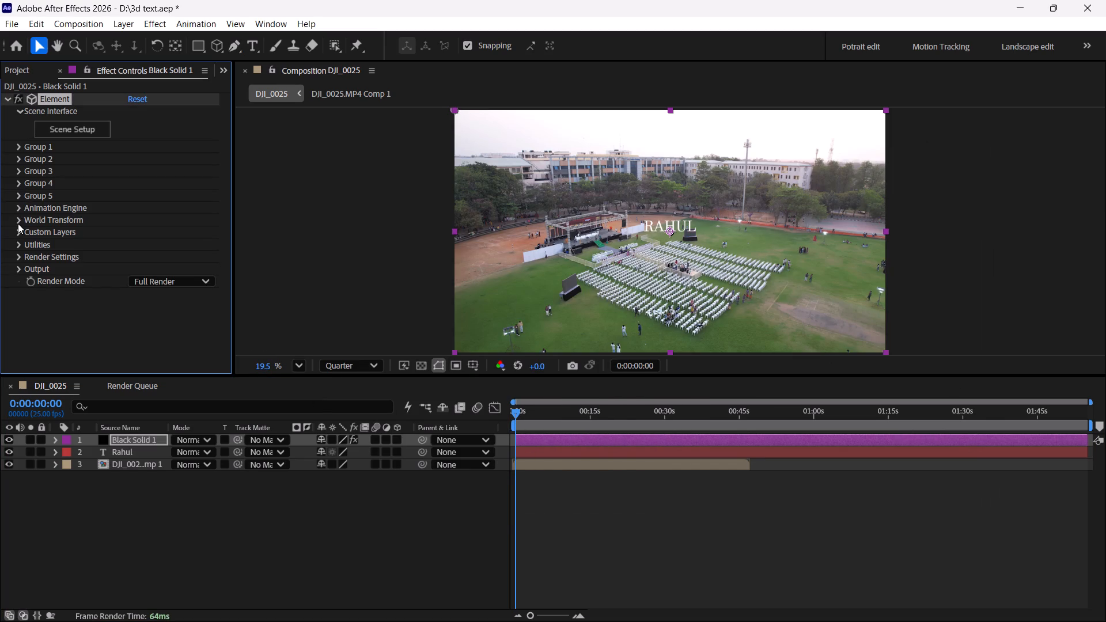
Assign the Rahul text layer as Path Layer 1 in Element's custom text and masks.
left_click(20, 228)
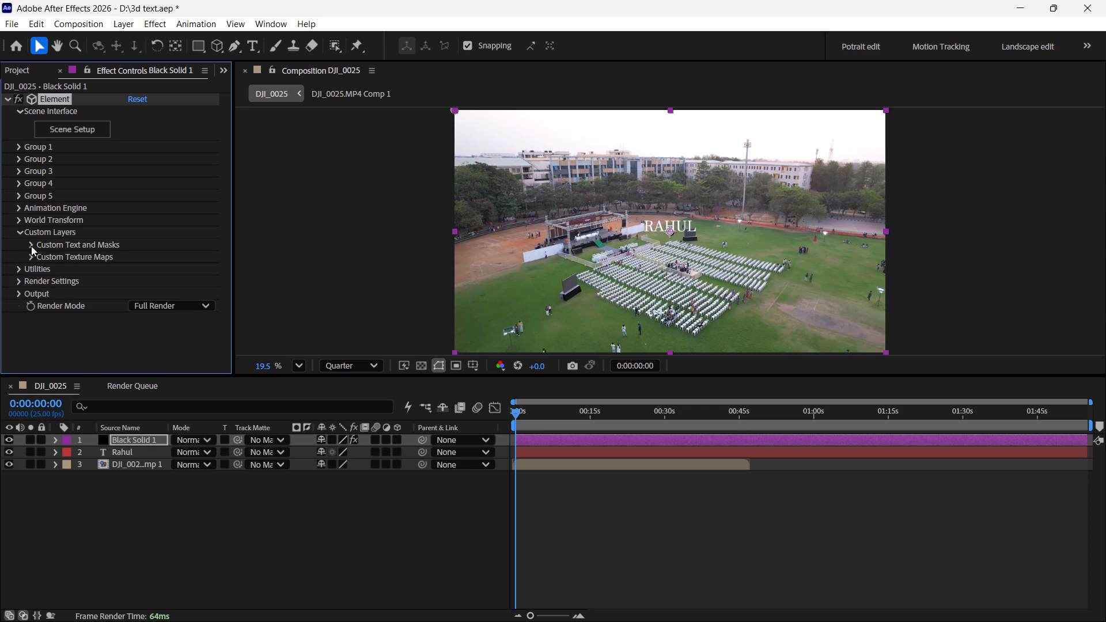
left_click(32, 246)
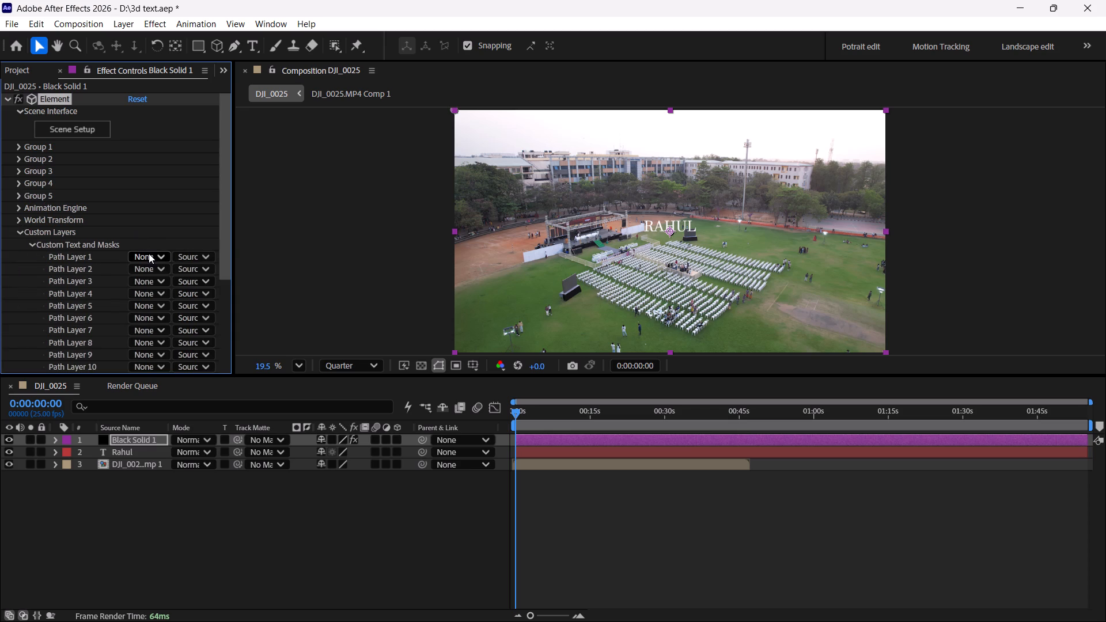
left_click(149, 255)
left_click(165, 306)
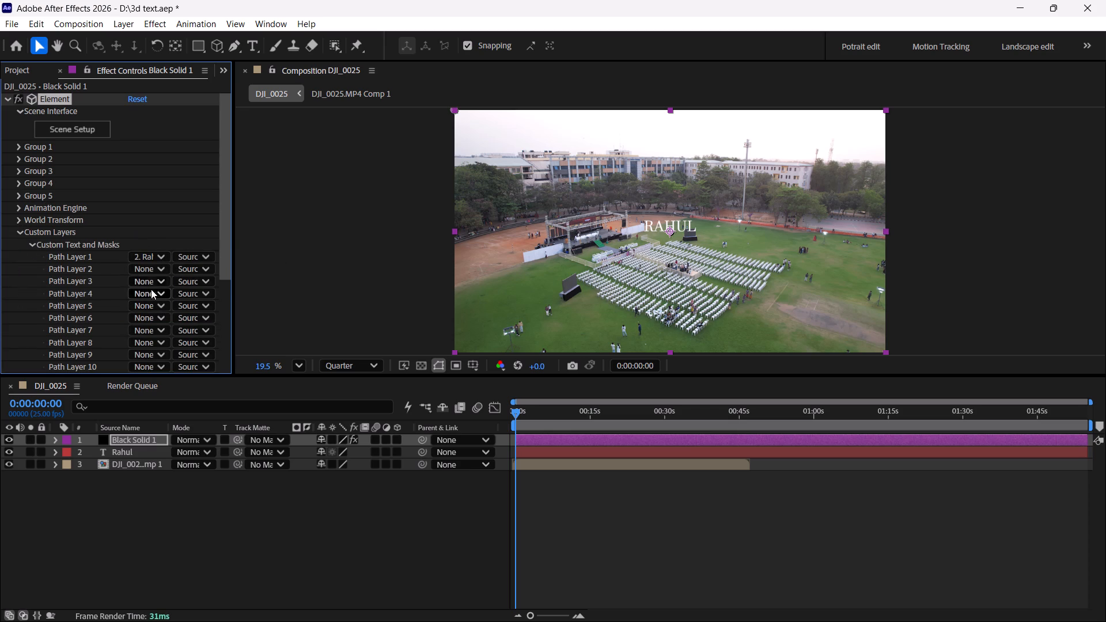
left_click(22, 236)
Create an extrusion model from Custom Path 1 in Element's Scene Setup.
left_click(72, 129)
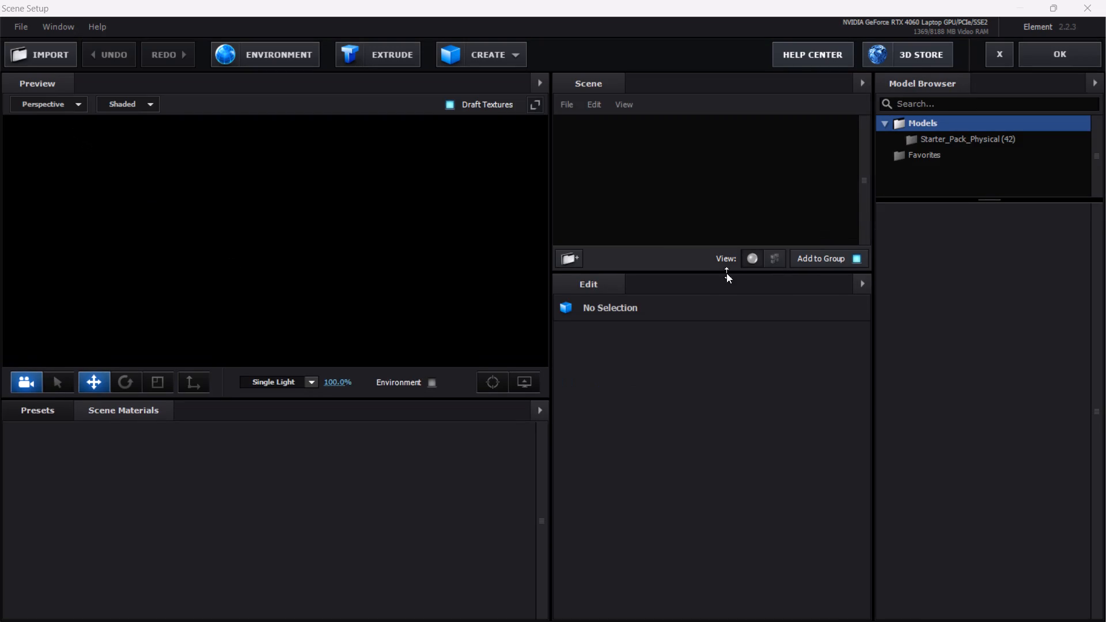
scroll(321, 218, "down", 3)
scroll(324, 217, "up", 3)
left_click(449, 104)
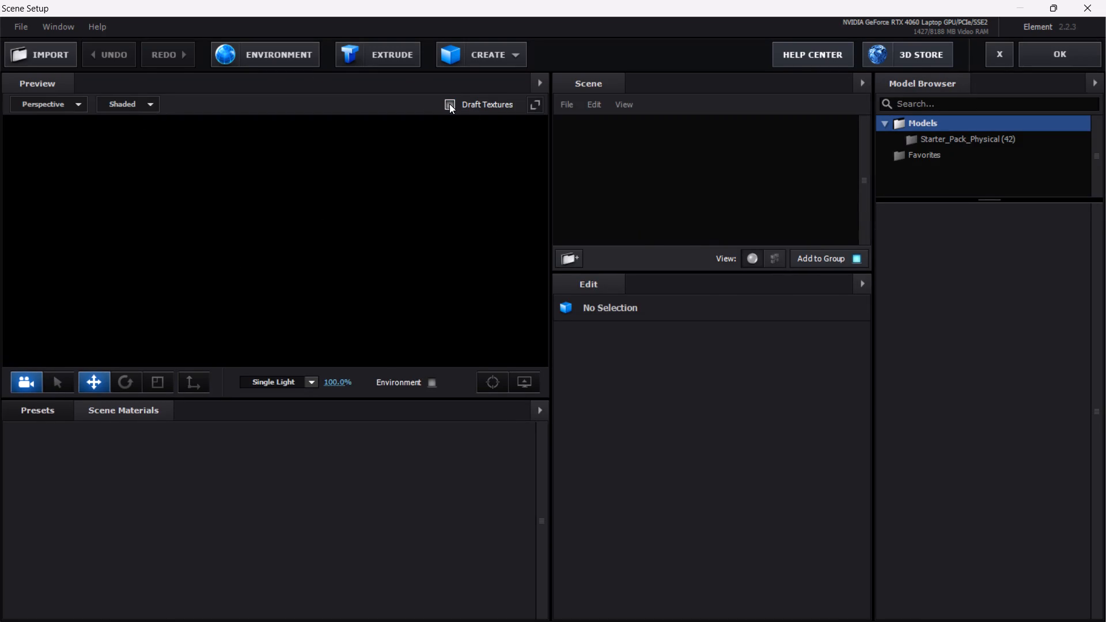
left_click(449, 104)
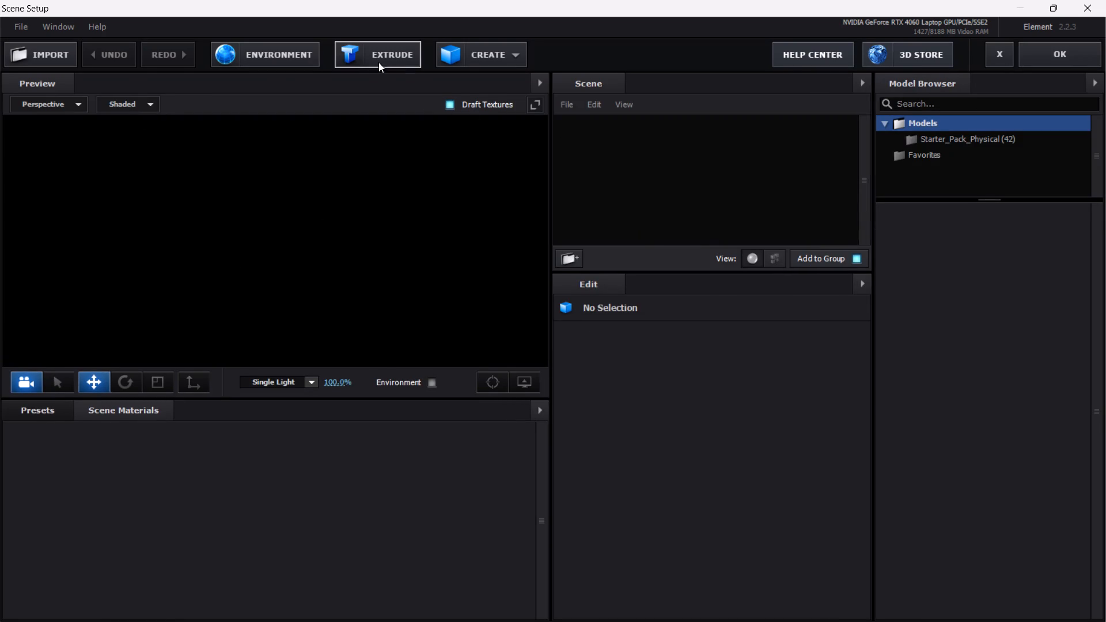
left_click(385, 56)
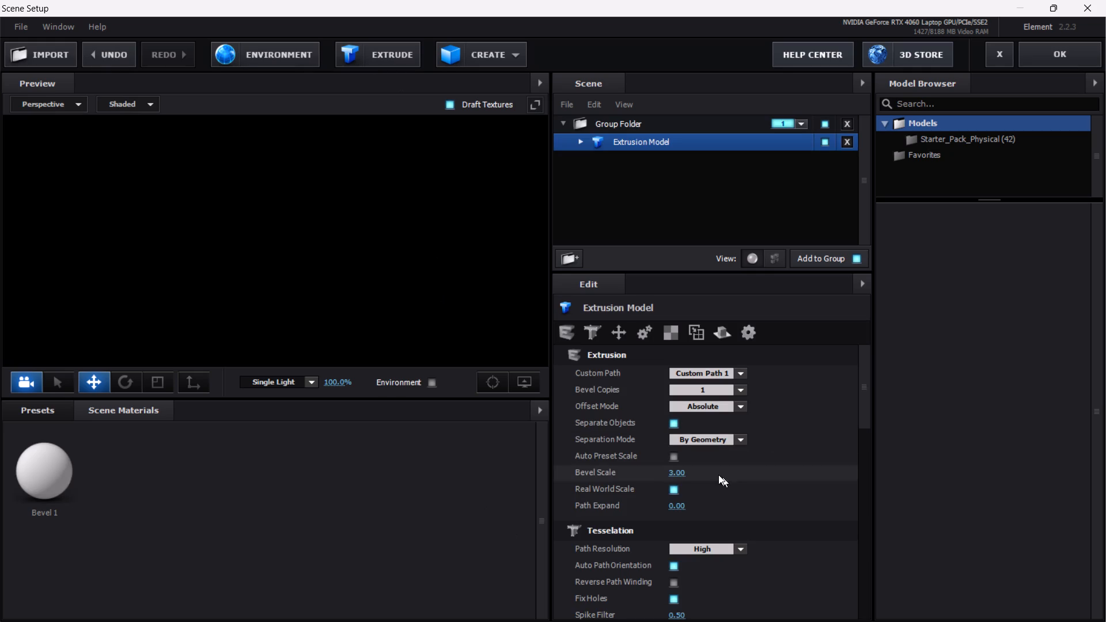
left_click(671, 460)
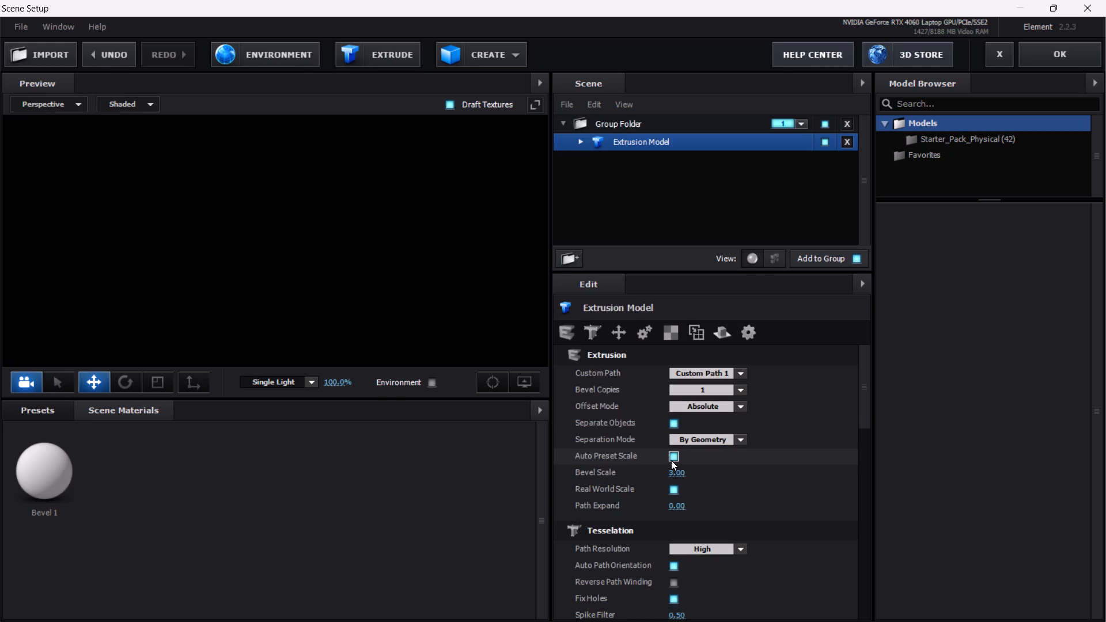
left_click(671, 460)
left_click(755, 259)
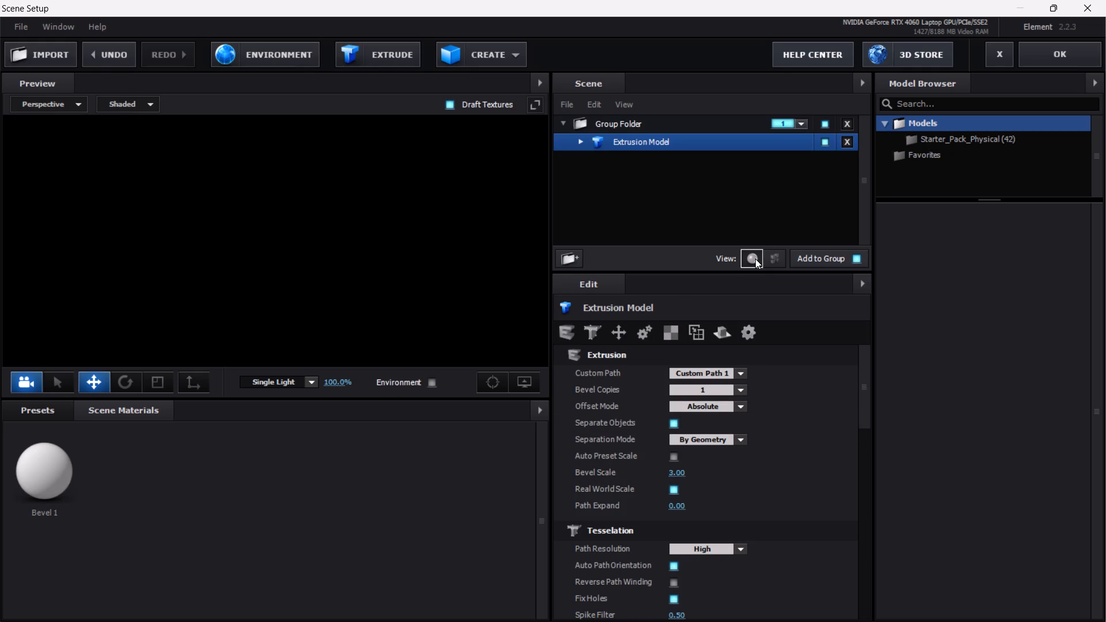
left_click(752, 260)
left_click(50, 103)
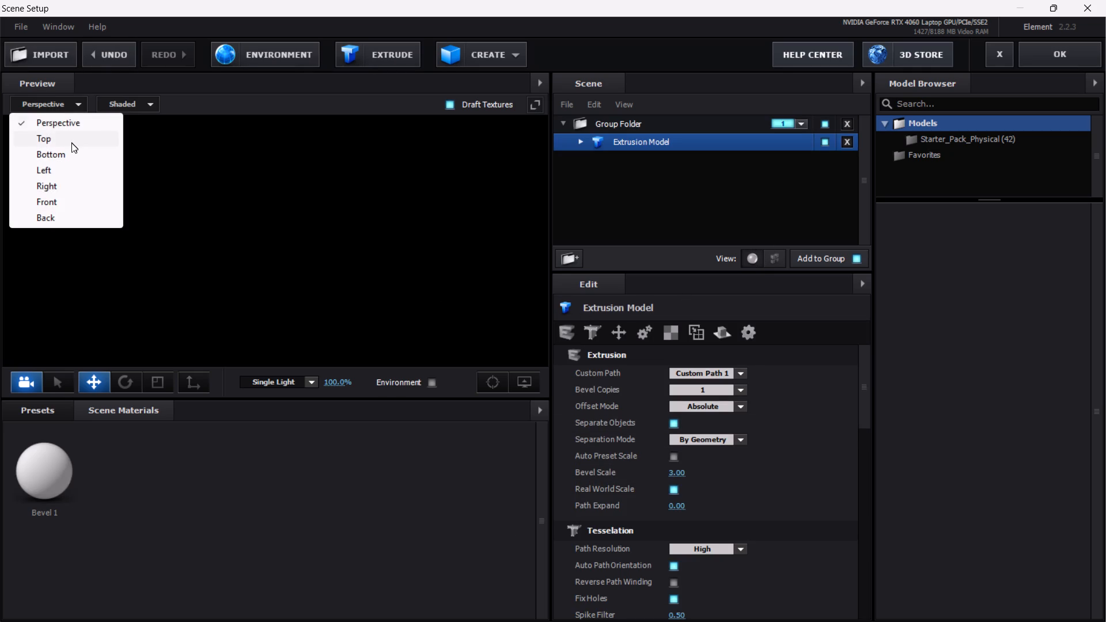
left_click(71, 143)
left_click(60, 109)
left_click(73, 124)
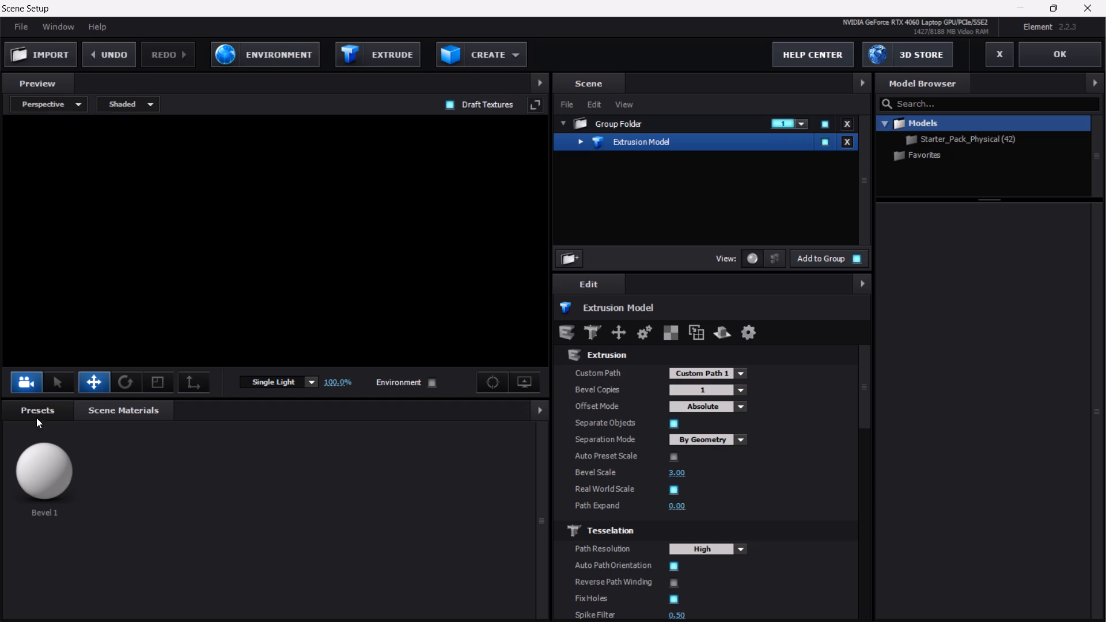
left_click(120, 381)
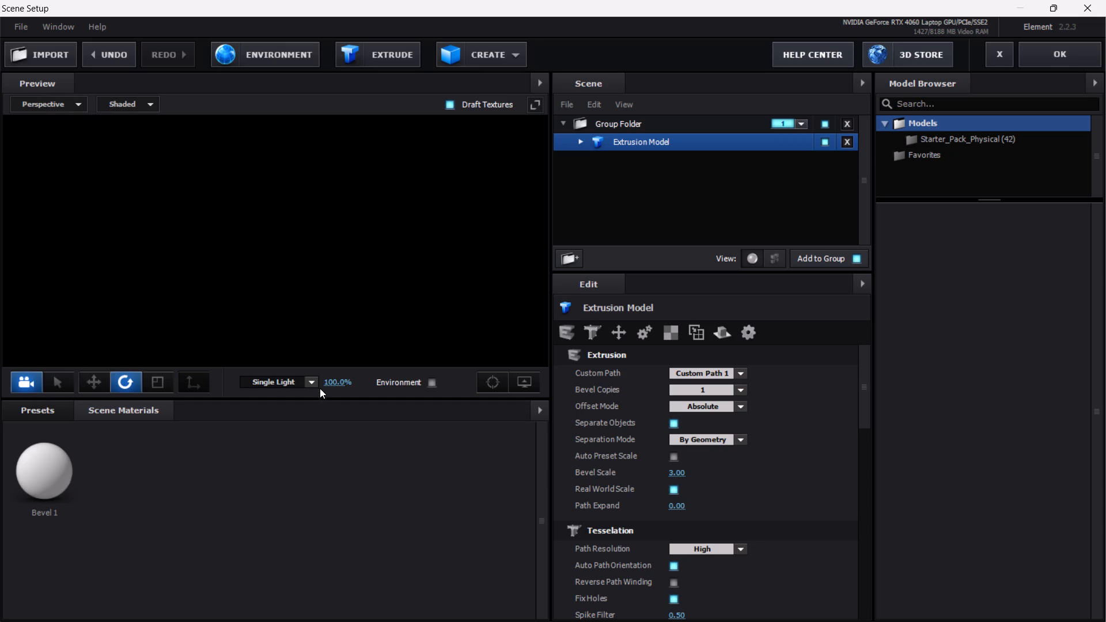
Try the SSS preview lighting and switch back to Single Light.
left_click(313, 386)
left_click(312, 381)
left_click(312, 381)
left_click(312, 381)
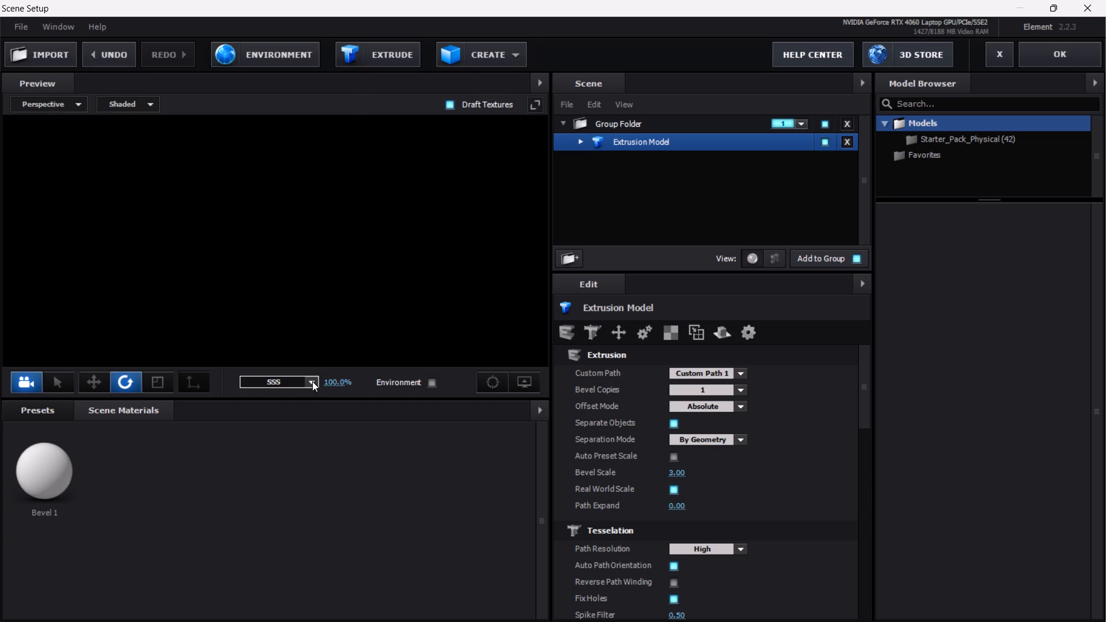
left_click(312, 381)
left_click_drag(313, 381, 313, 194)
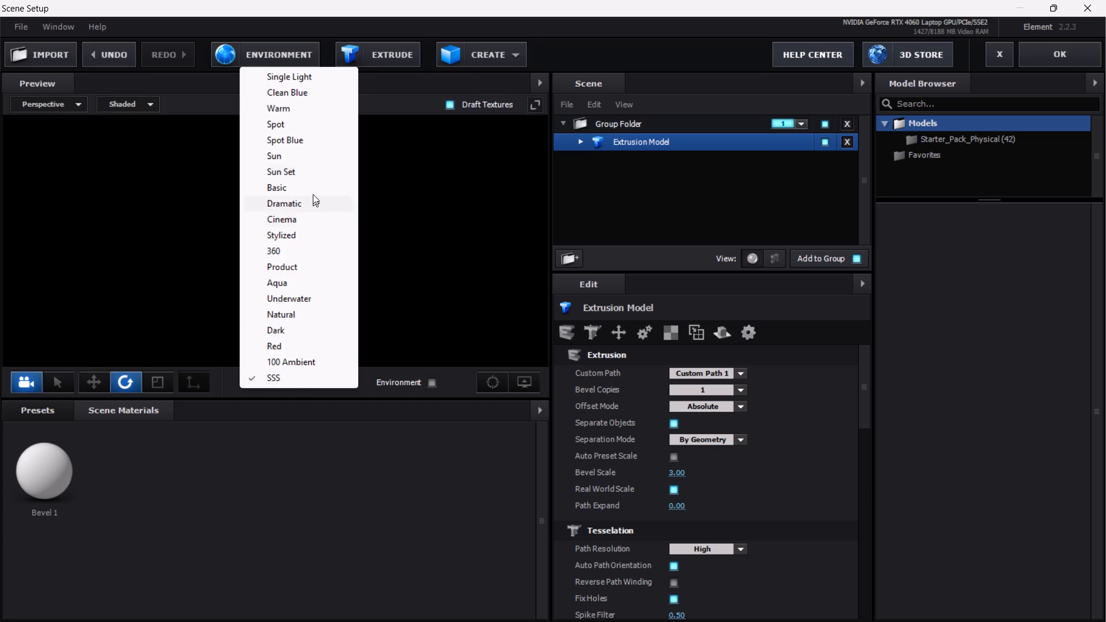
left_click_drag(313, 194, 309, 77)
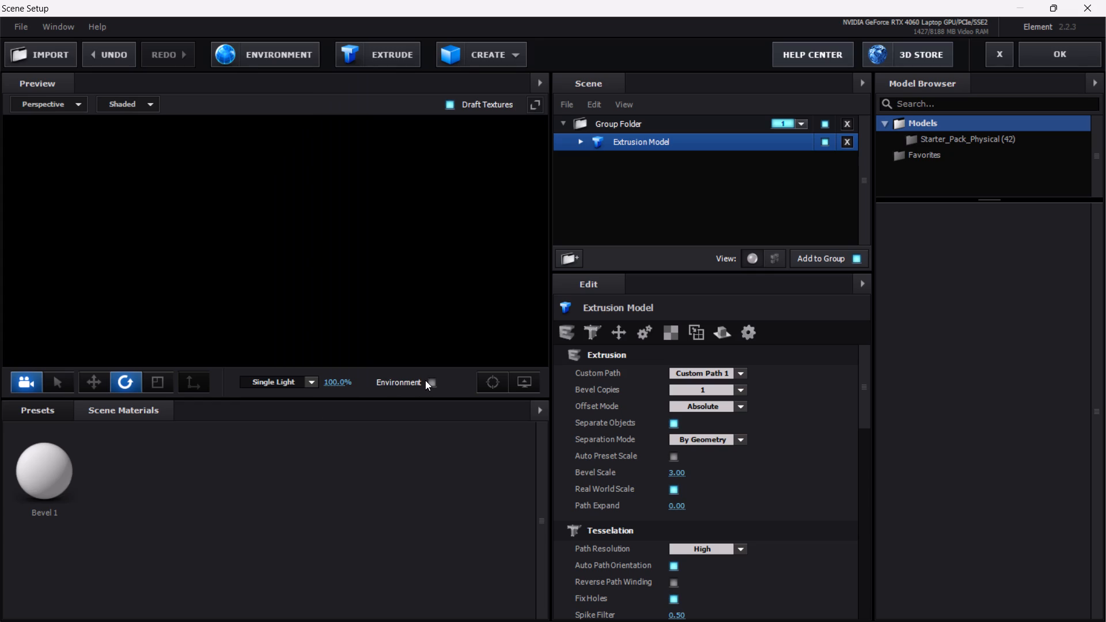
Examine the extruded Rahul text in the enlarged preview and from an angled view.
left_click(425, 380)
left_click(431, 382)
left_click(431, 382)
left_click(540, 106)
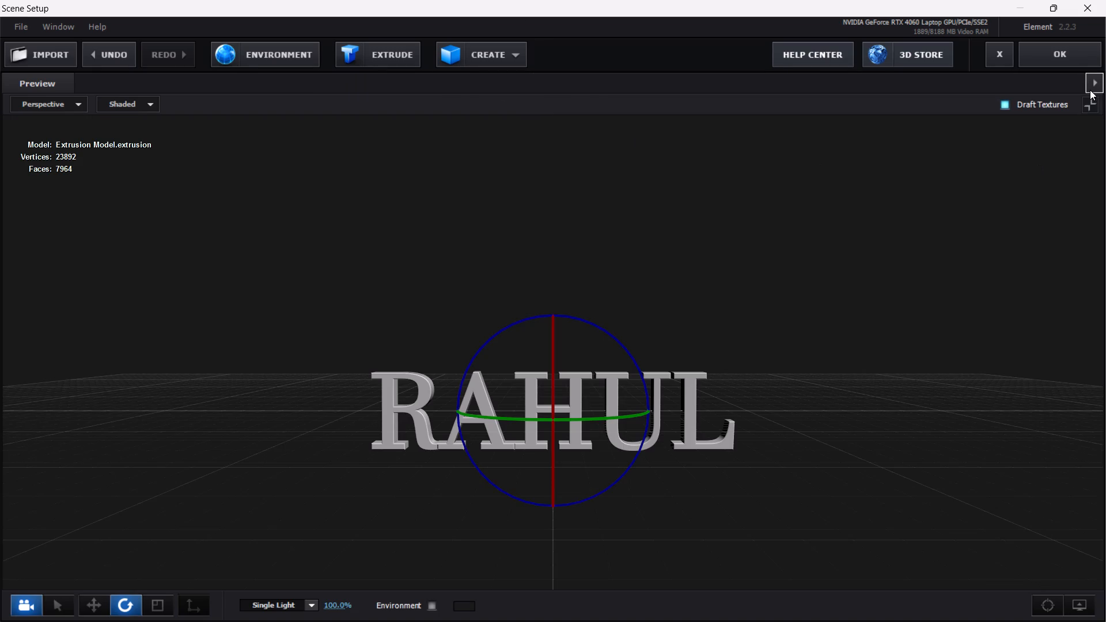
left_click(1086, 107)
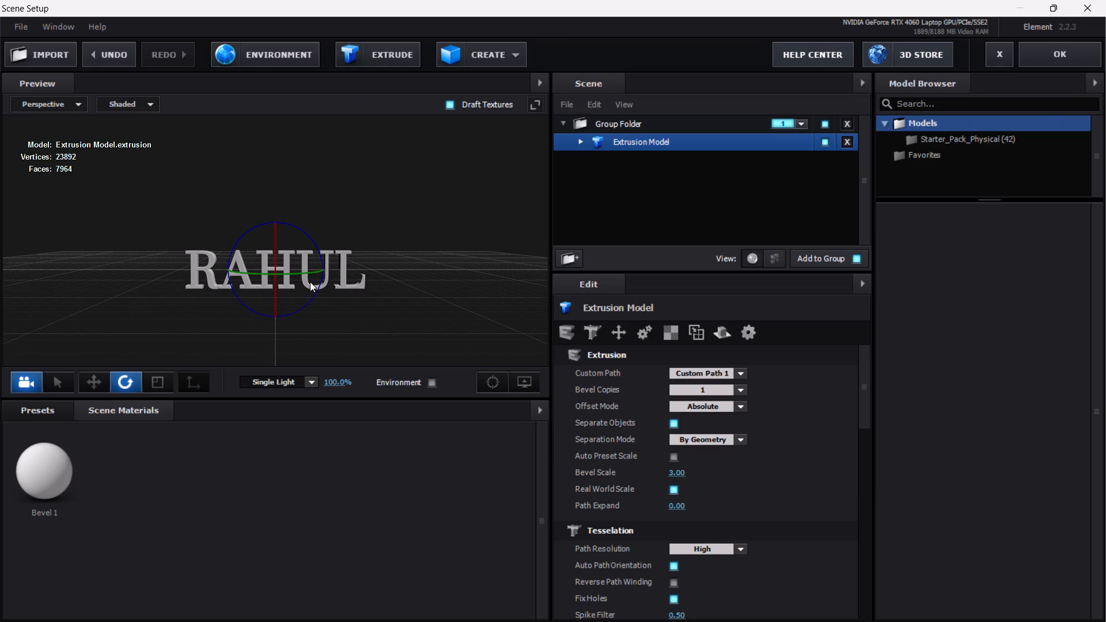
left_click_drag(328, 285, 234, 320)
left_click_drag(310, 310, 384, 279)
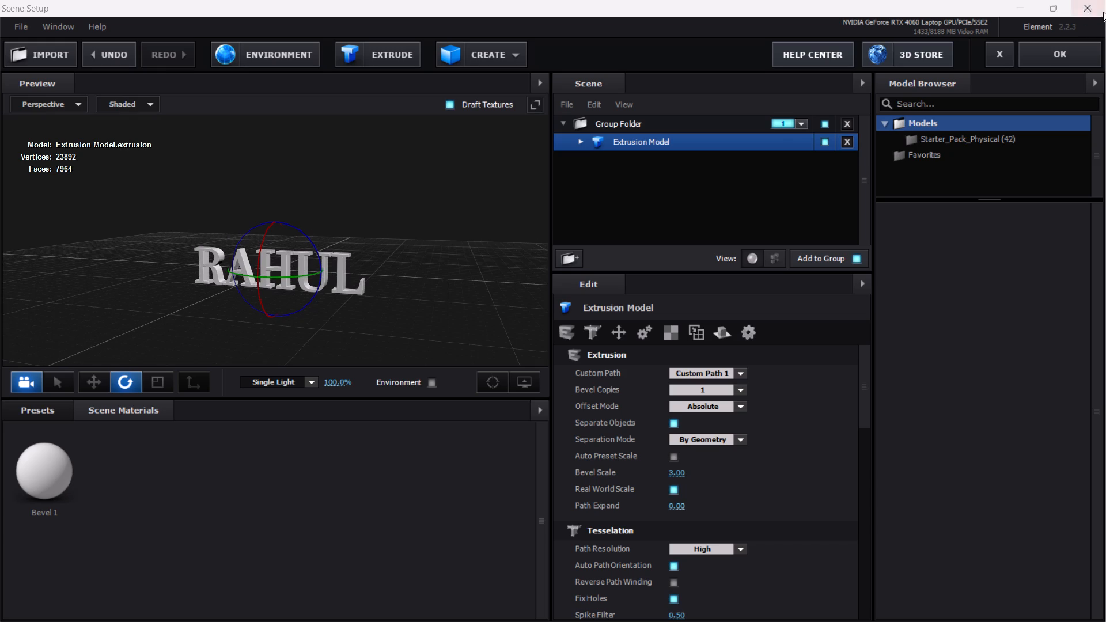
End the screen recording and dismiss the Nothi Toolkit window.
left_click(623, 21)
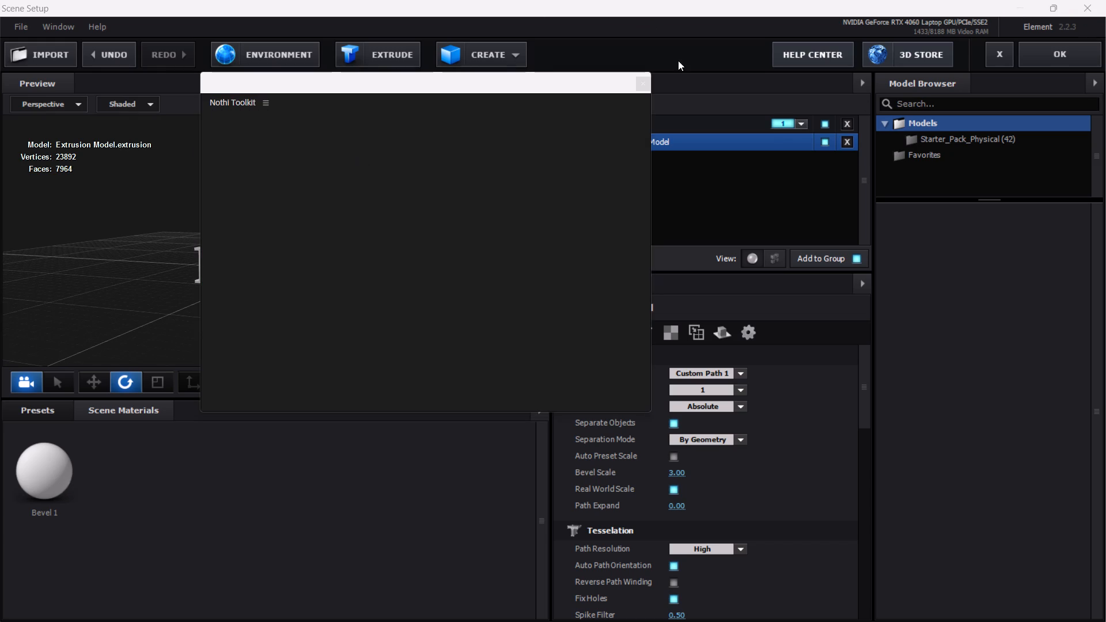
left_click(640, 83)
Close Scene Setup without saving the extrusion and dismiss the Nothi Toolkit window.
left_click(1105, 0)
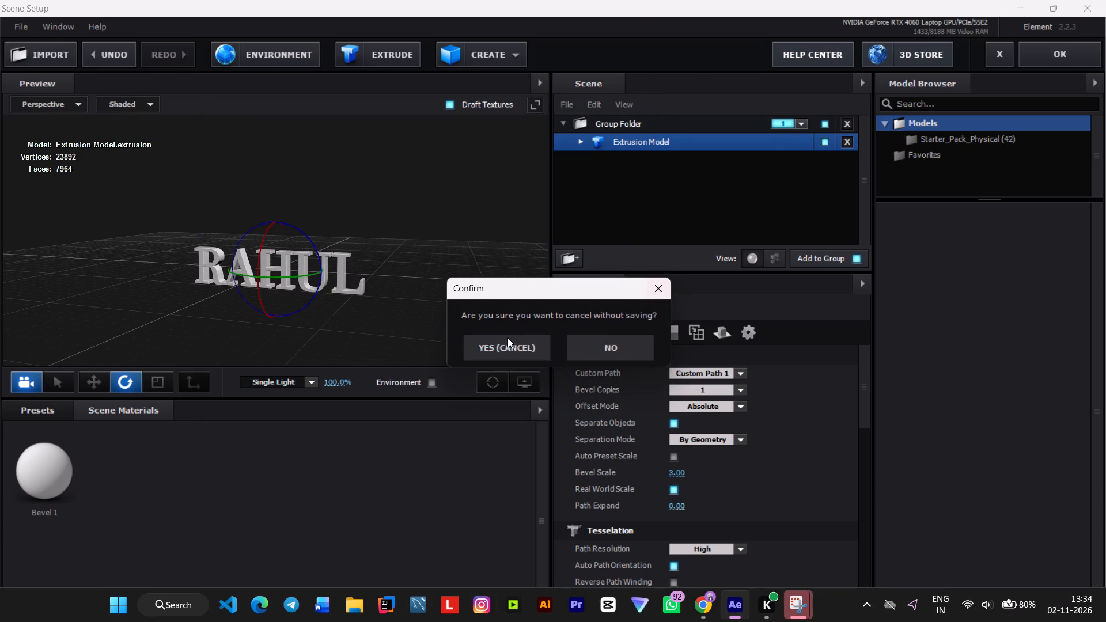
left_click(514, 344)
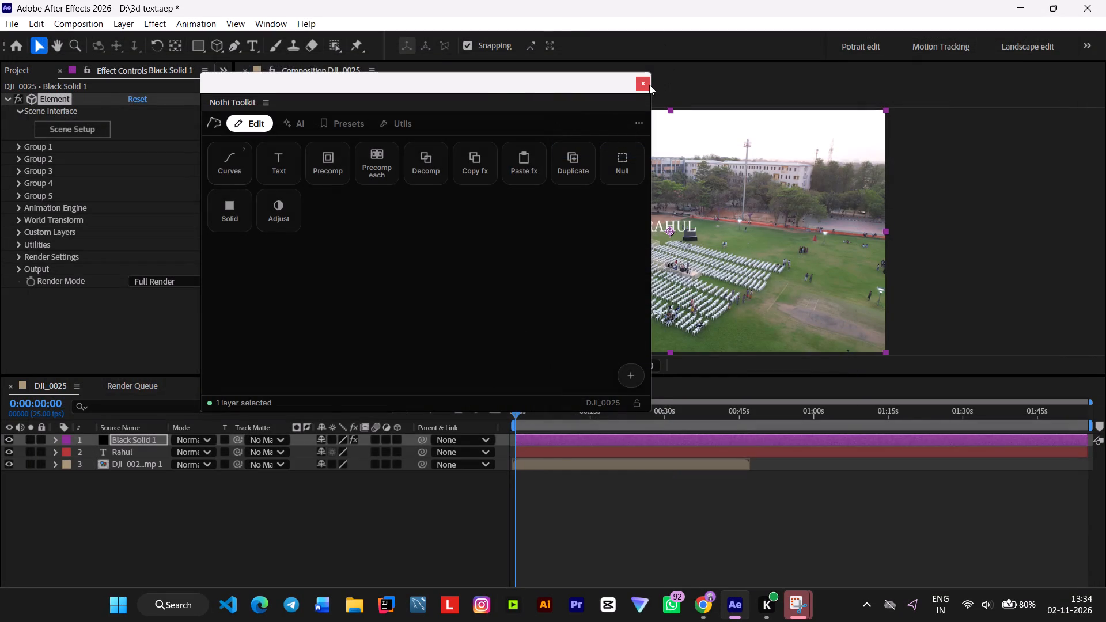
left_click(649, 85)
Delete the Rahul text layer and the black solid layer, leaving only the drone footage.
left_click(538, 455)
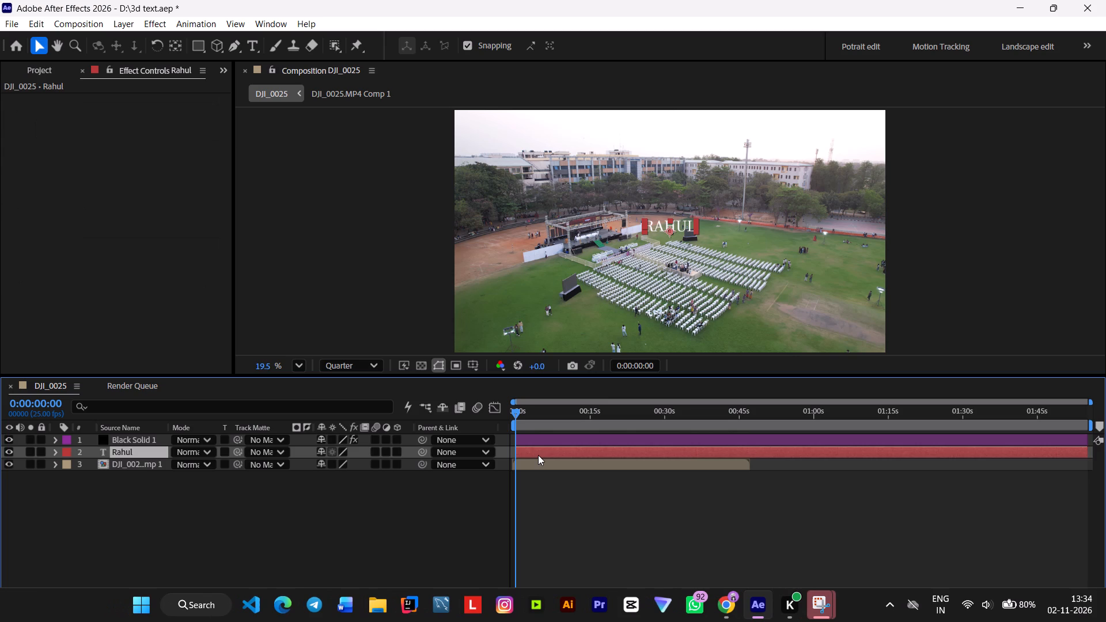
key("Delete")
left_click(543, 445)
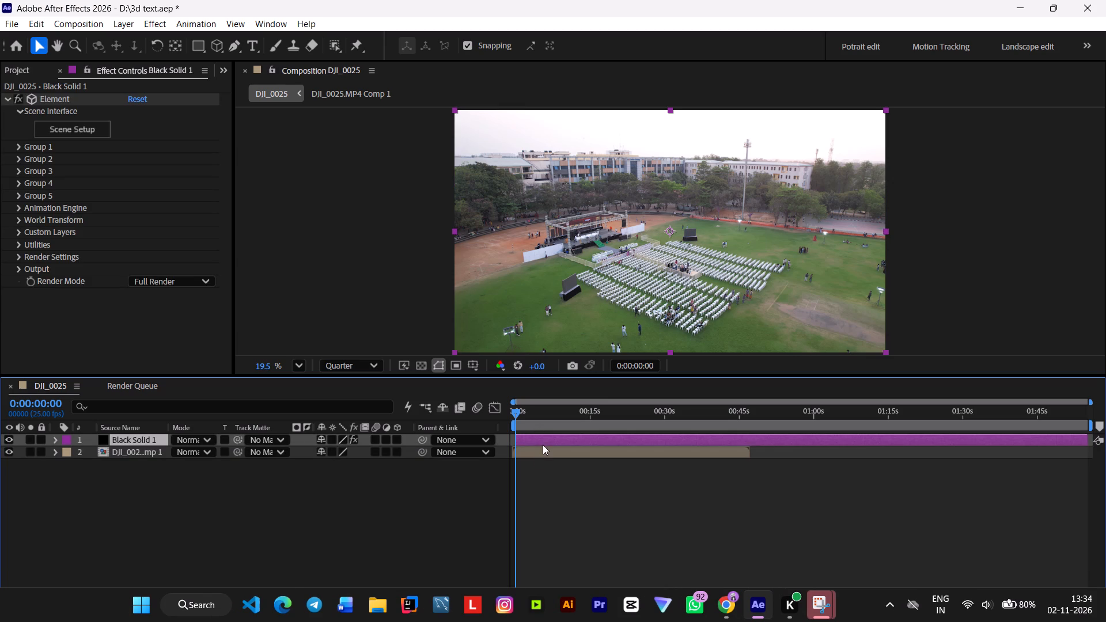
key("Delete")
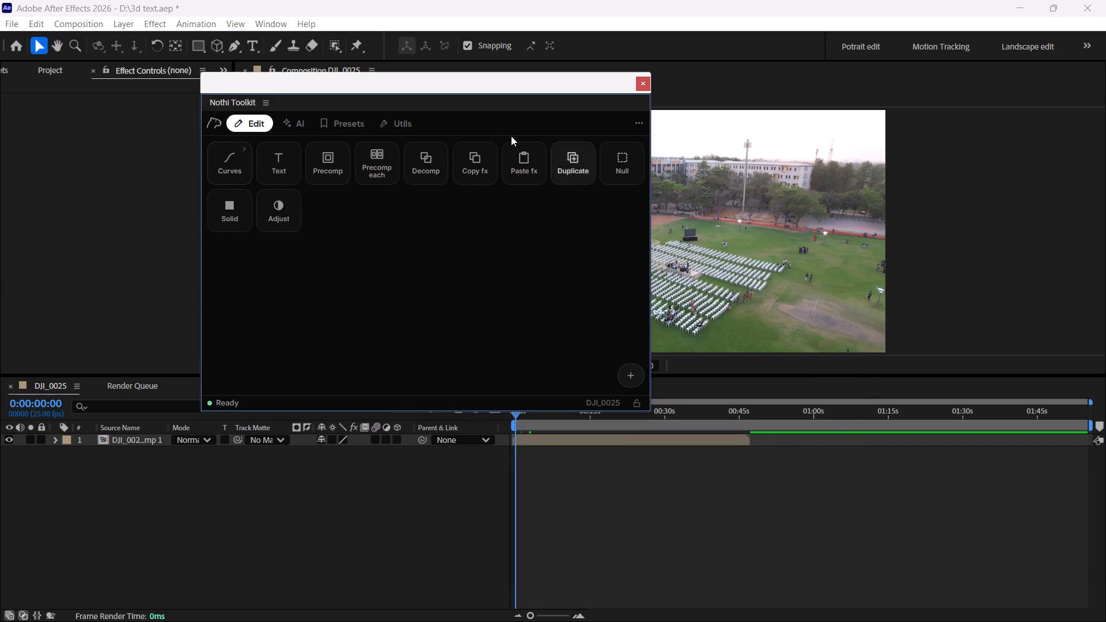
Close the floating Nothi Toolkit panel.
right_click(267, 101)
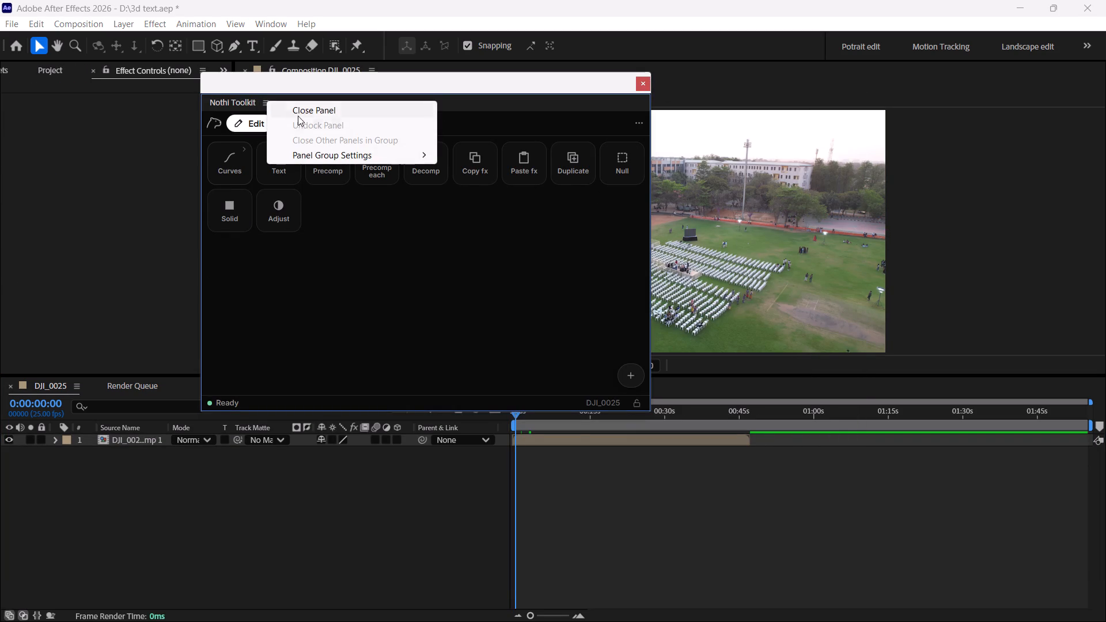
left_click(306, 114)
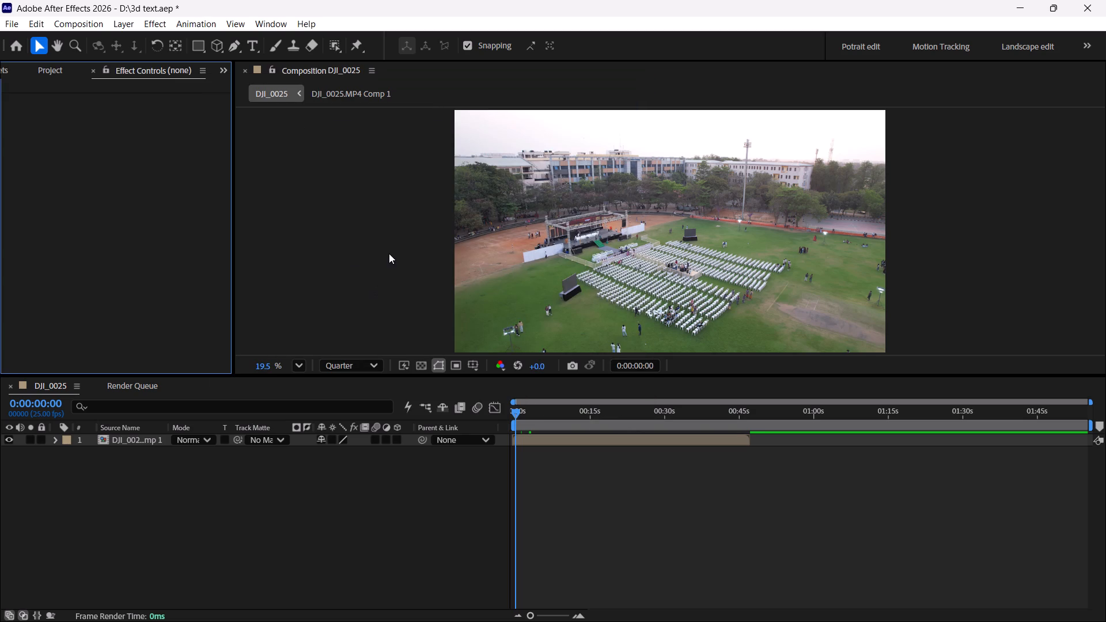
Bring the project items into view with nothing selected.
left_click(41, 66)
left_click(15, 69)
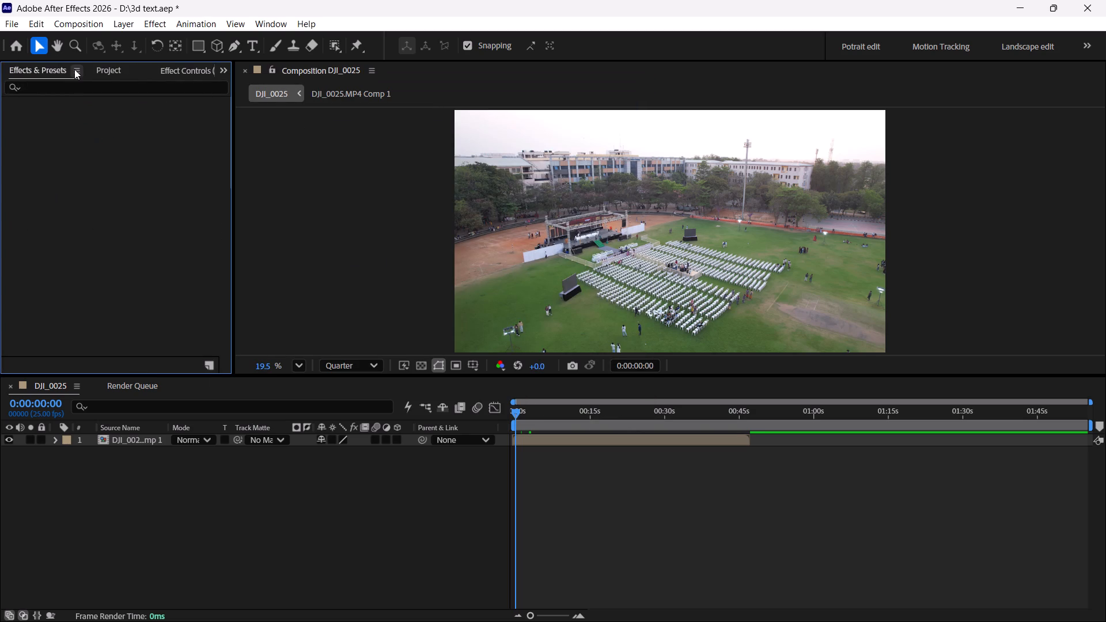
left_click(74, 69)
left_click(56, 88)
left_click(115, 73)
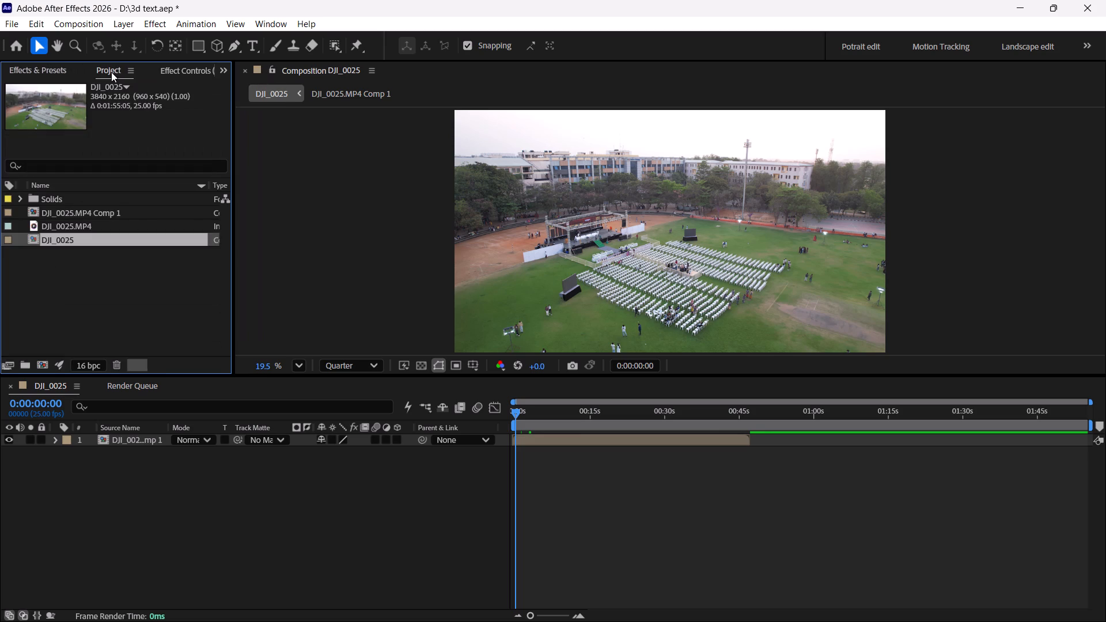
left_click(148, 295)
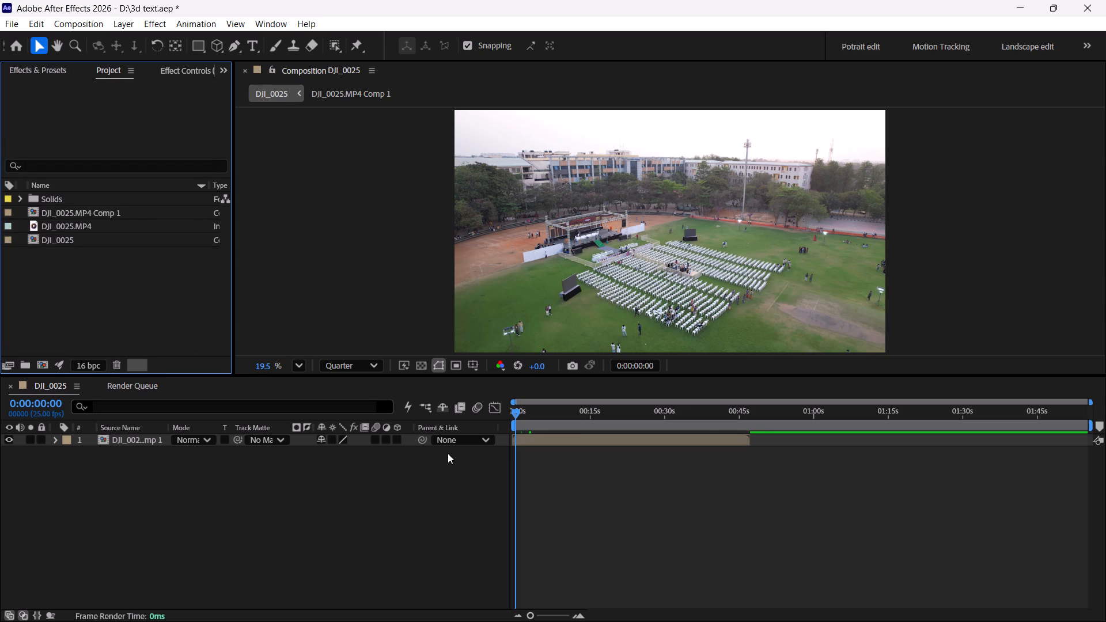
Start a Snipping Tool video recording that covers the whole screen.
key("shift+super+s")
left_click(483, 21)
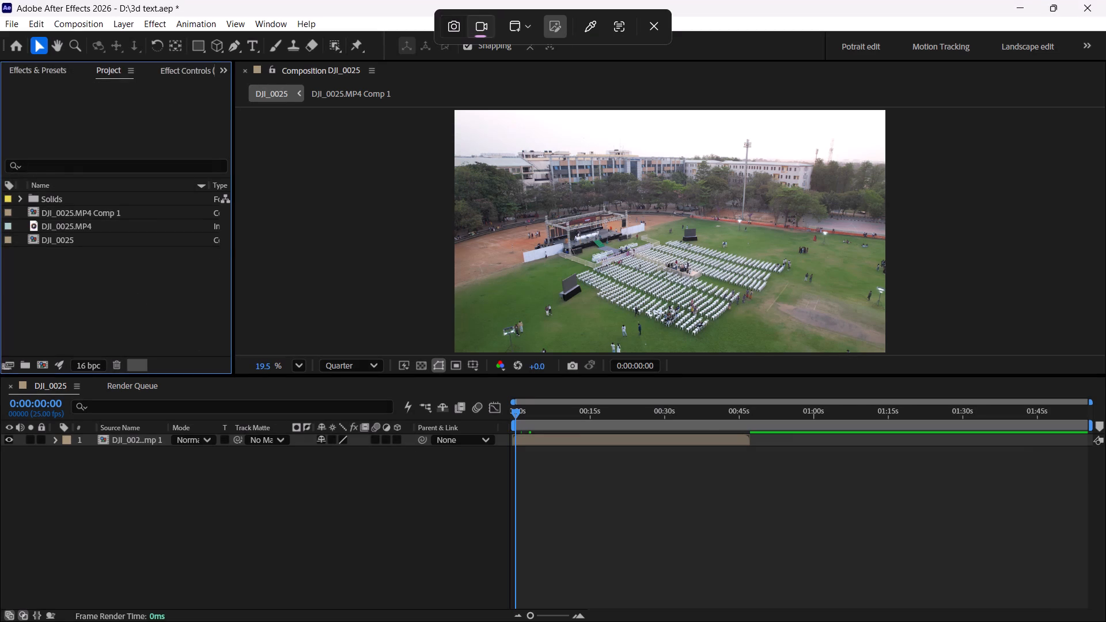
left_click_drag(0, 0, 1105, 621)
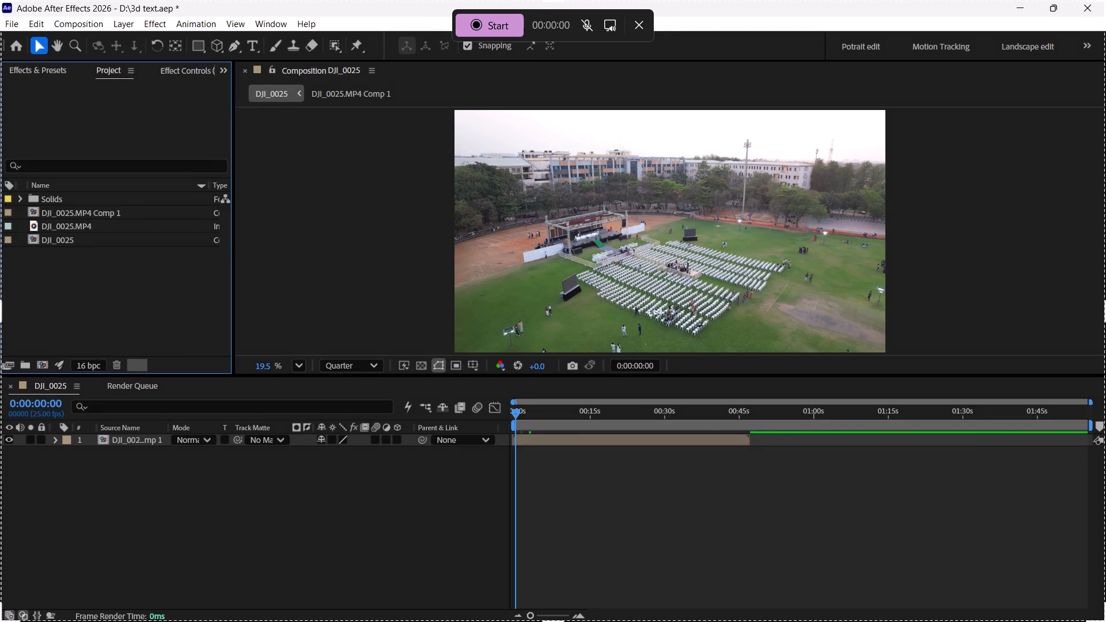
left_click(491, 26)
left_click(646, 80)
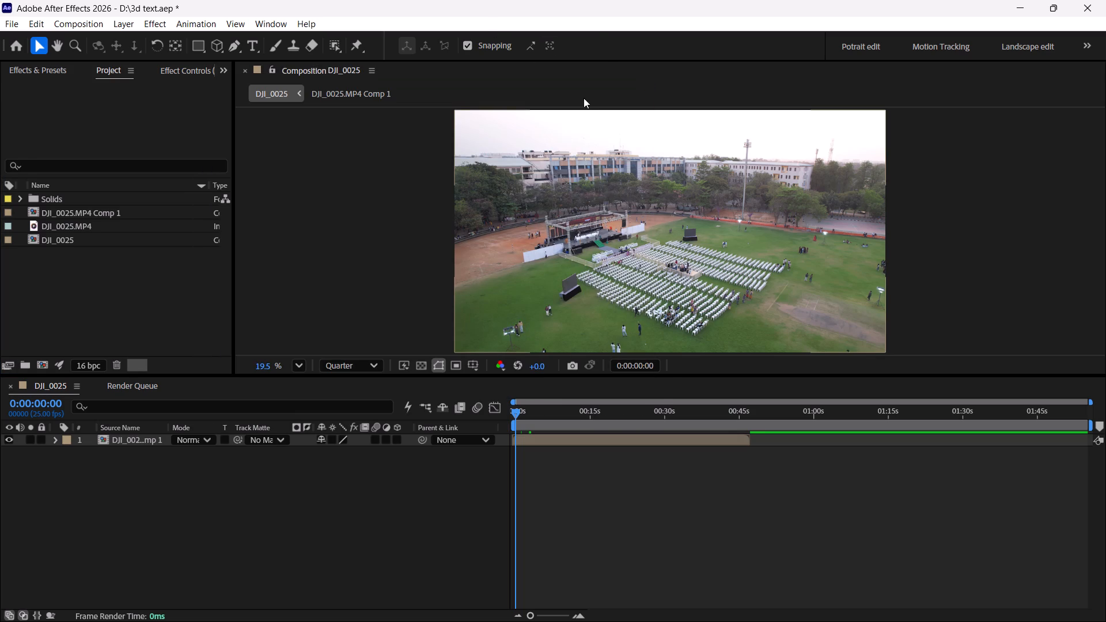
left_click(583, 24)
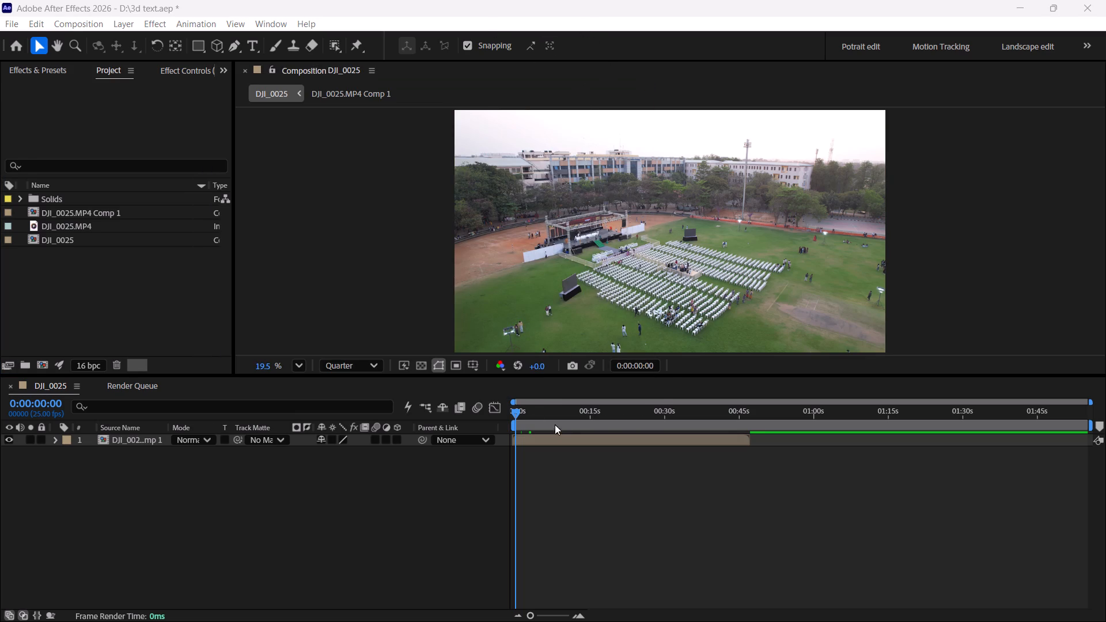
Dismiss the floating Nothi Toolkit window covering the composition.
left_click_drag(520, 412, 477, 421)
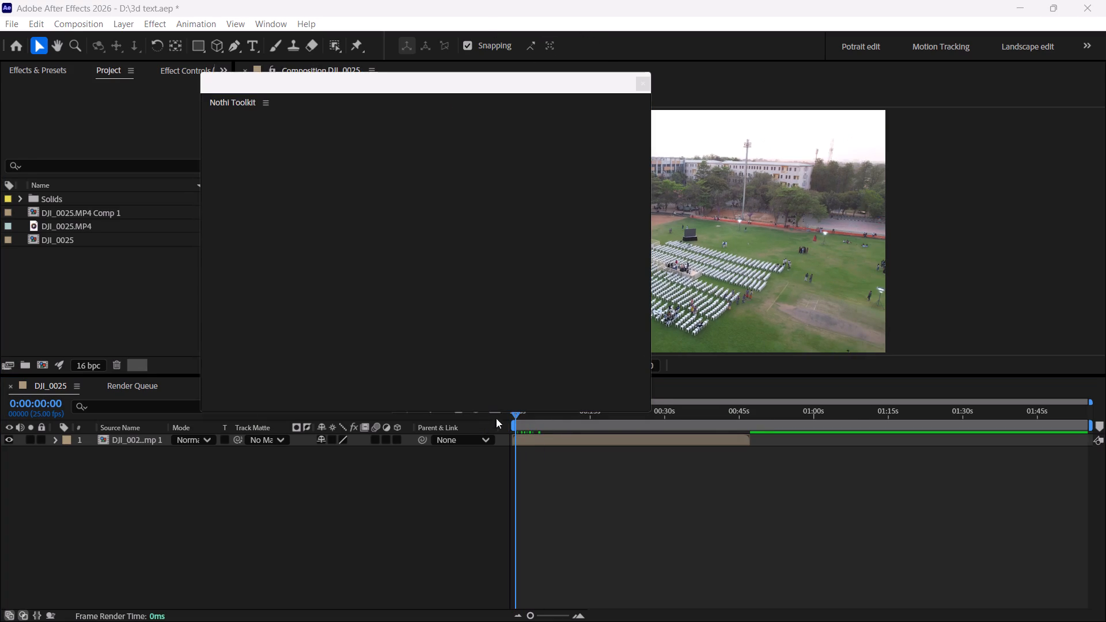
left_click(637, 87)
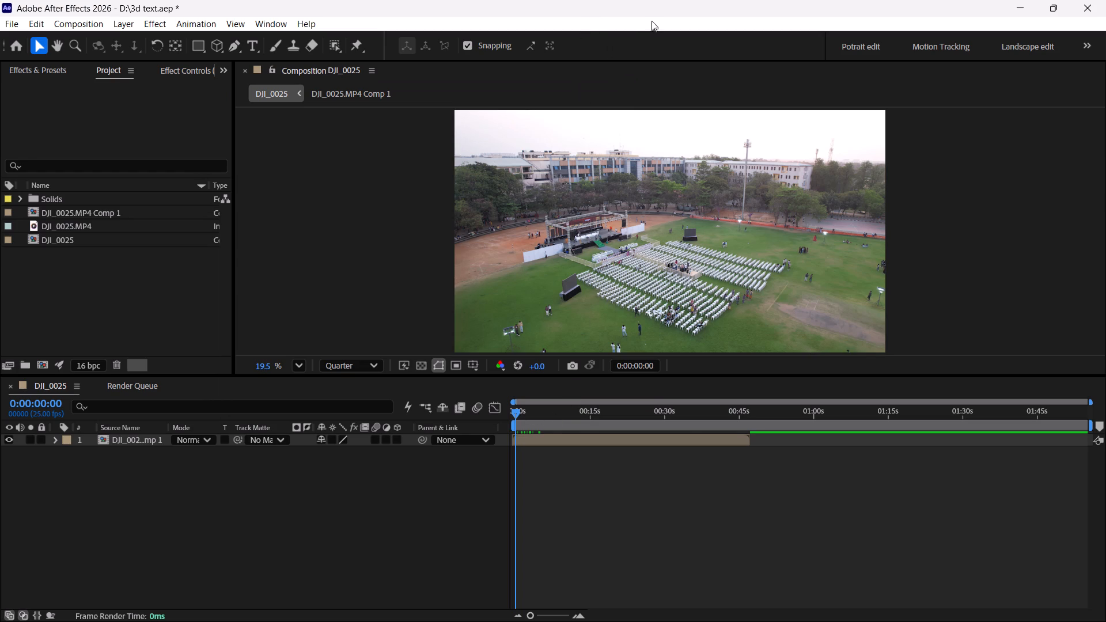
Scrub and play back the opening part of the drone footage to review it.
left_click_drag(519, 411, 548, 420)
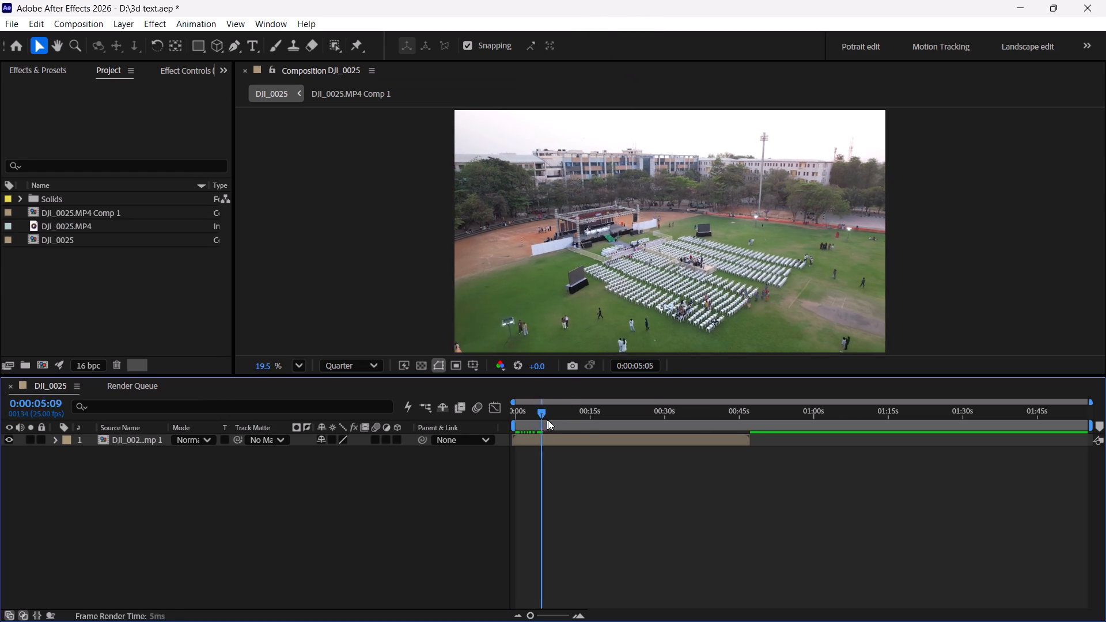
left_click_drag(548, 420, 586, 430)
key("space")
left_click_drag(578, 408, 519, 413)
key("space")
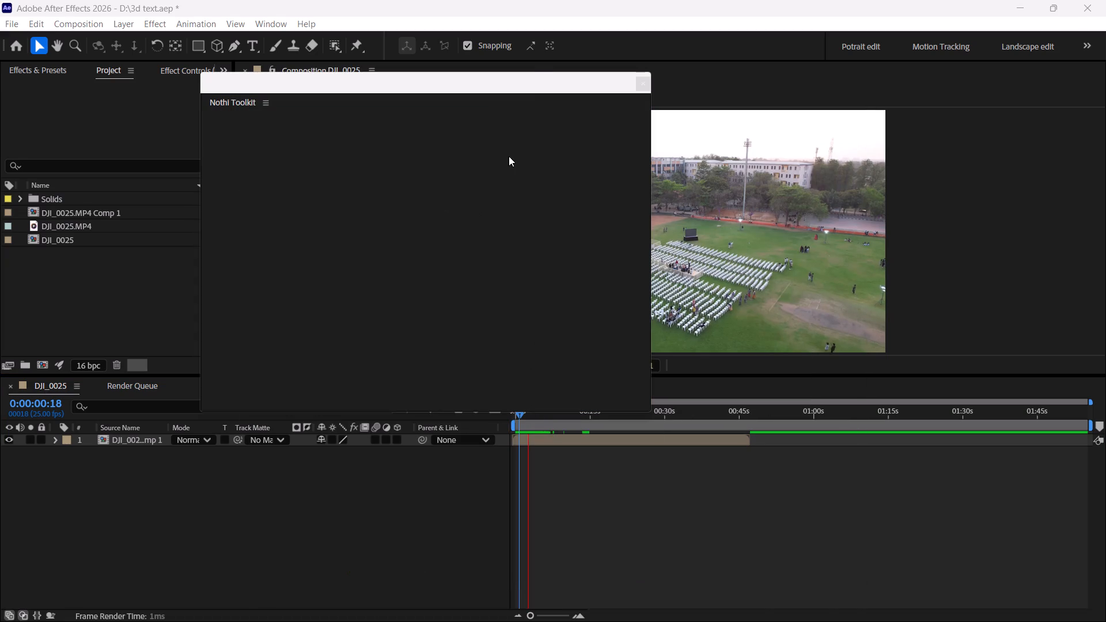
key("space")
Dock the Nothi Toolkit window beside the Project panel and bring the project items back into view.
left_click_drag(234, 104, 184, 73)
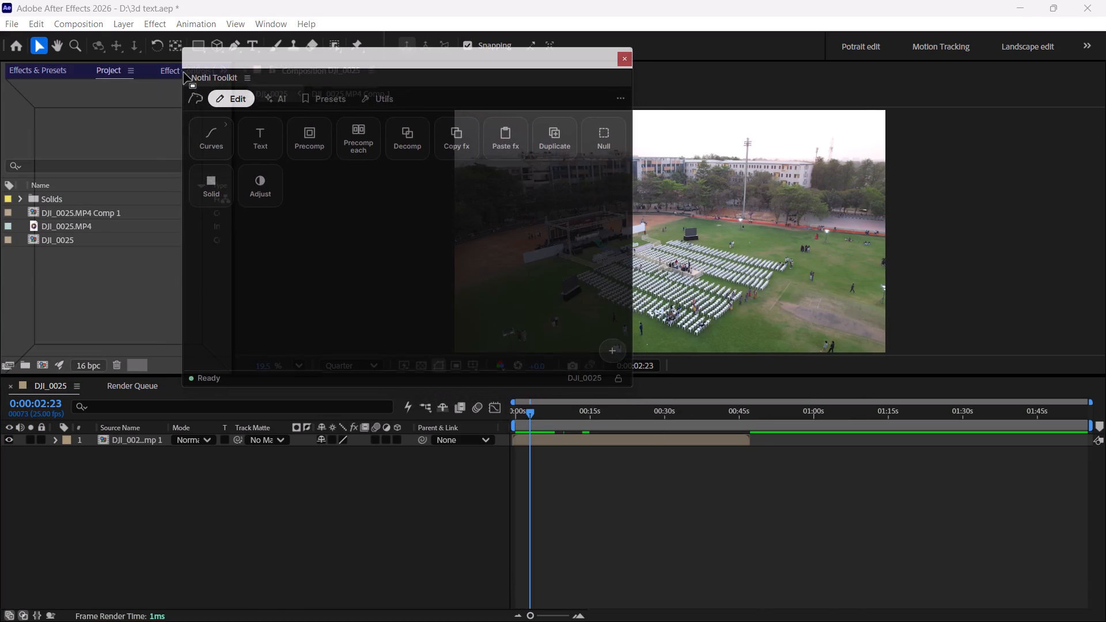
left_click_drag(184, 73, 183, 73)
left_click(78, 71)
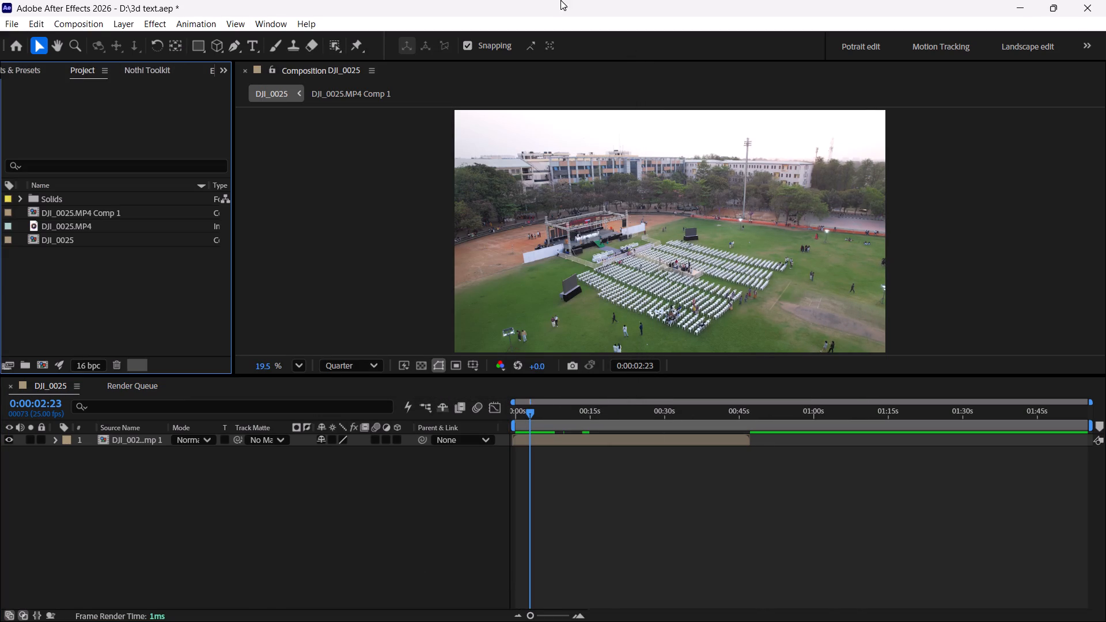
Discard the running take and start a new Snipping Tool video recording of the whole screen.
left_click(630, 27)
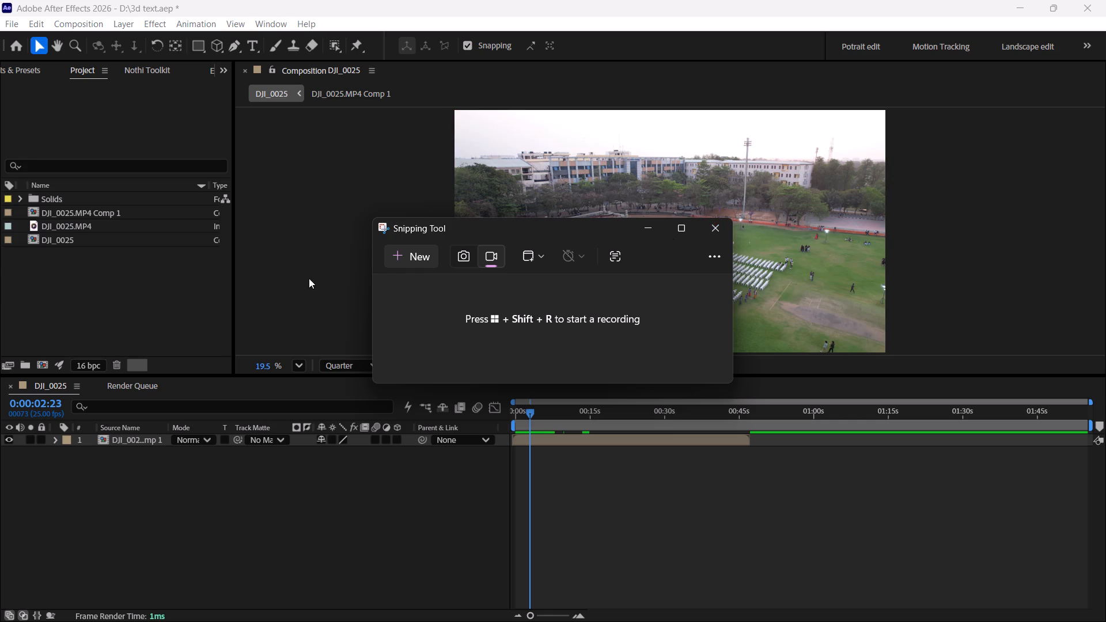
left_click(412, 253)
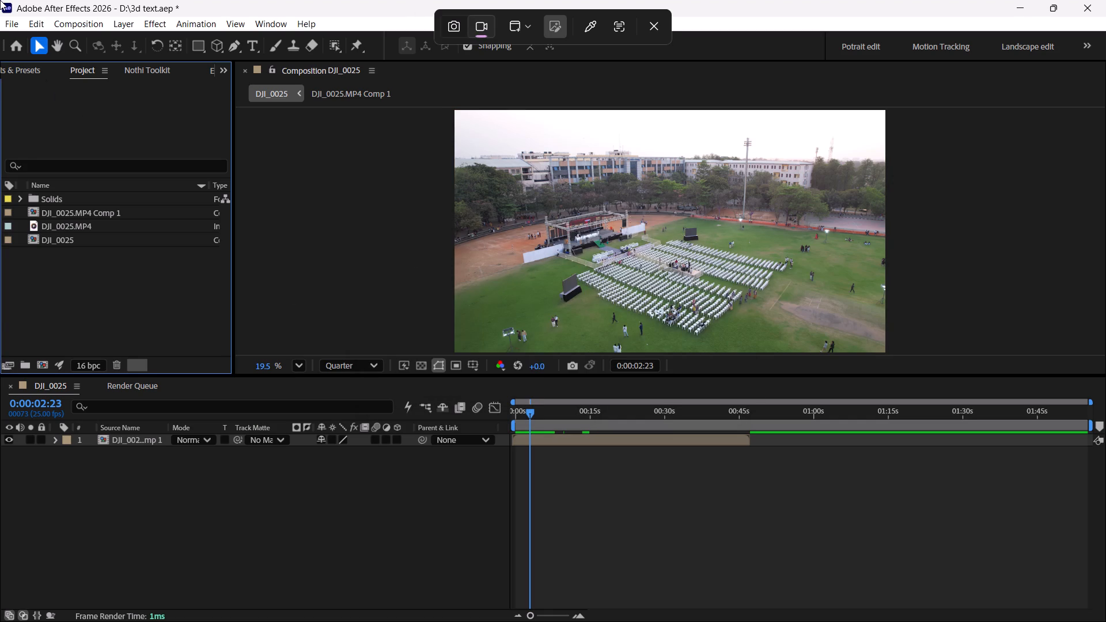
left_click_drag(0, 0, 1105, 621)
left_click(493, 21)
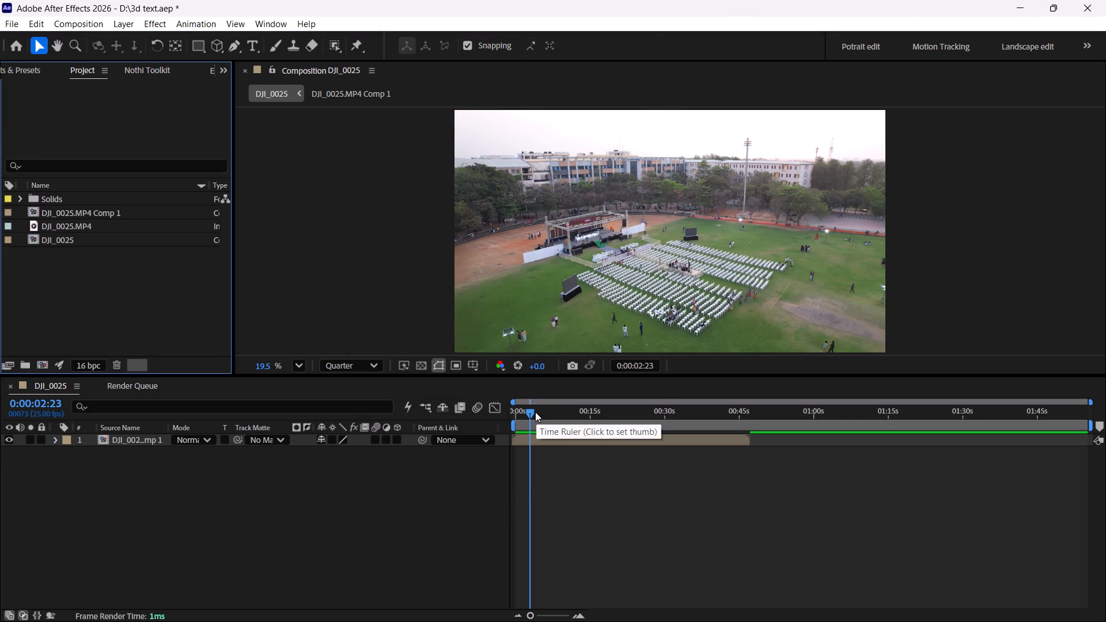
Create a text layer reading "Rahul" over the drone footage, with the playhead at 0:00:00:00.
left_click_drag(529, 411, 498, 419)
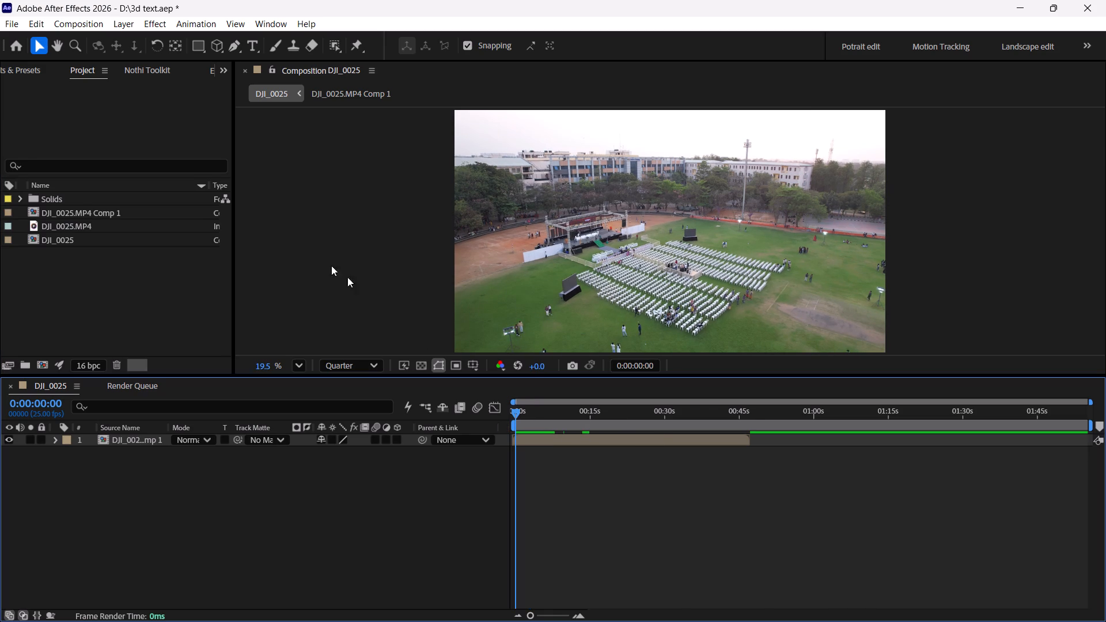
left_click(569, 443)
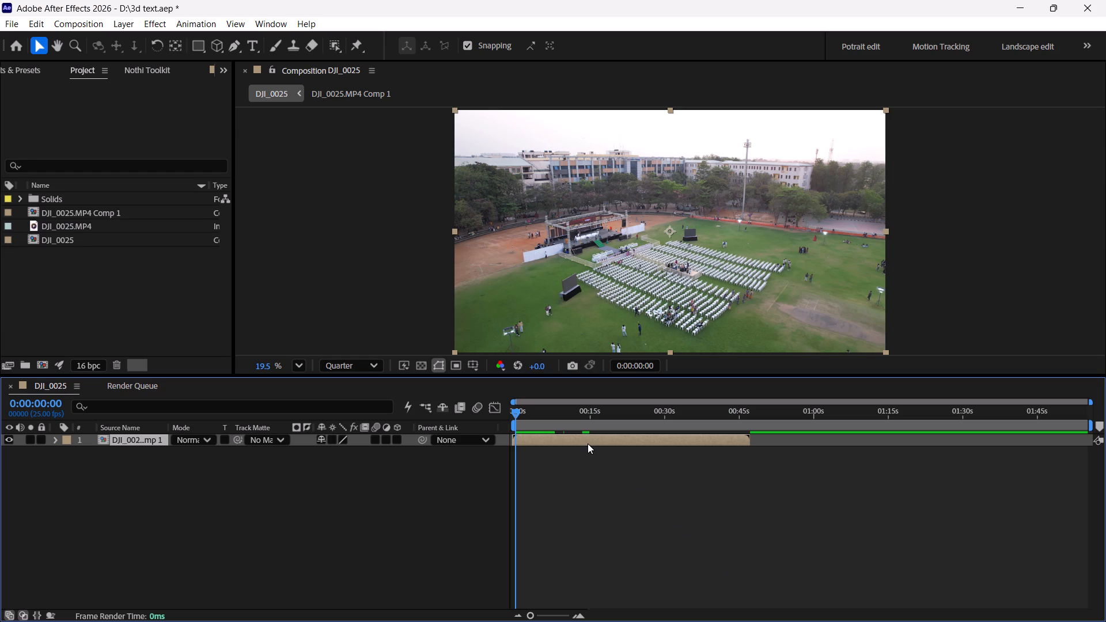
right_click(278, 510)
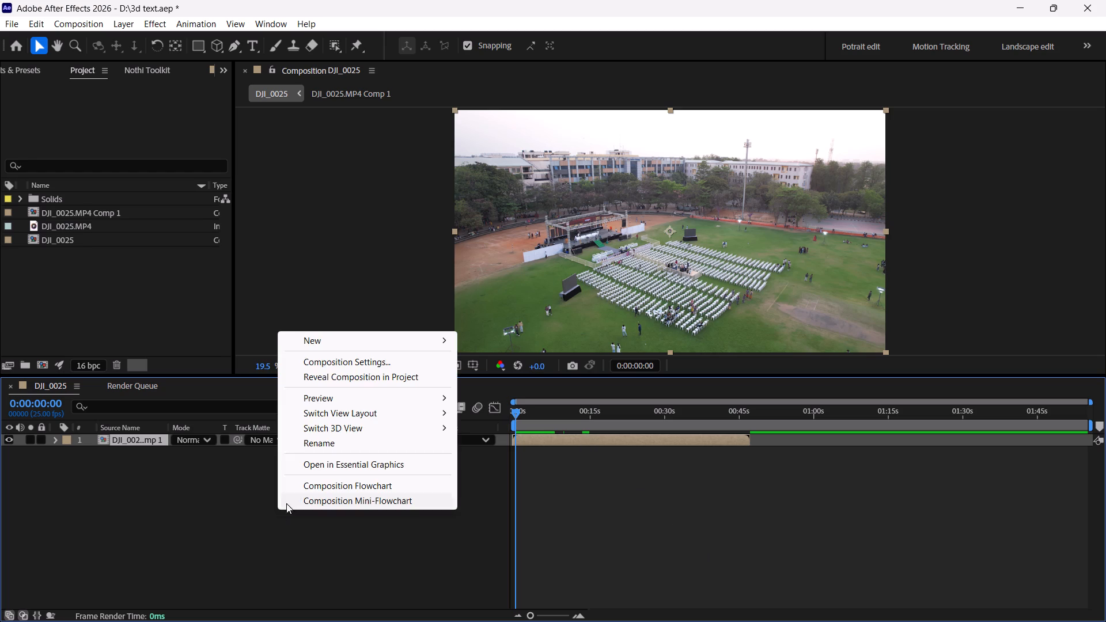
left_click(330, 342)
left_click(491, 359)
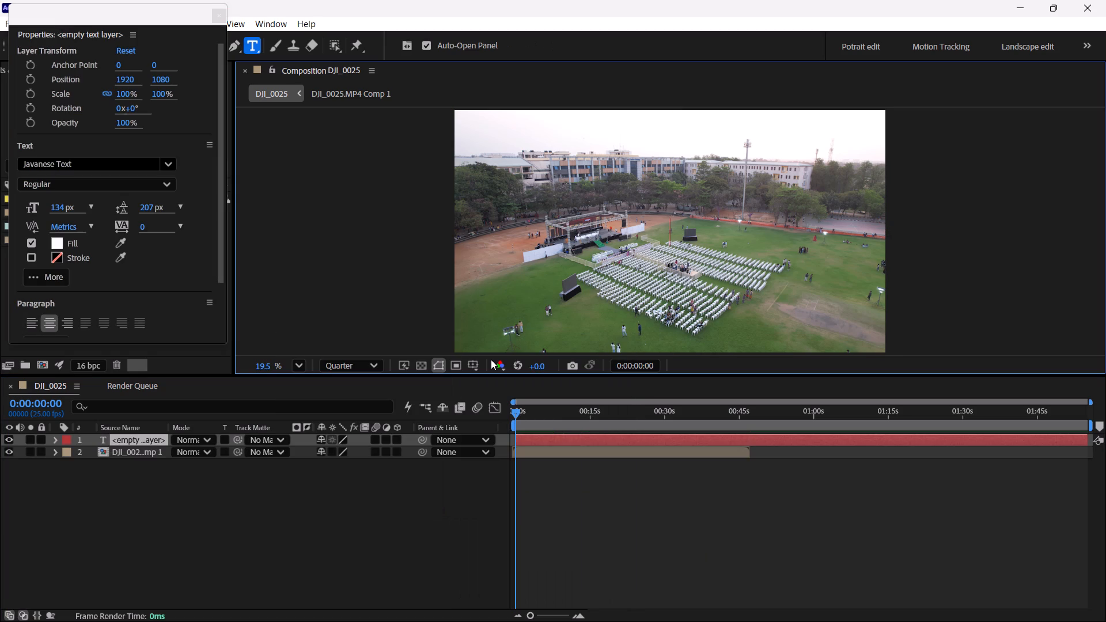
type("Rau")
key("BackSpace")
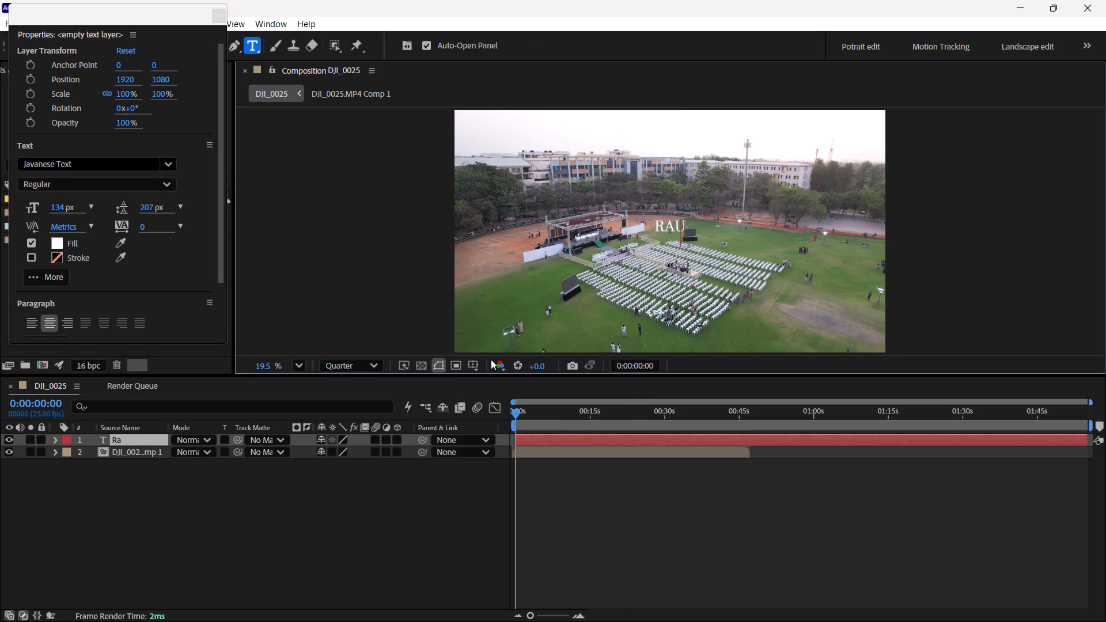
type("hul")
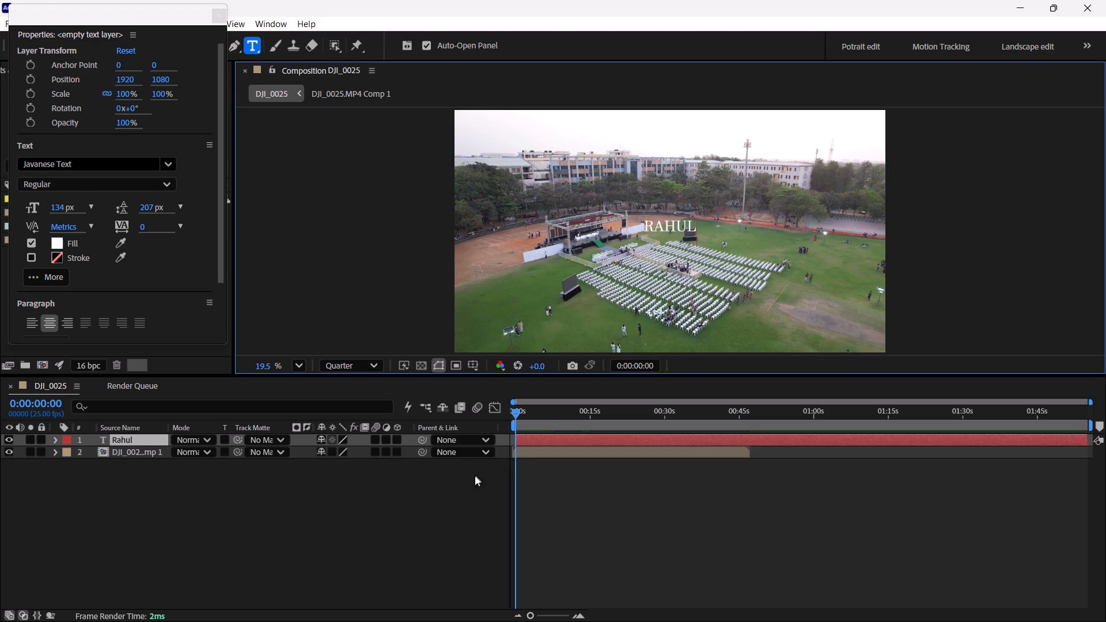
Add a new black solid layer above the Rahul text layer.
left_click(348, 518)
right_click(348, 518)
left_click(392, 344)
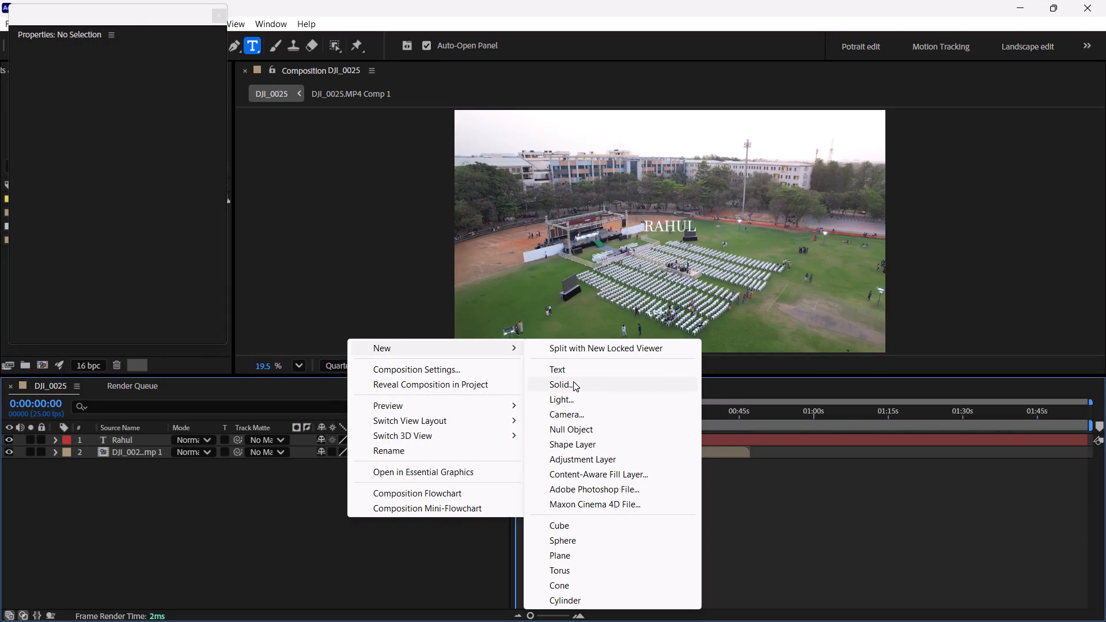
left_click(573, 381)
left_click(887, 450)
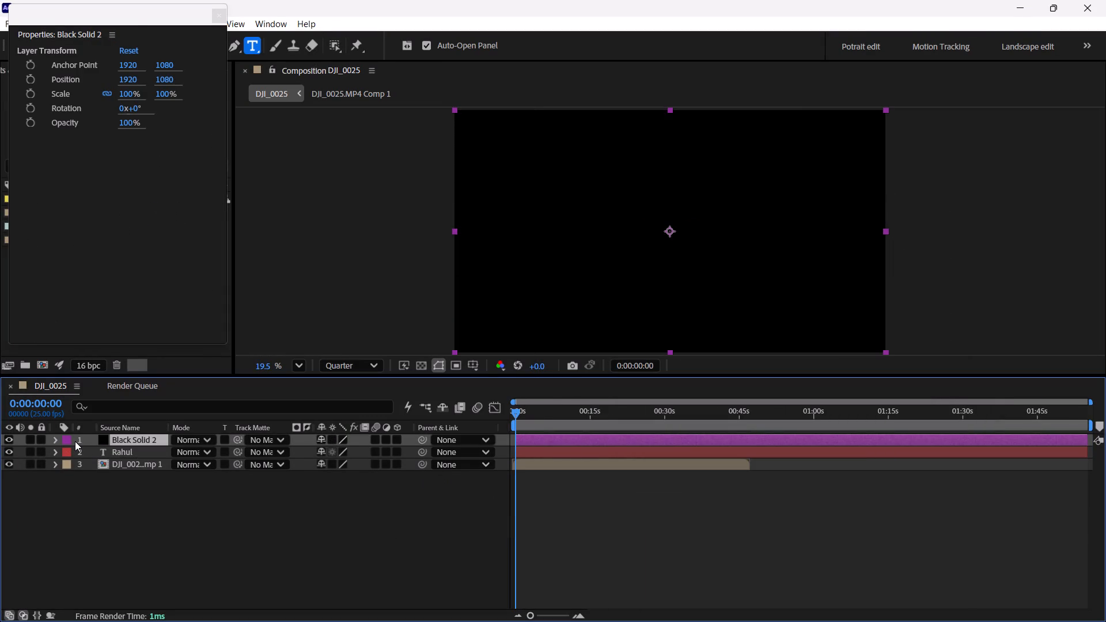
Apply the Element effect to the black solid and close the floating Properties window covering its effect settings.
key("ctrl+space")
type("elem")
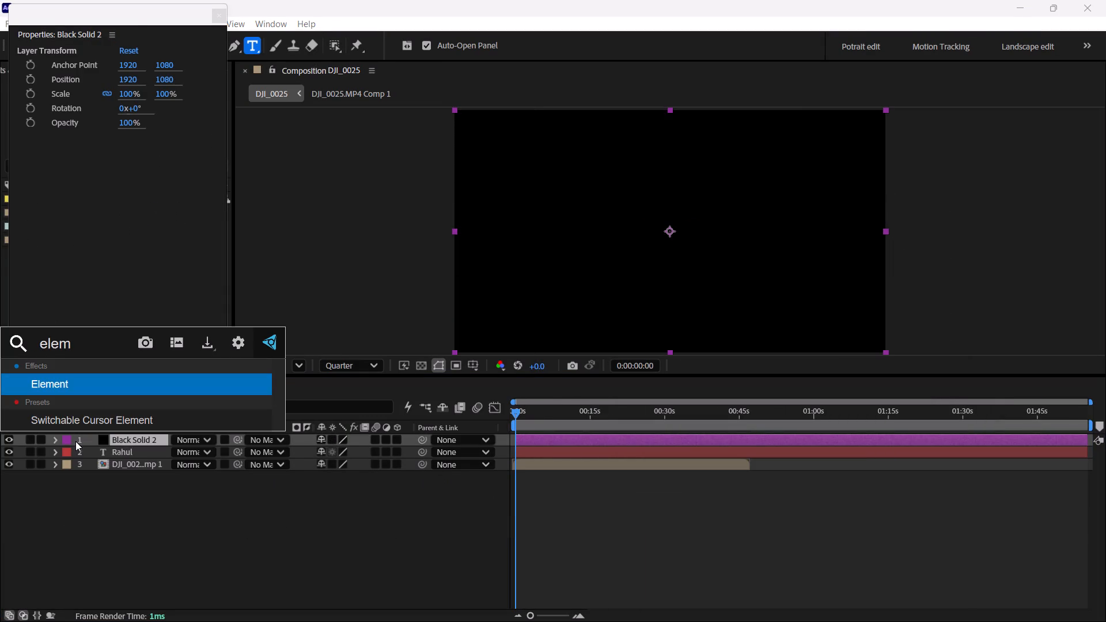
left_click(54, 384)
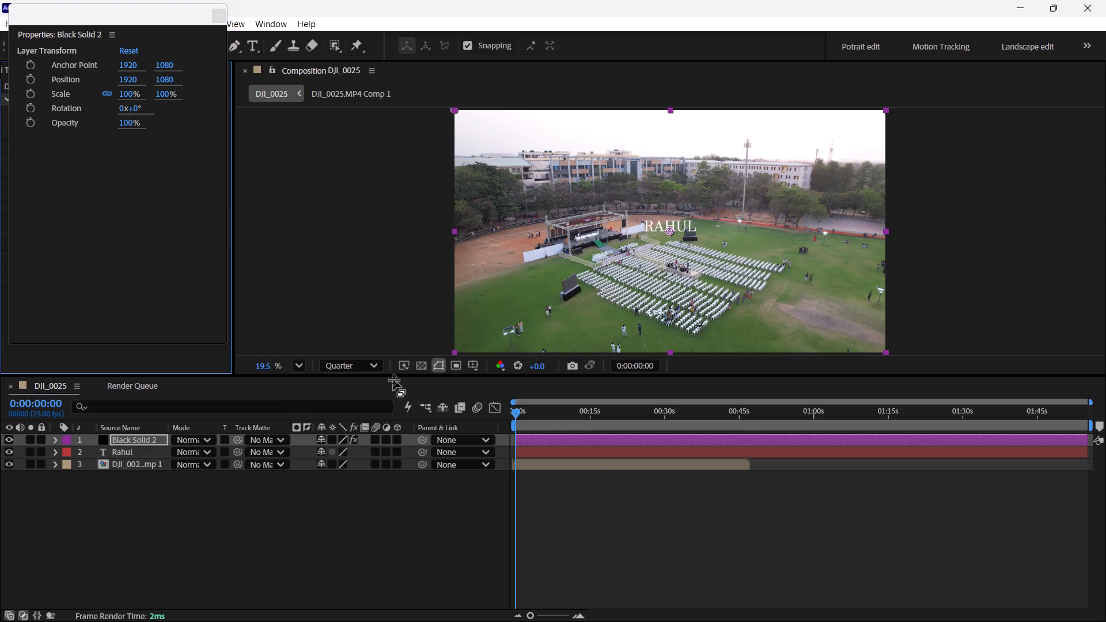
left_click(224, 16)
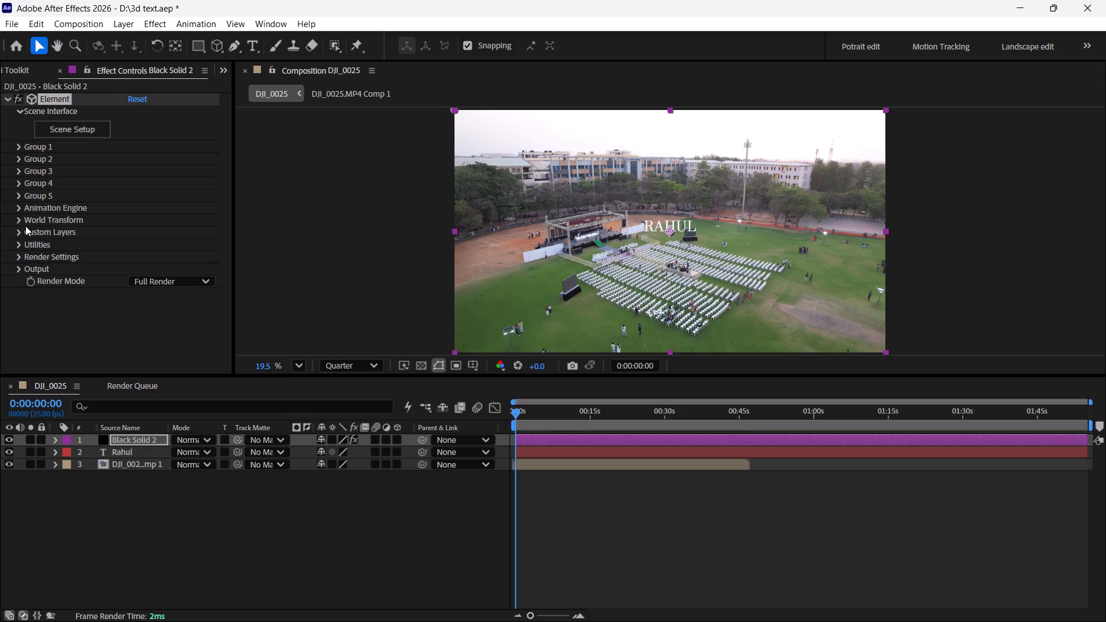
Set Path Layer 1 in Element's Custom Text and Masks to the Rahul layer.
left_click(18, 231)
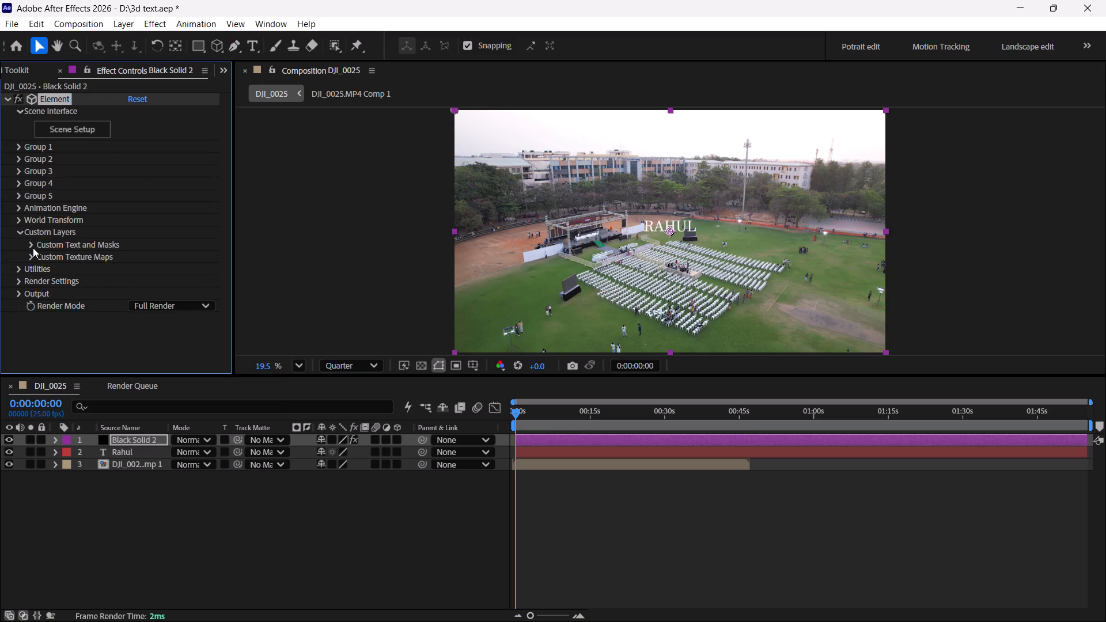
left_click(32, 248)
left_click(148, 260)
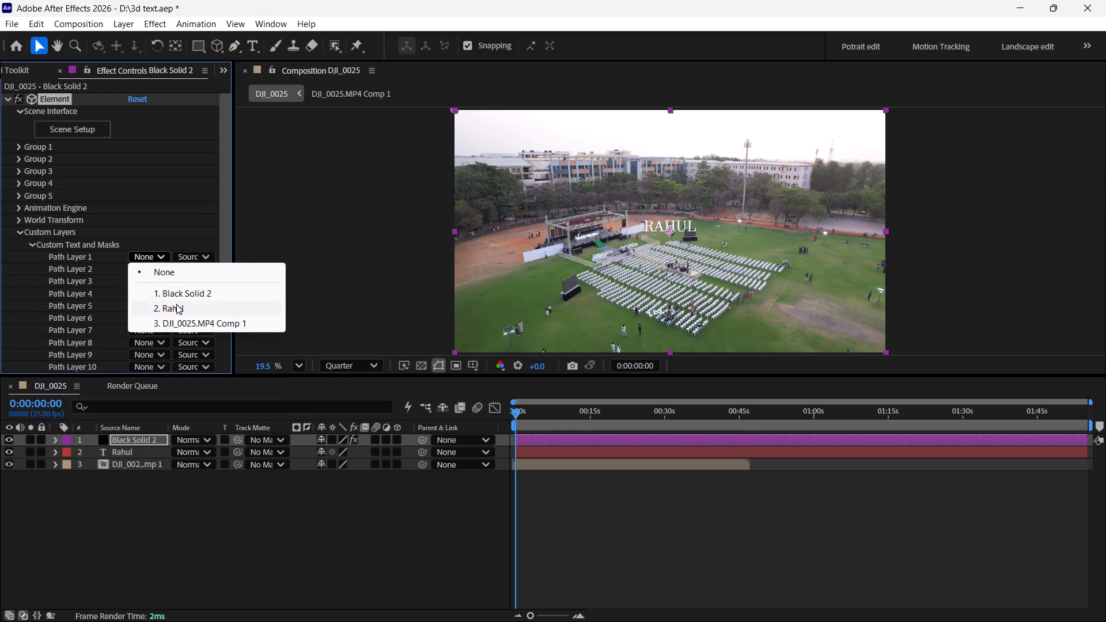
left_click(177, 306)
left_click(20, 231)
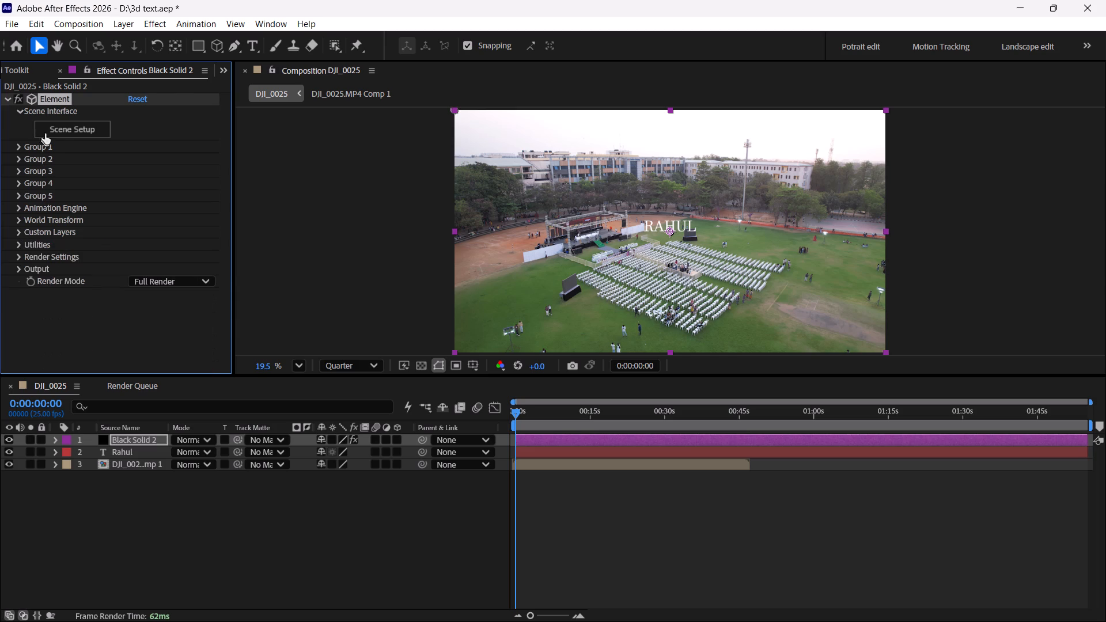
Extrude the Rahul text into a 3D model in Element's Scene Setup and orbit it to check its depth.
left_click(58, 133)
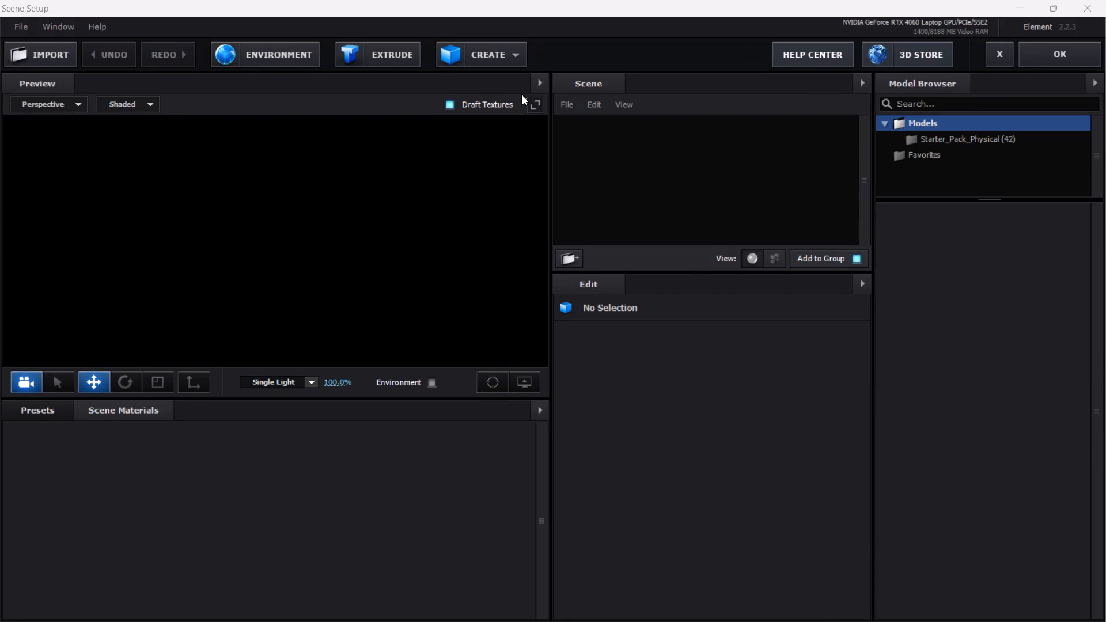
left_click(534, 103)
left_click(1090, 101)
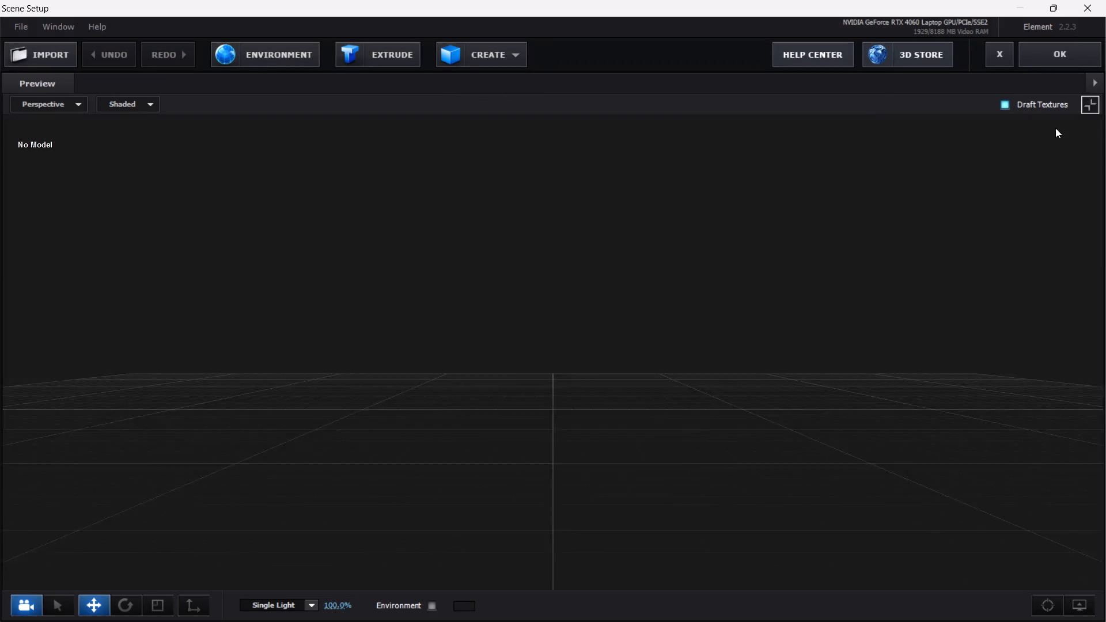
left_click(401, 53)
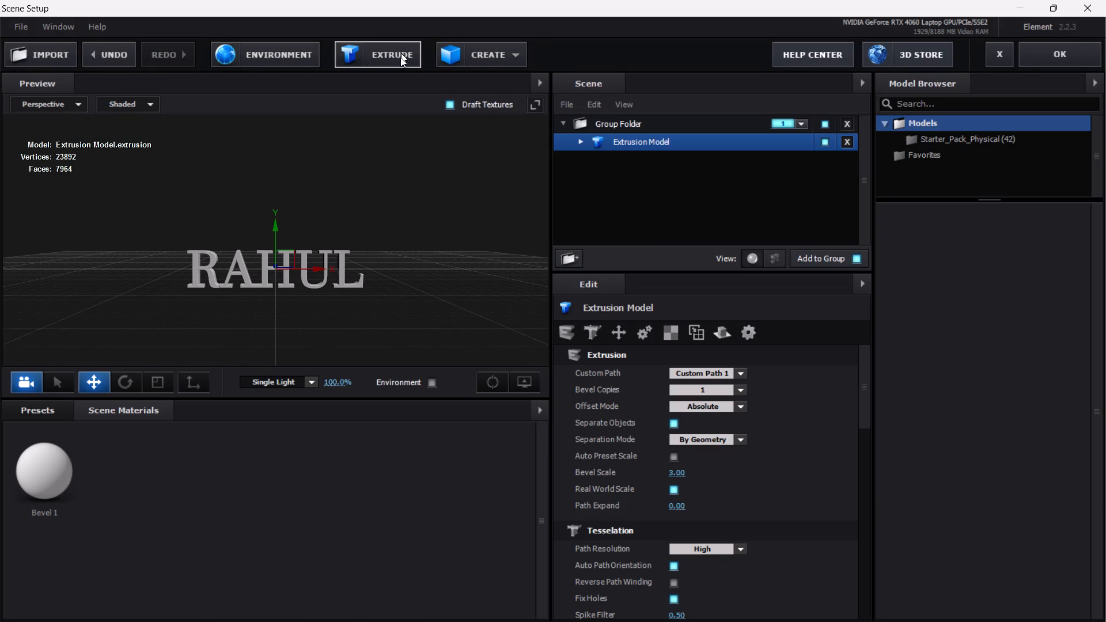
left_click_drag(394, 296, 412, 253)
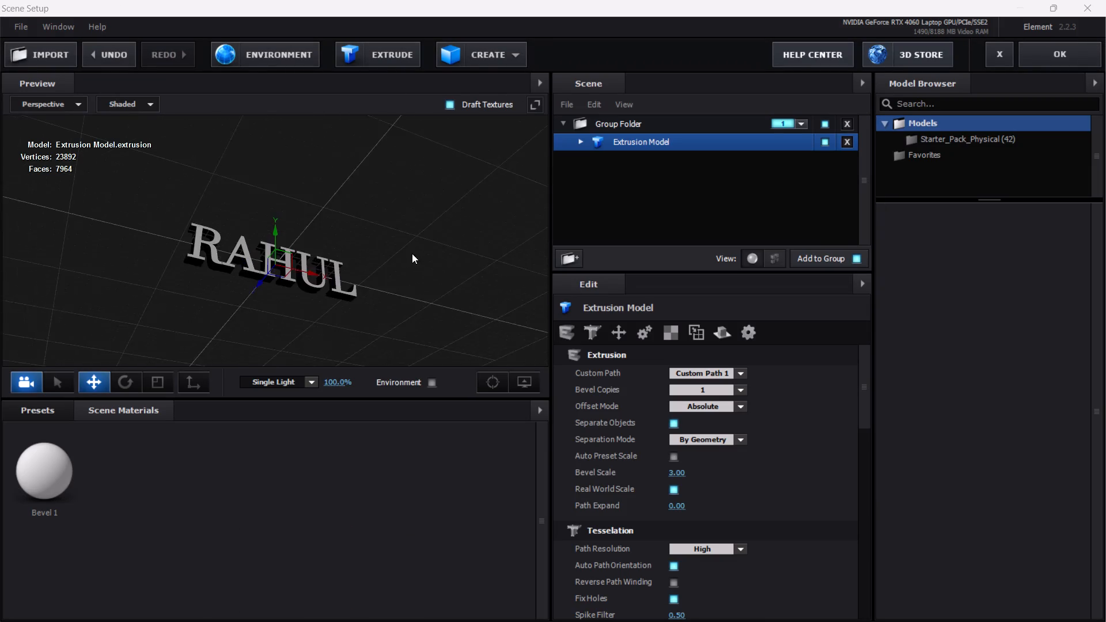
left_click_drag(412, 253, 391, 312)
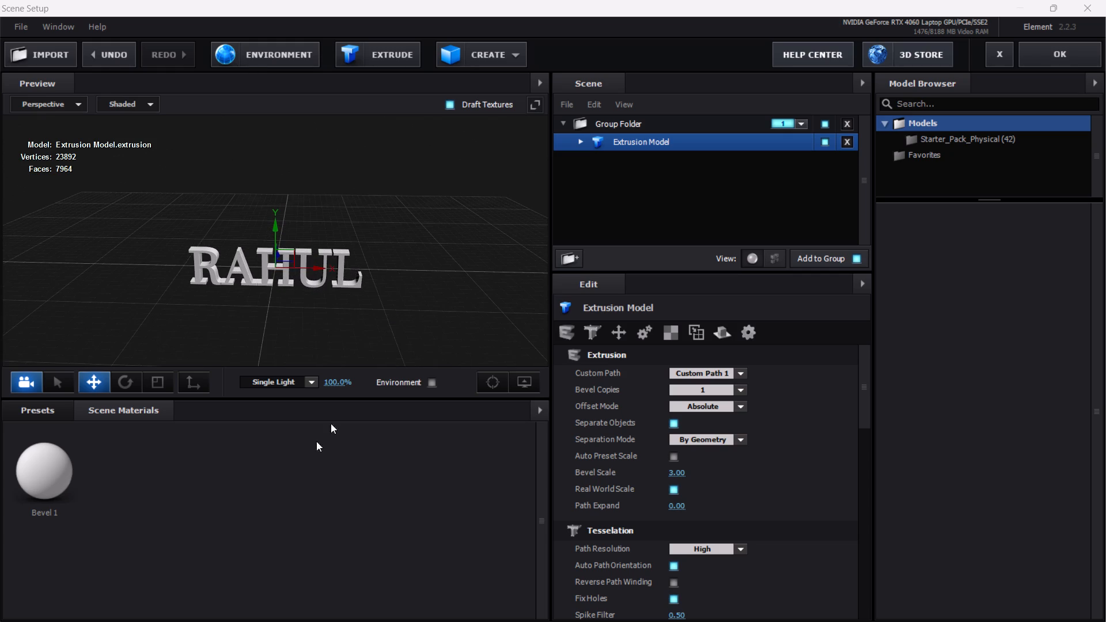
Browse Element's preset folders, including the Materials shader folders, and open the Physical folder of bevel presets.
left_click(41, 419)
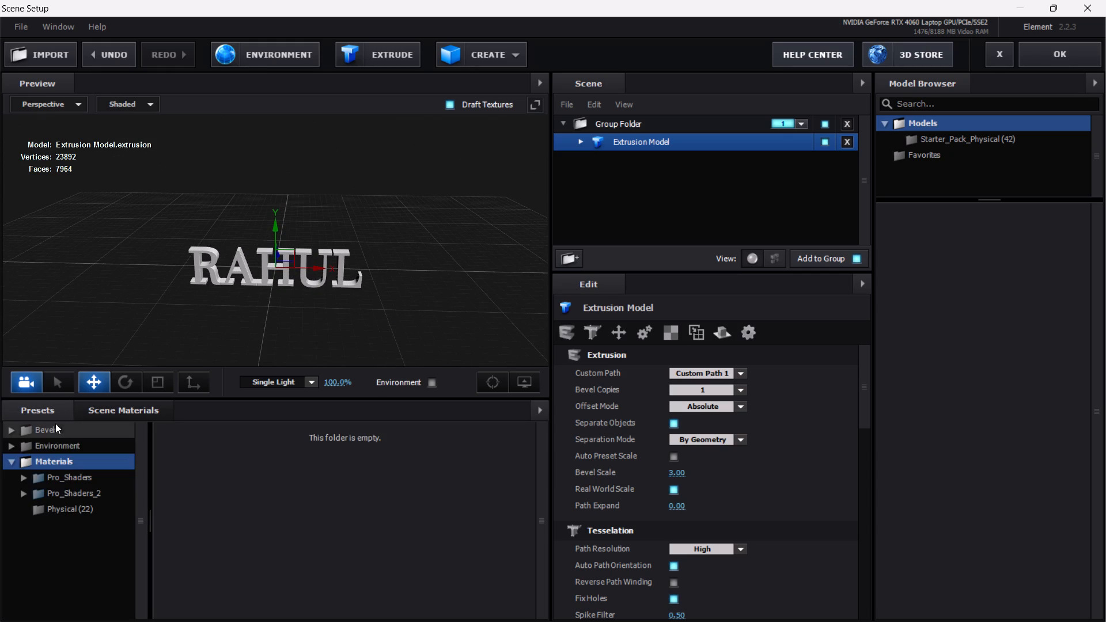
left_click(75, 480)
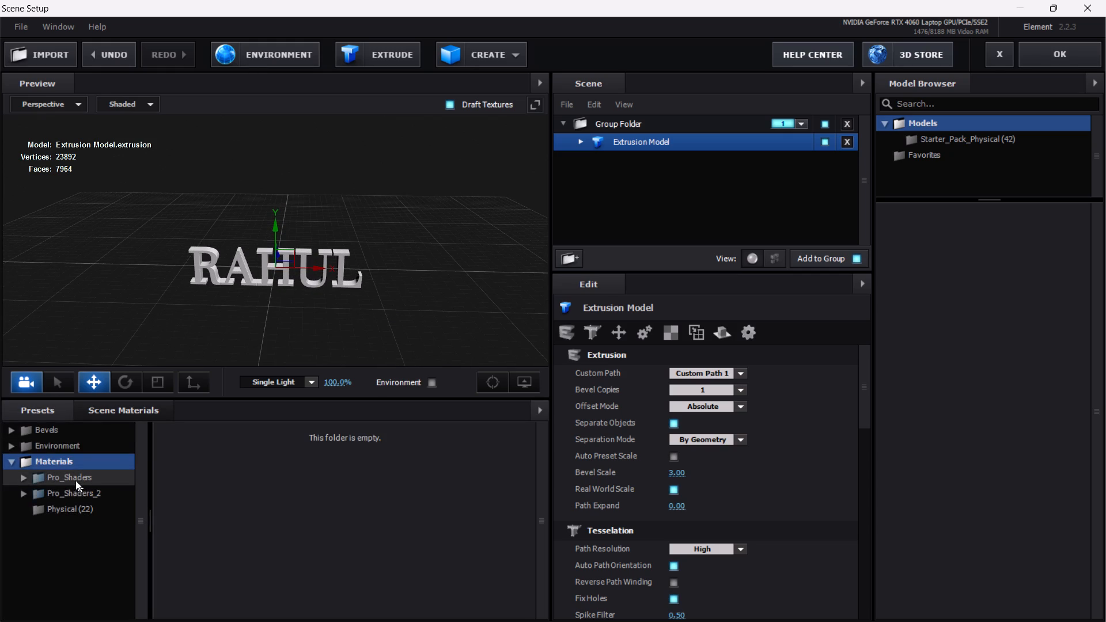
left_click(22, 475)
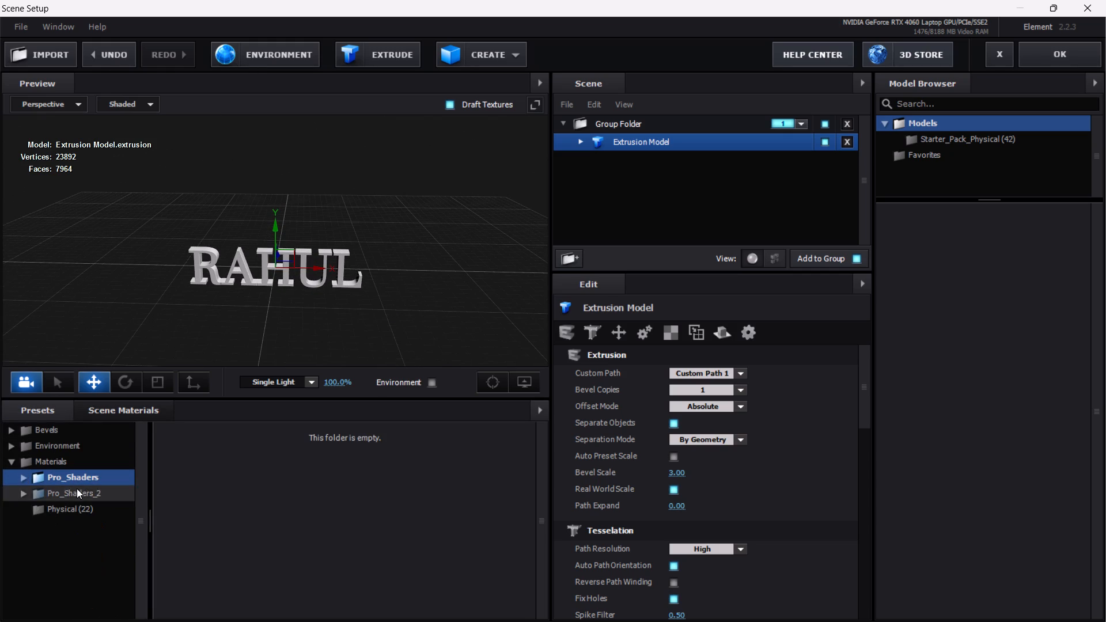
left_click(78, 488)
left_click(22, 492)
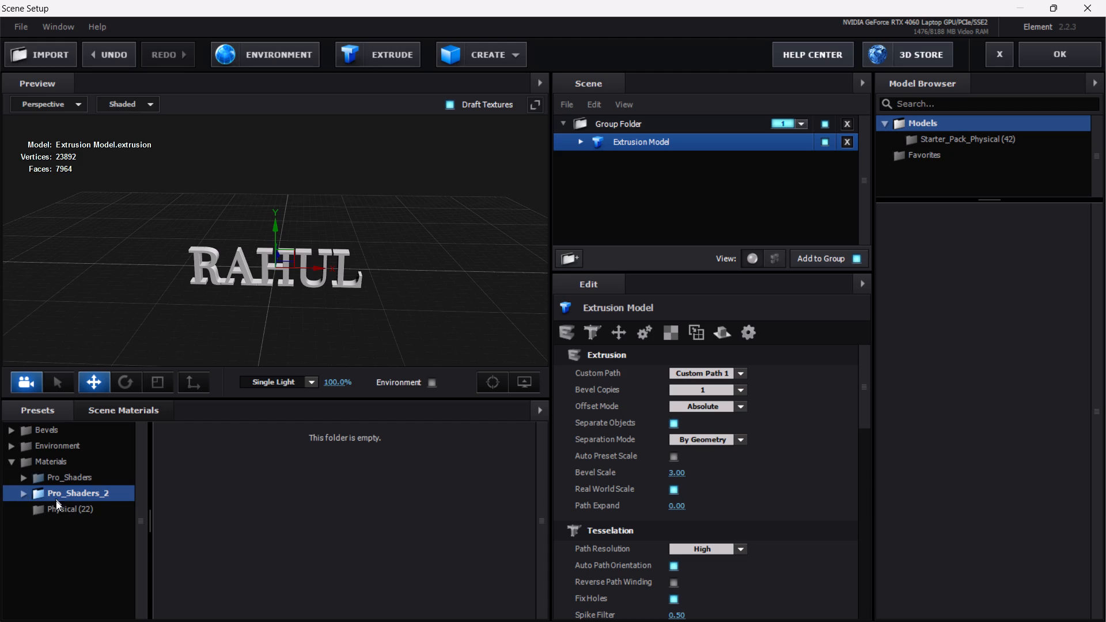
left_click(48, 433)
left_click(56, 443)
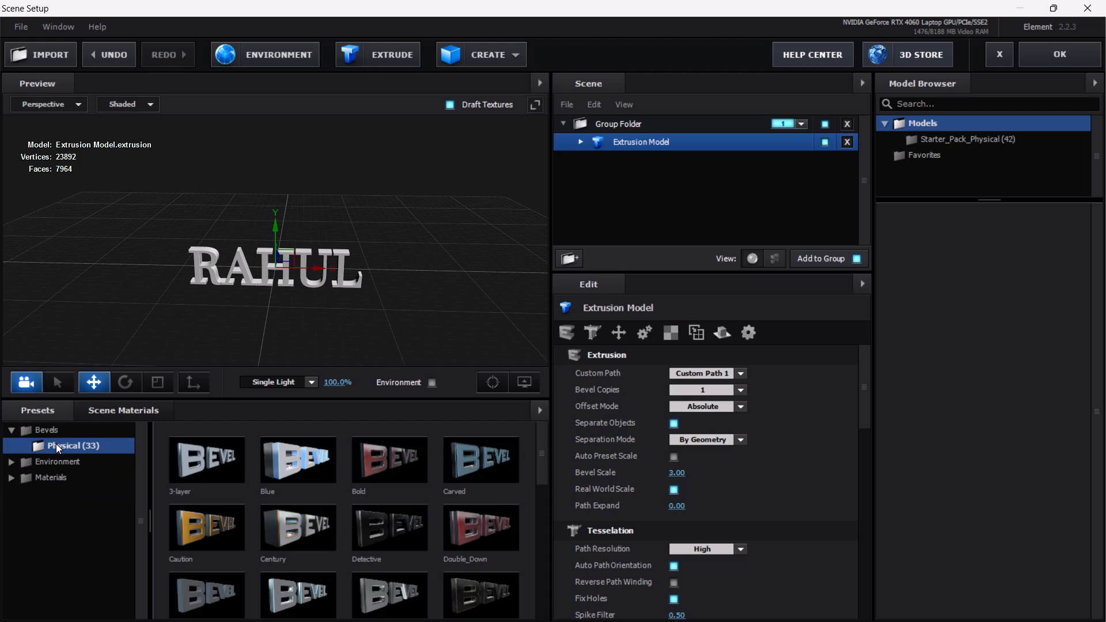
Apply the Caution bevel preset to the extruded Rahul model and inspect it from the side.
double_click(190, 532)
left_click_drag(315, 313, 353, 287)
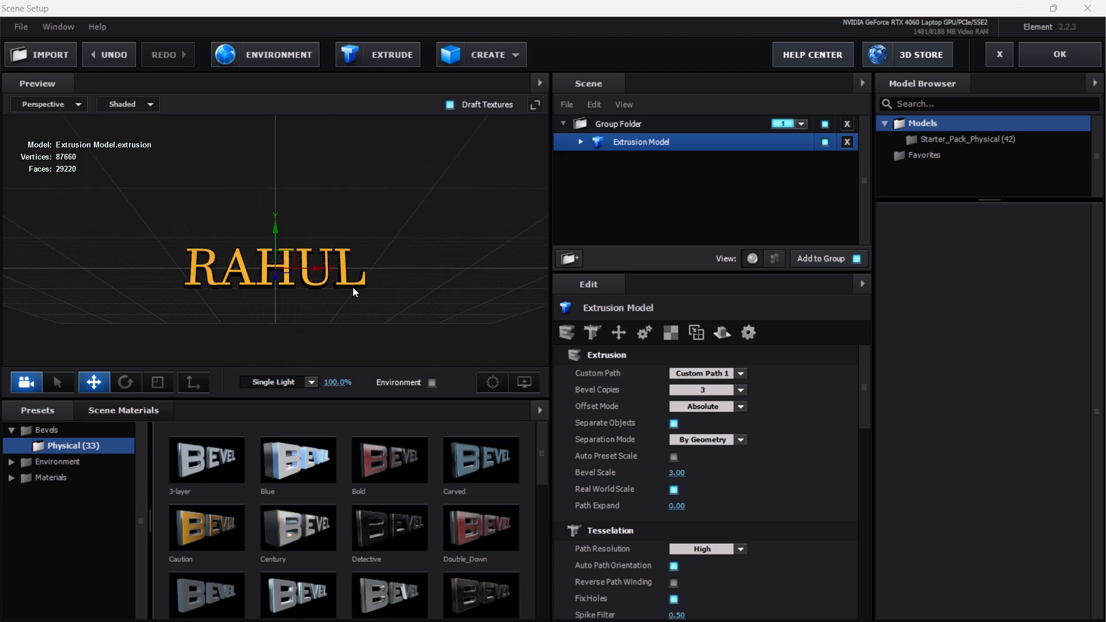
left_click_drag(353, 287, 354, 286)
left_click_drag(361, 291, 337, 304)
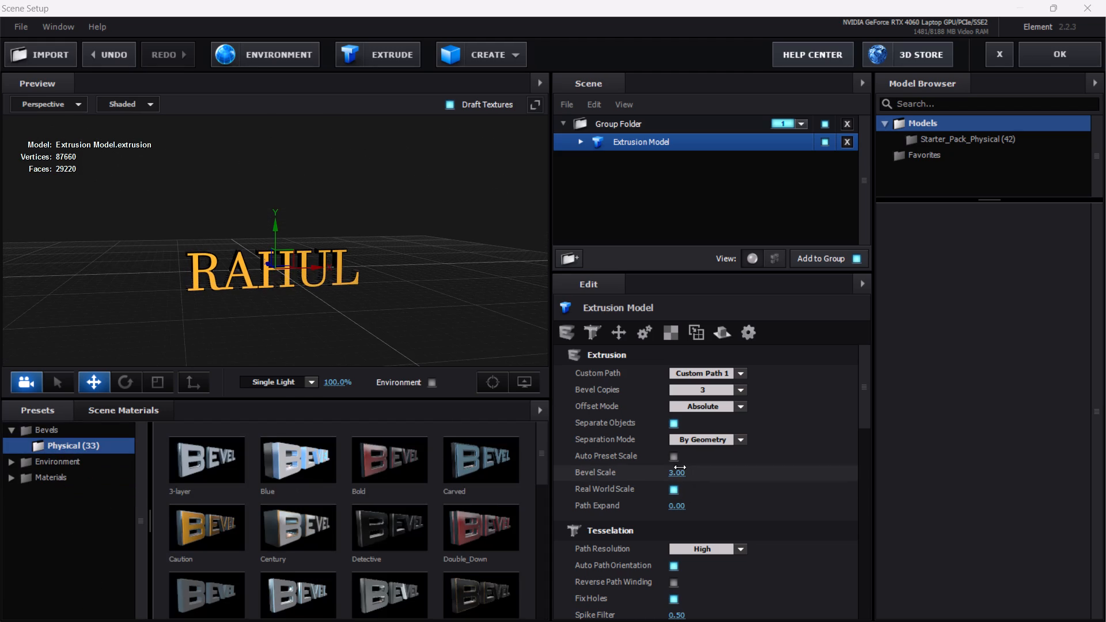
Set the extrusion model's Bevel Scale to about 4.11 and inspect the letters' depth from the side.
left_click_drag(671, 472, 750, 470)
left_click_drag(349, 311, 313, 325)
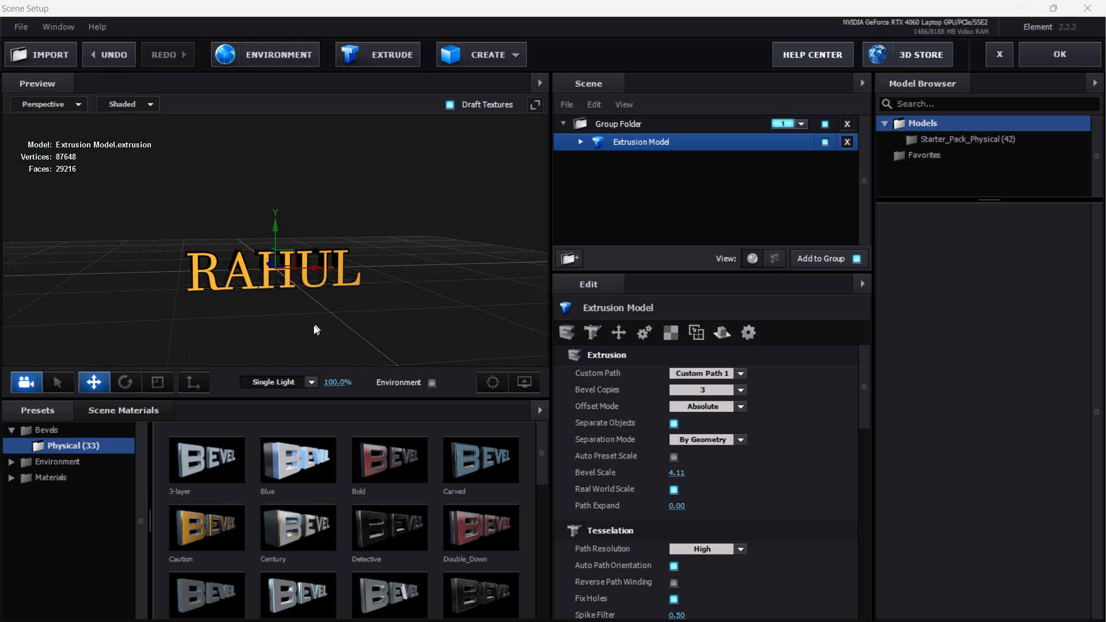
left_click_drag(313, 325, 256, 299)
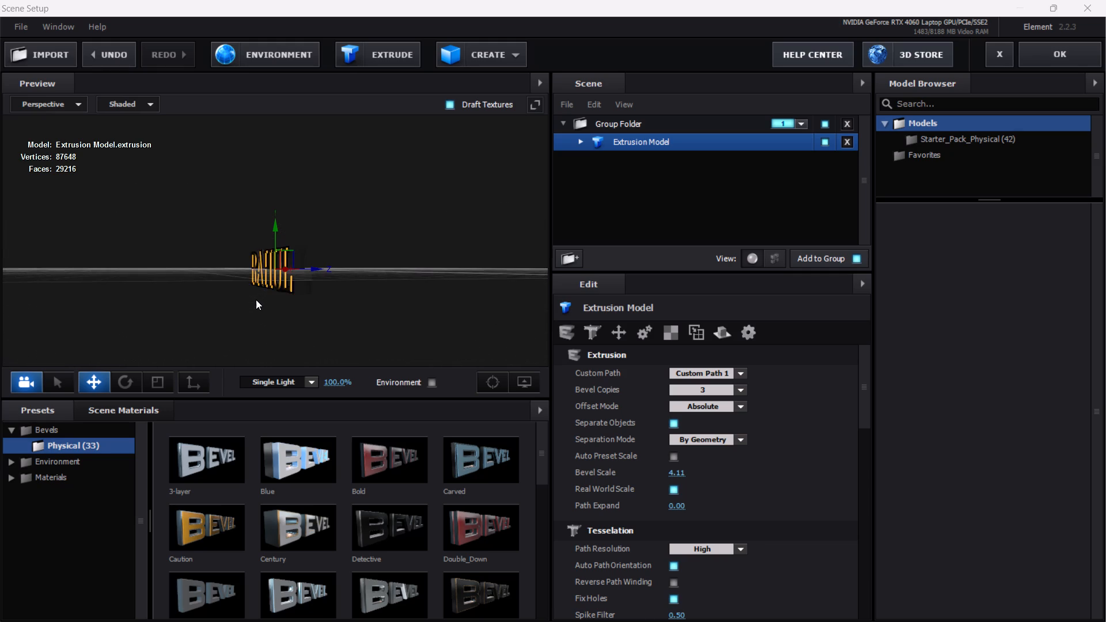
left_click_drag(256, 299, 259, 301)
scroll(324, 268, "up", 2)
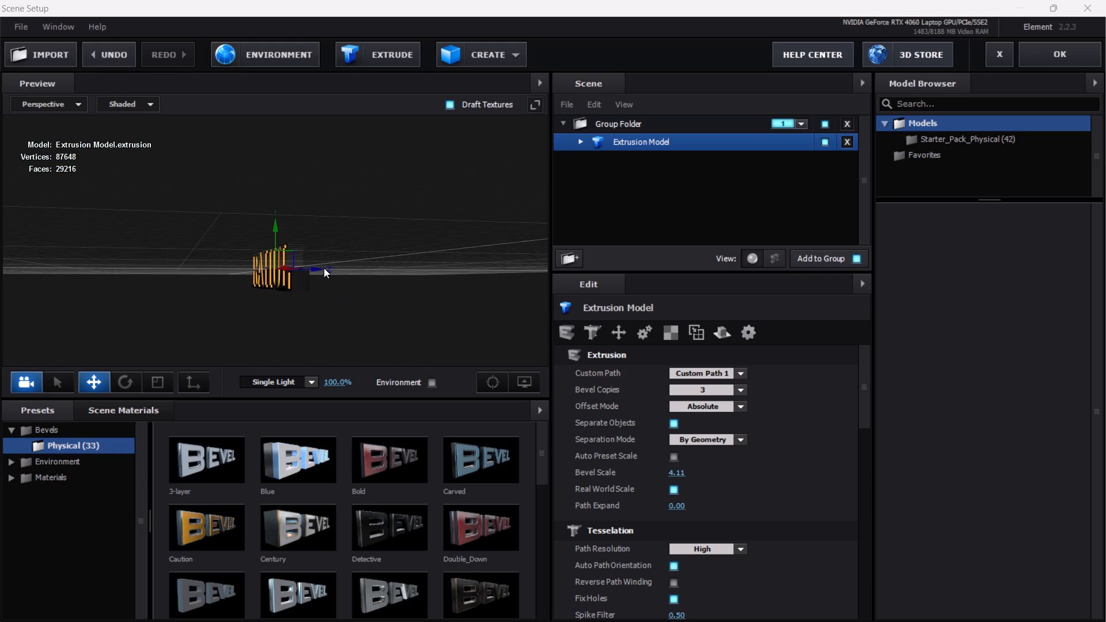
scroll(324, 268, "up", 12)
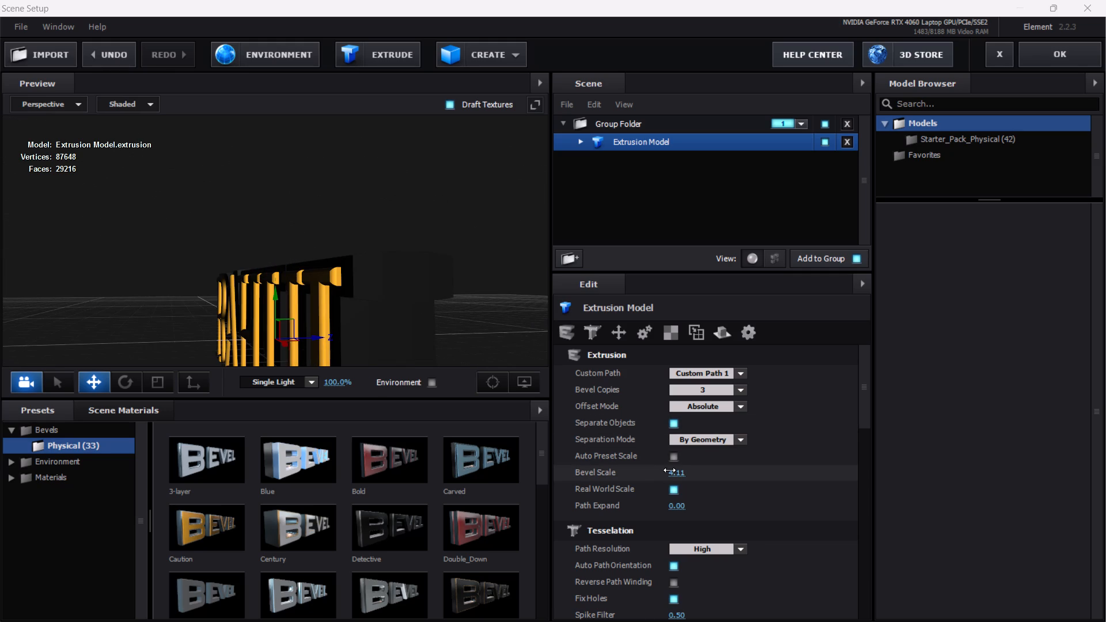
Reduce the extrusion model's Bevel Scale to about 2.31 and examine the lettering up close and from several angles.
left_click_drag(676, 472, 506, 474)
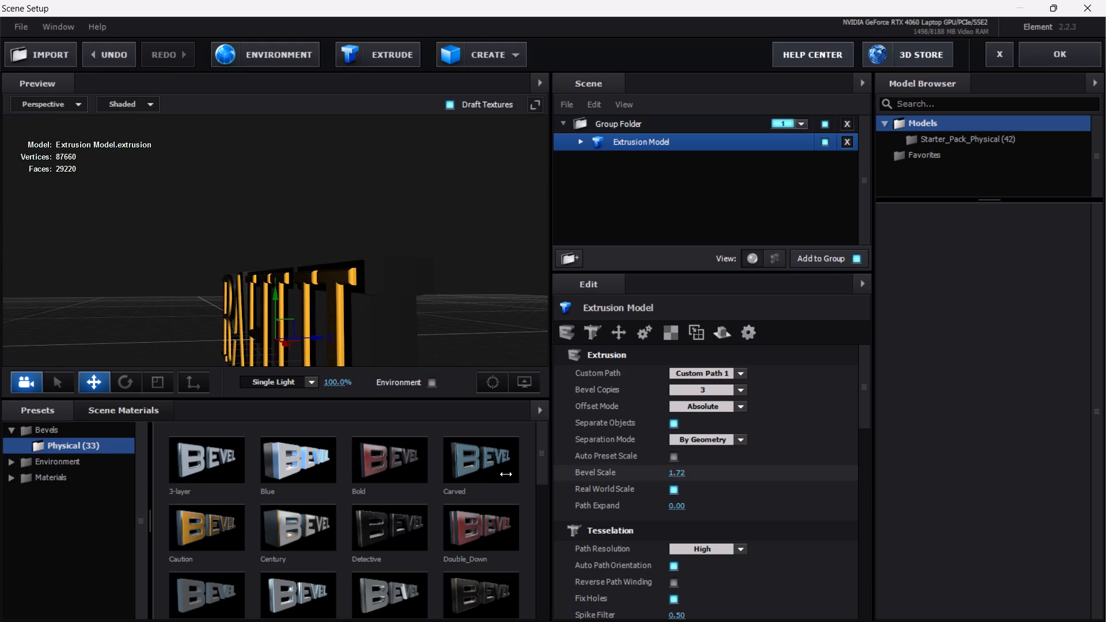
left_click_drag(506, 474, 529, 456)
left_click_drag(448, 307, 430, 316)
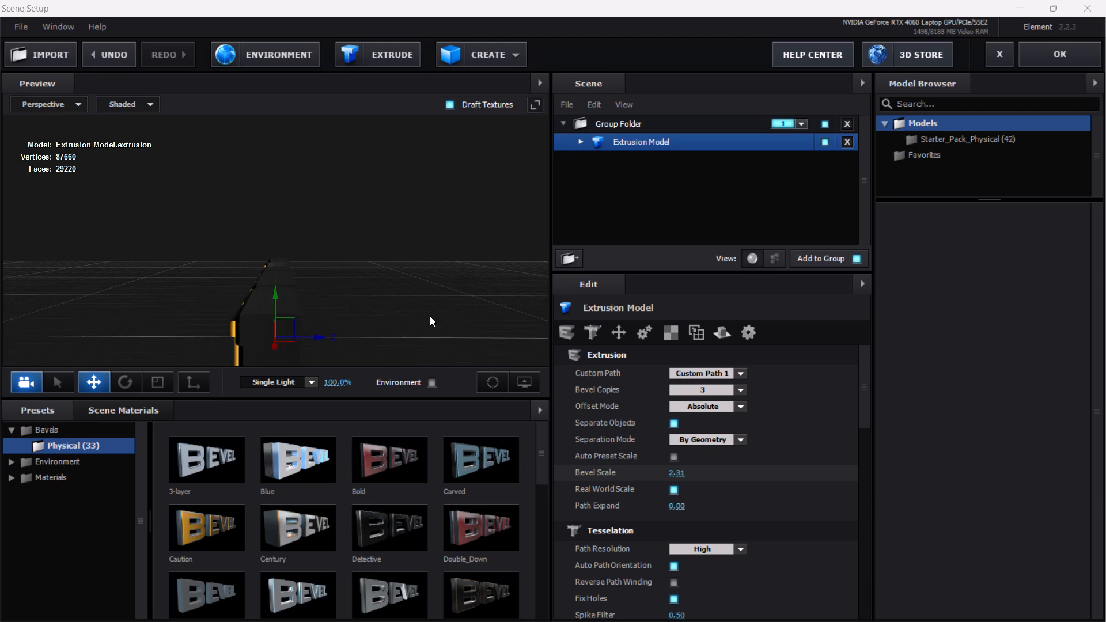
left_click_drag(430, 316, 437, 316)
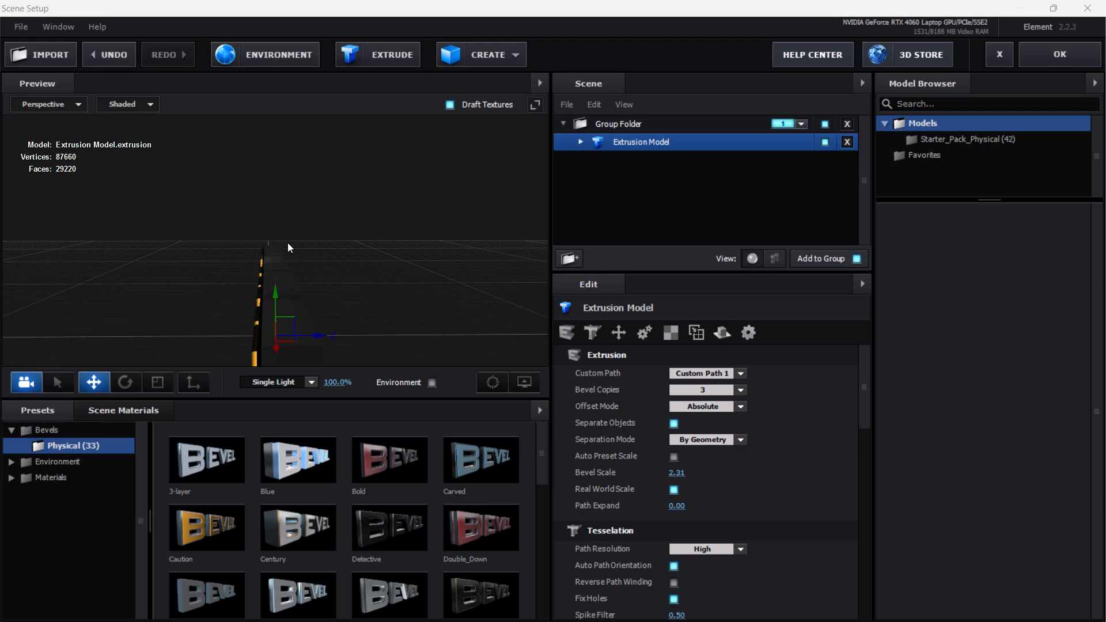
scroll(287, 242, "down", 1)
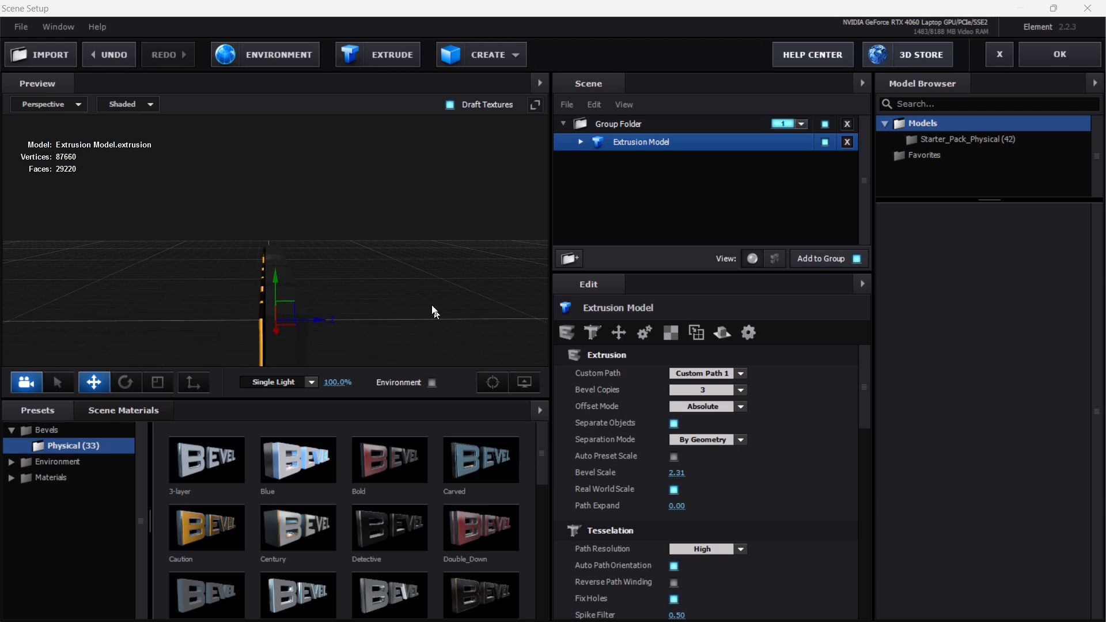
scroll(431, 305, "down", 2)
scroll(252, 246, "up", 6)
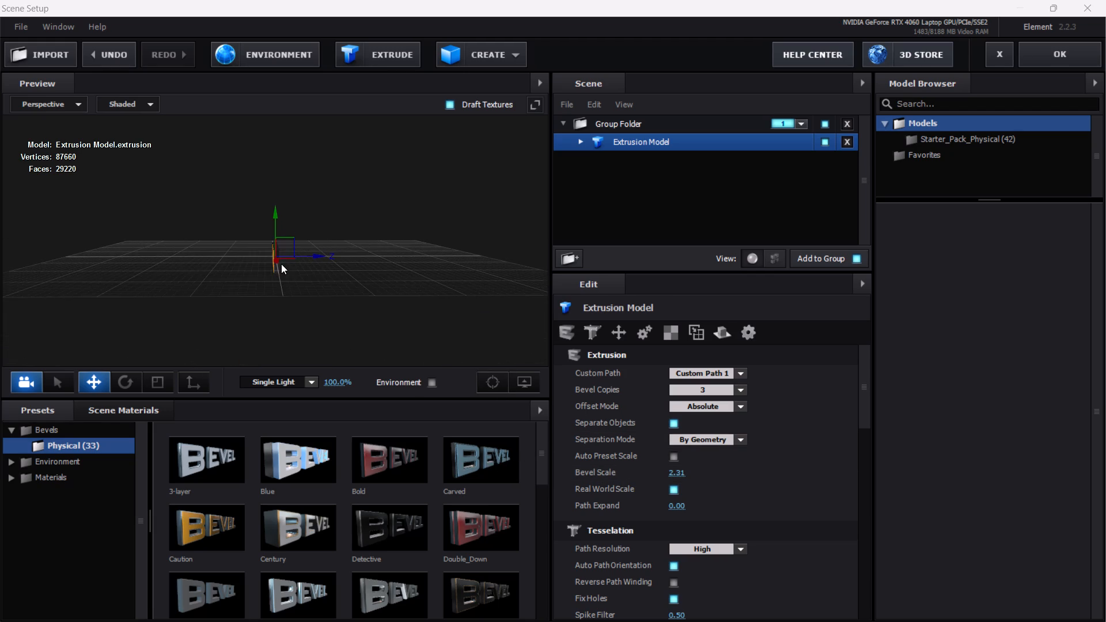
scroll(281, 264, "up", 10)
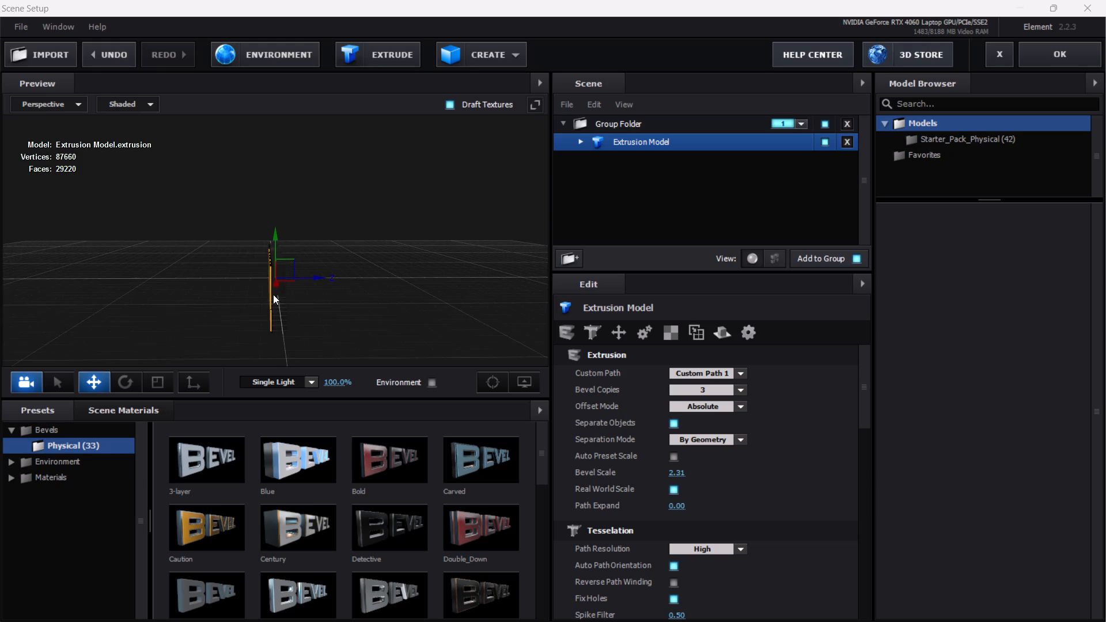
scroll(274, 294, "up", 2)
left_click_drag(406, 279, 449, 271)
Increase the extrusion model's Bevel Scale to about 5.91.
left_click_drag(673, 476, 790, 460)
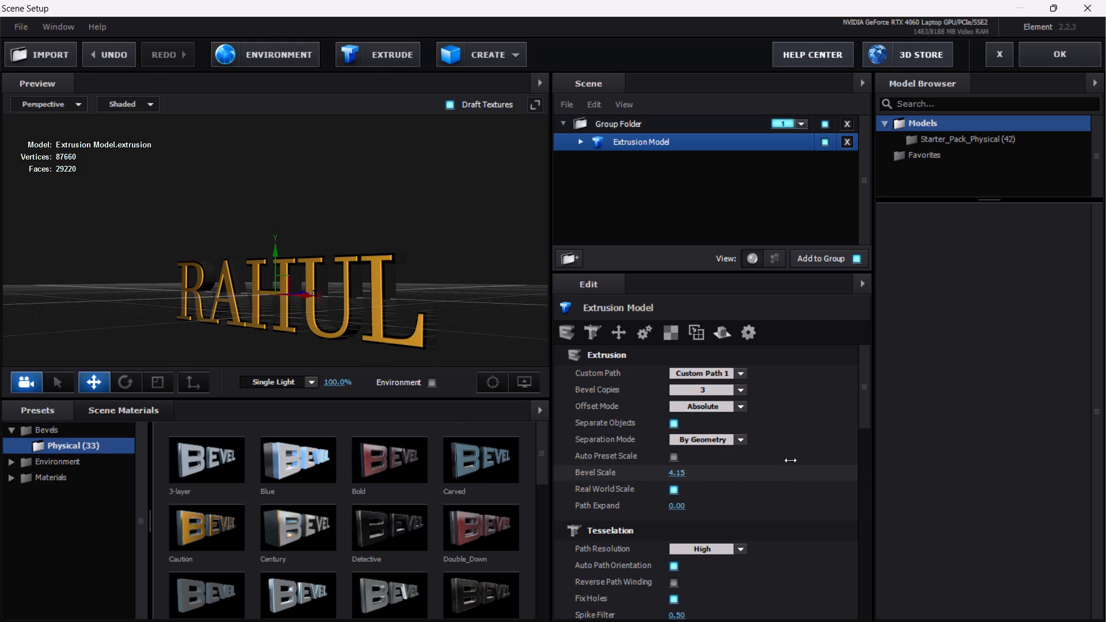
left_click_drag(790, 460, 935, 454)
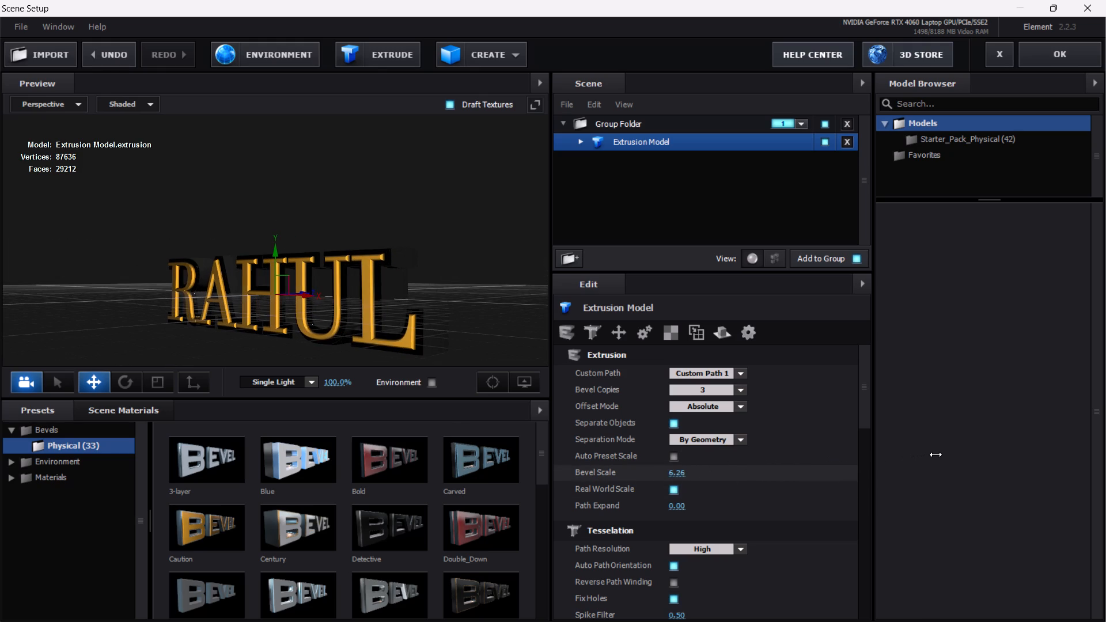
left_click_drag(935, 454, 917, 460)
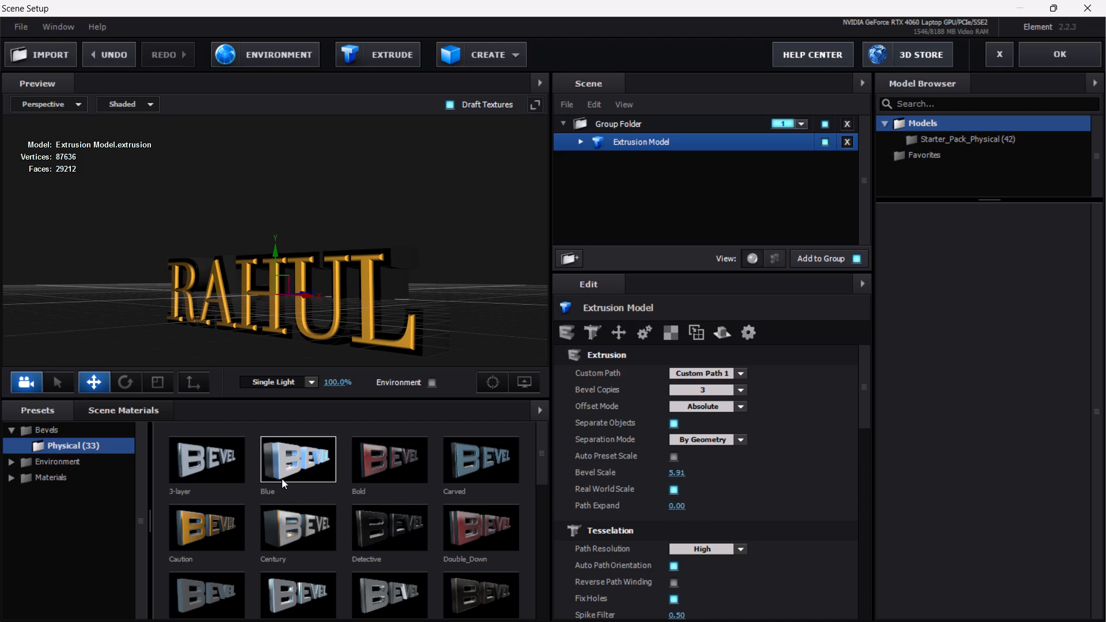
Compare the Blue and Carved bevel presets on the extrusion model, keep Blue, and accept the Scene Setup.
double_click(279, 470)
double_click(453, 458)
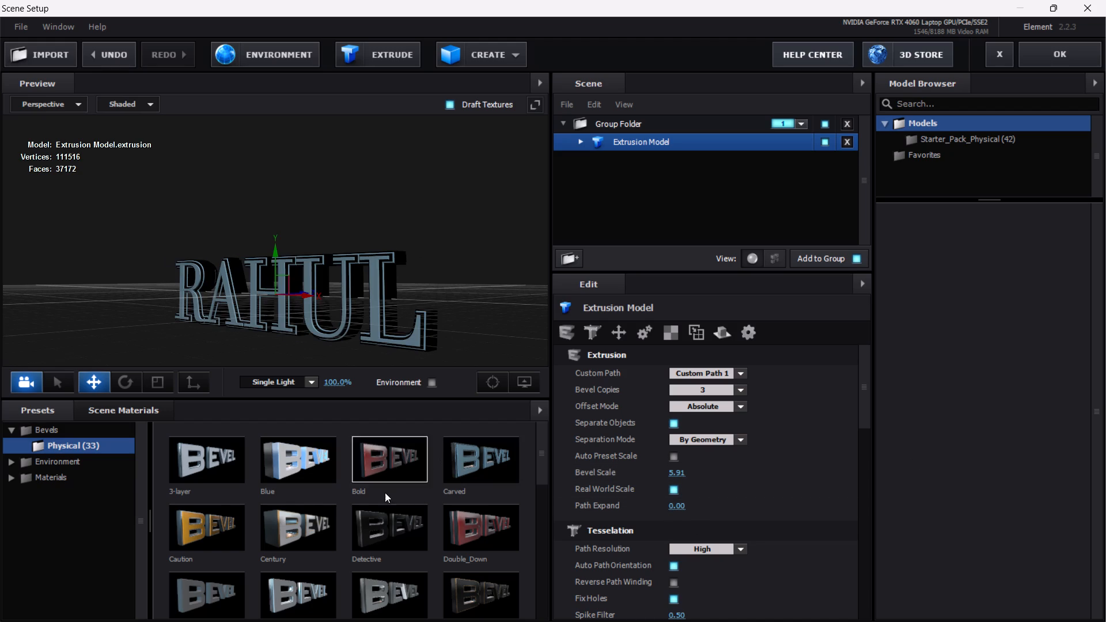
double_click(317, 466)
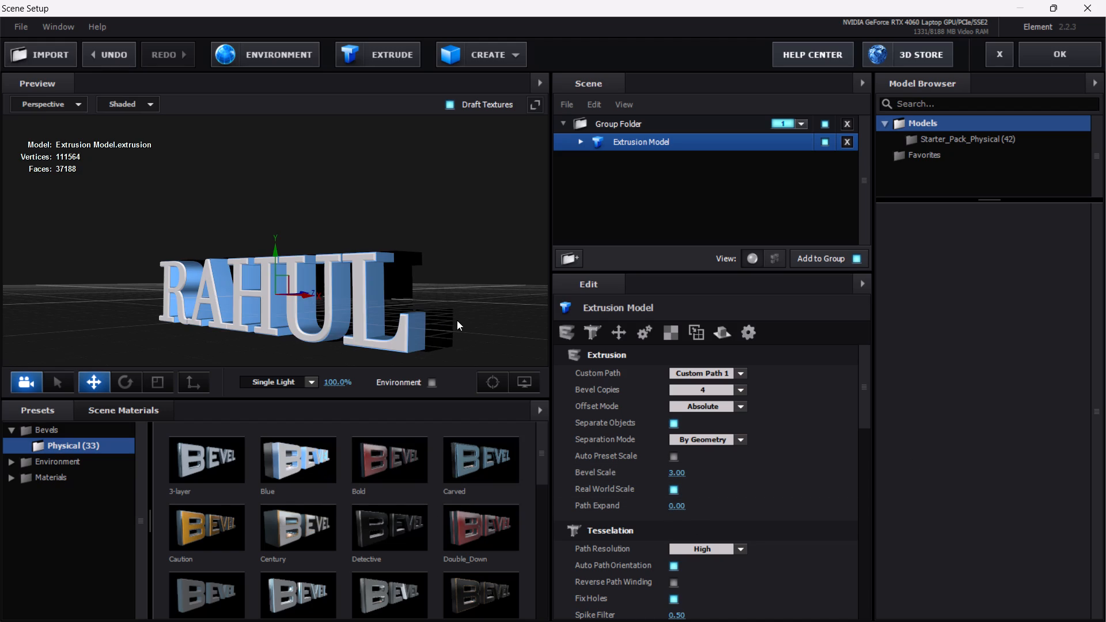
left_click_drag(475, 324, 463, 328)
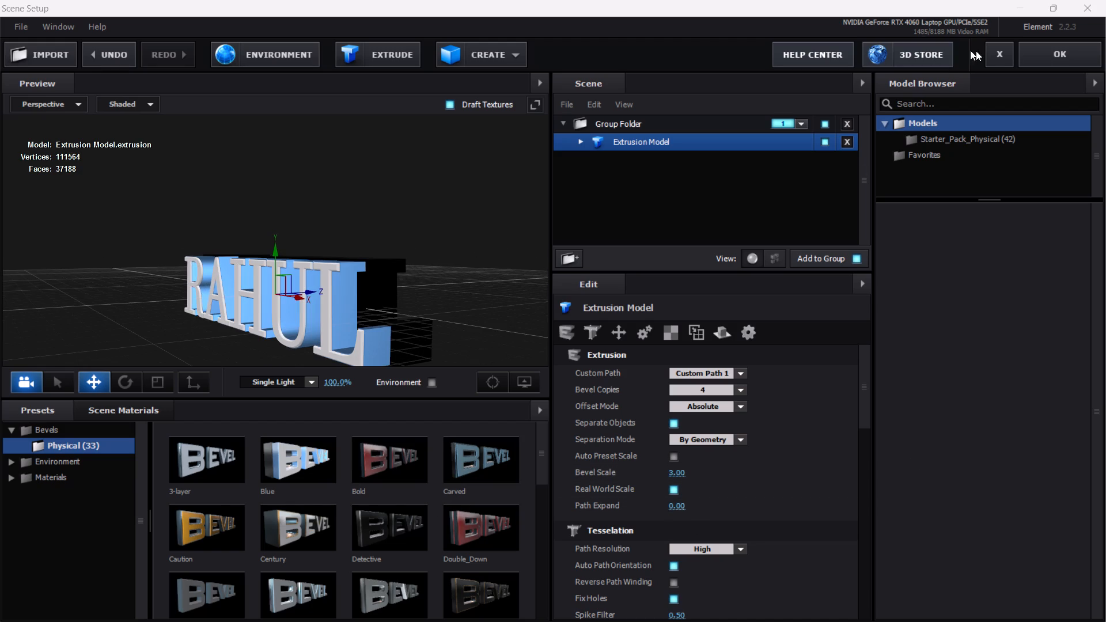
left_click(1054, 58)
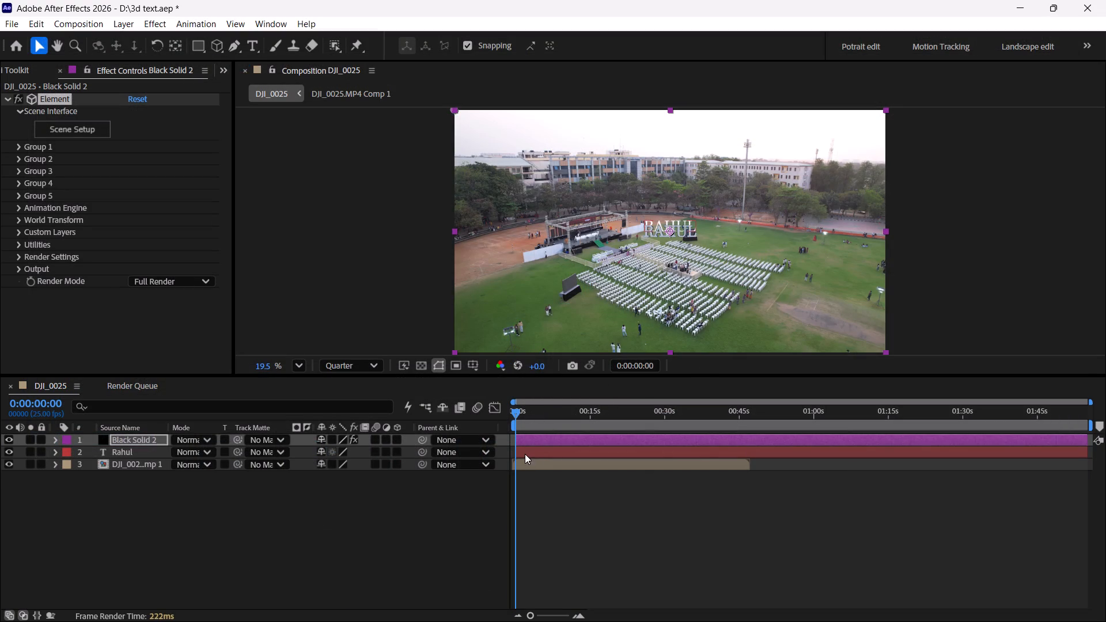
Hide the original Rahul text layer in the DJI_0025 composition.
left_click(10, 452)
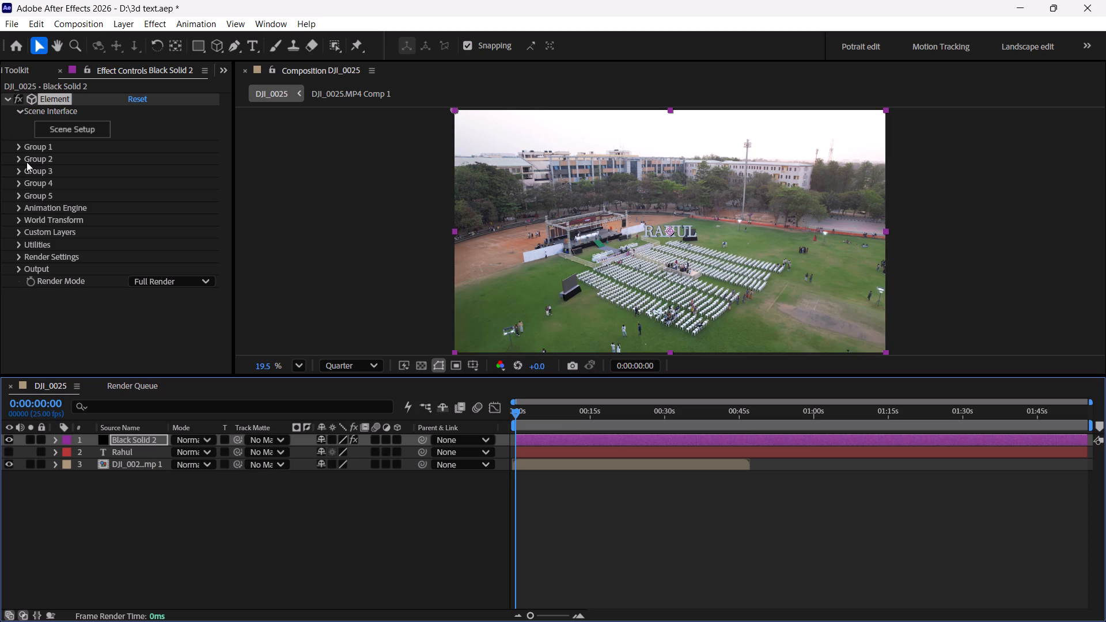
Set Particle Size to 0 under Group 1's Particle Look in the Element effect.
left_click(18, 147)
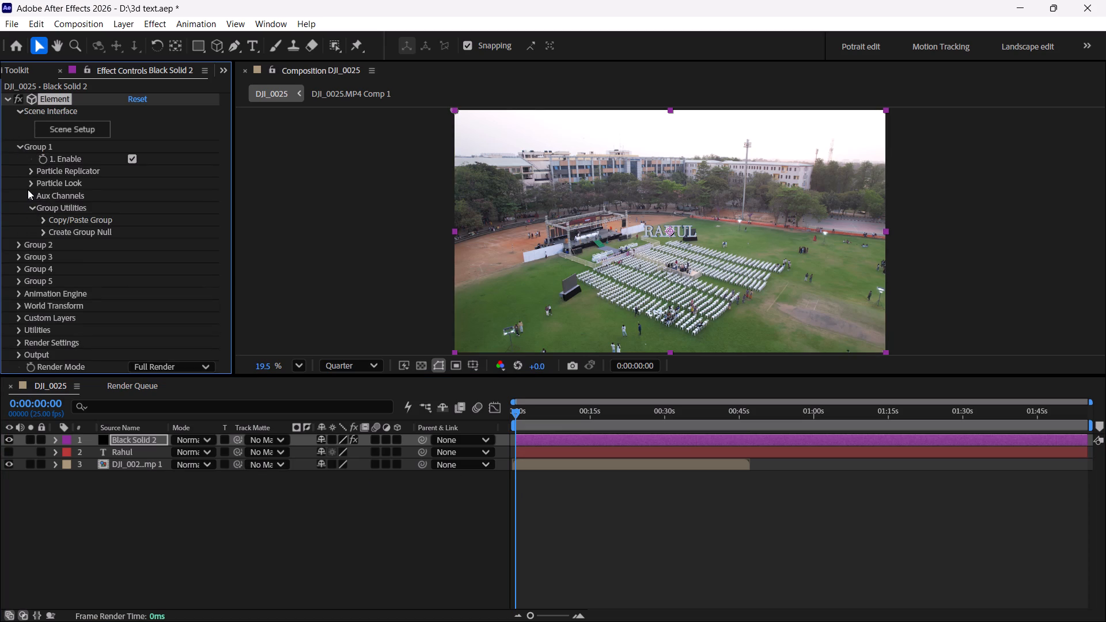
left_click(32, 181)
left_click(139, 195)
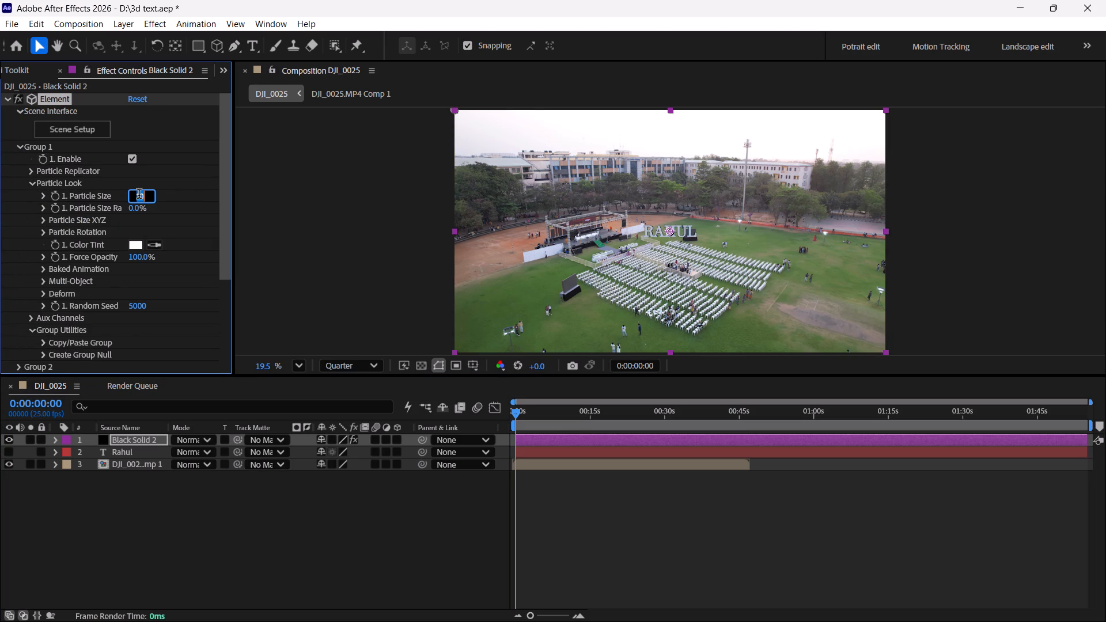
key("0")
key("Return")
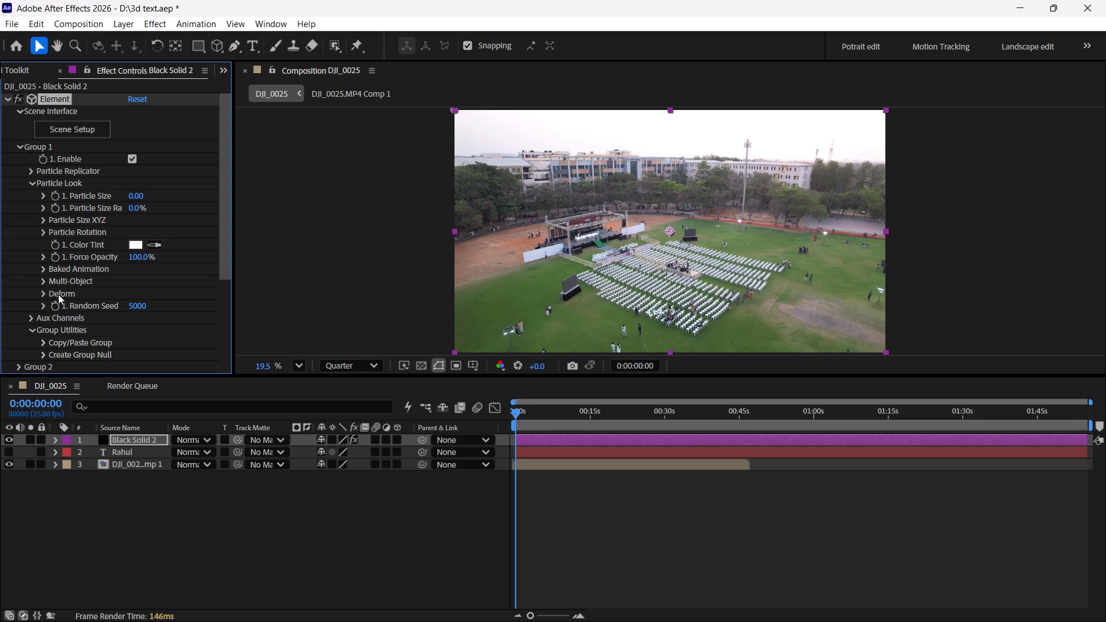
Enable Multi-Object for Group 1 of the Element effect.
left_click(41, 282)
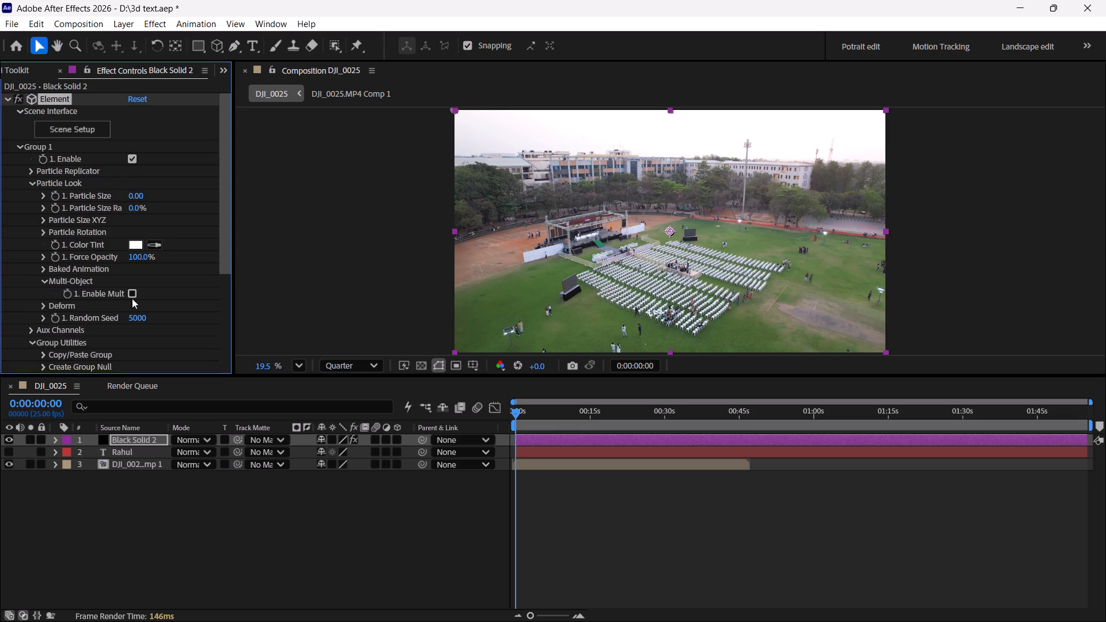
left_click(131, 292)
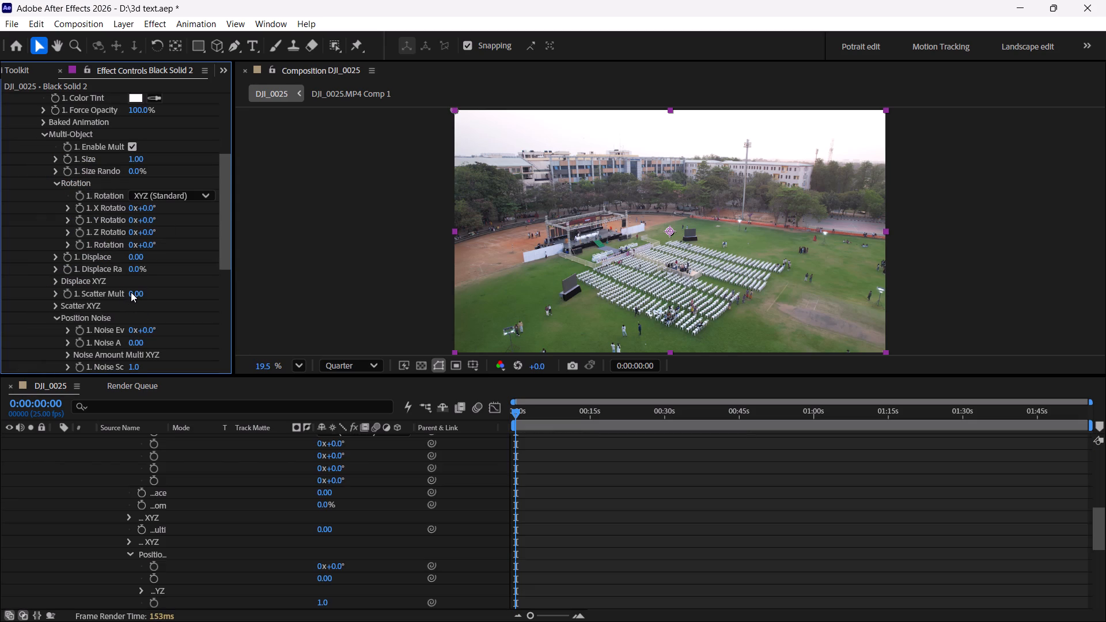
Add starting keyframes at 0:00:00:00 for Multi-Object X, Y and Z Rotation and Displace.
left_click(79, 208)
left_click(79, 221)
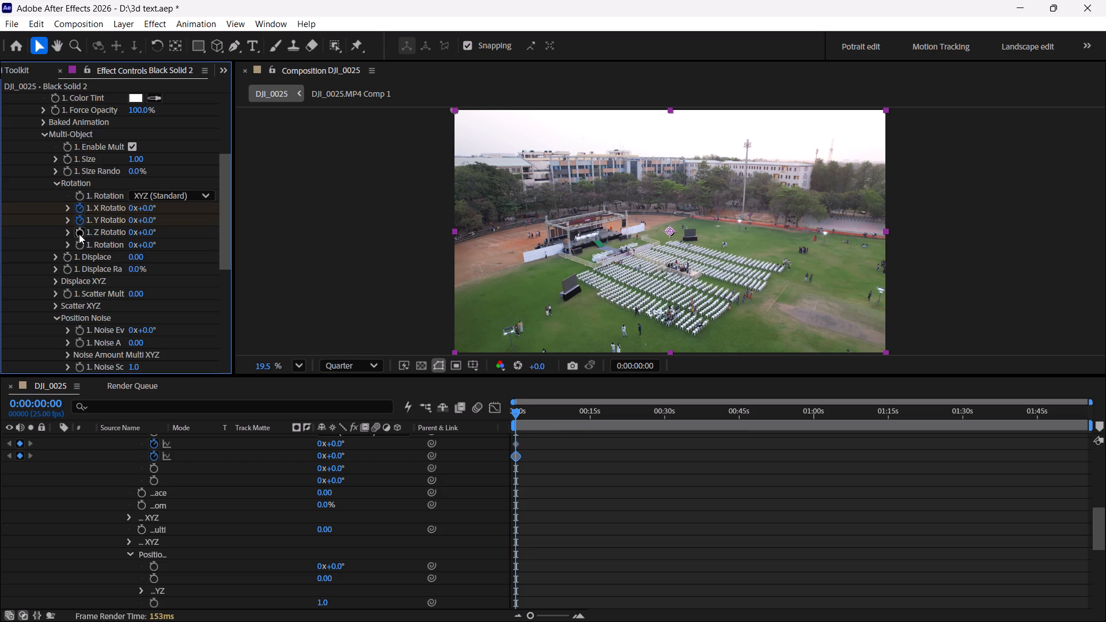
left_click(79, 234)
left_click(67, 254)
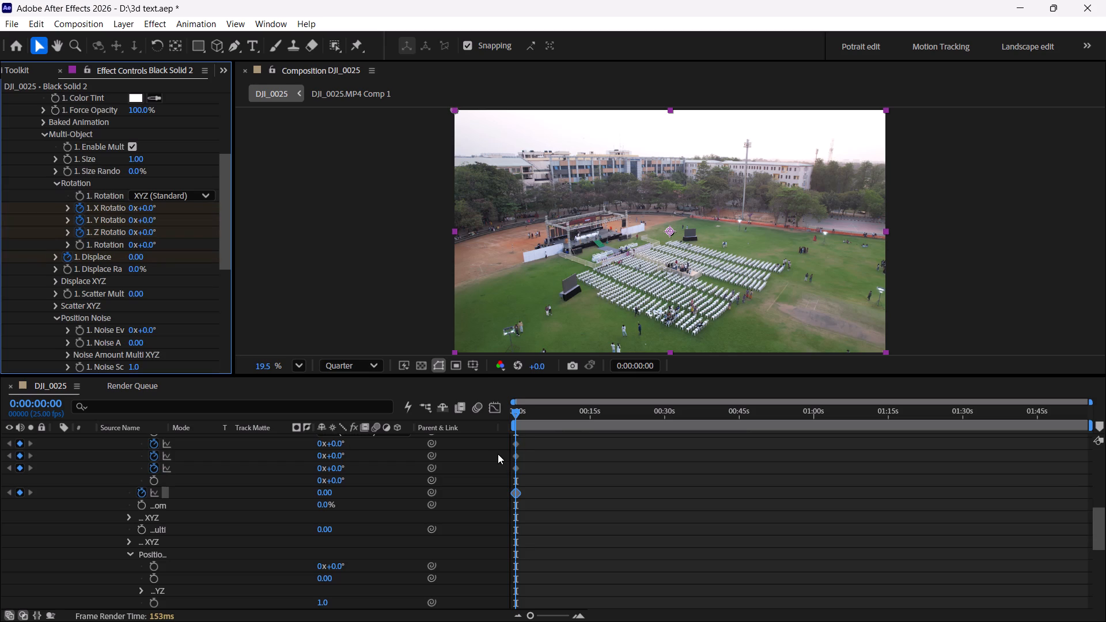
Move the four rotation and Displace keyframes together to about 39 seconds on the timeline.
left_click_drag(499, 443, 550, 532)
left_click_drag(518, 444, 648, 461)
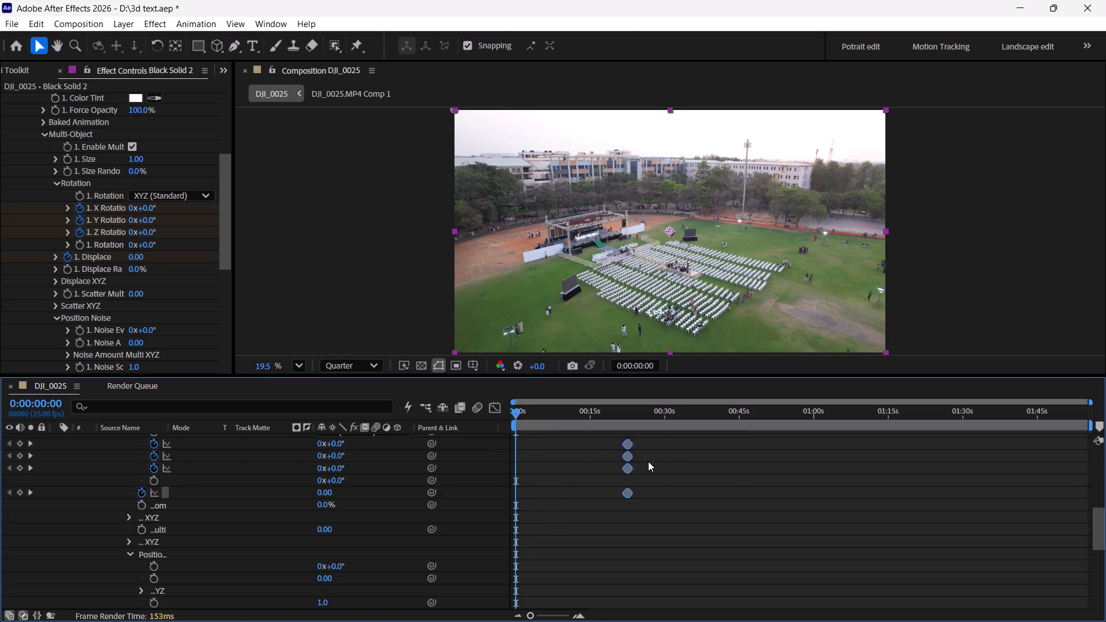
left_click_drag(648, 461, 711, 466)
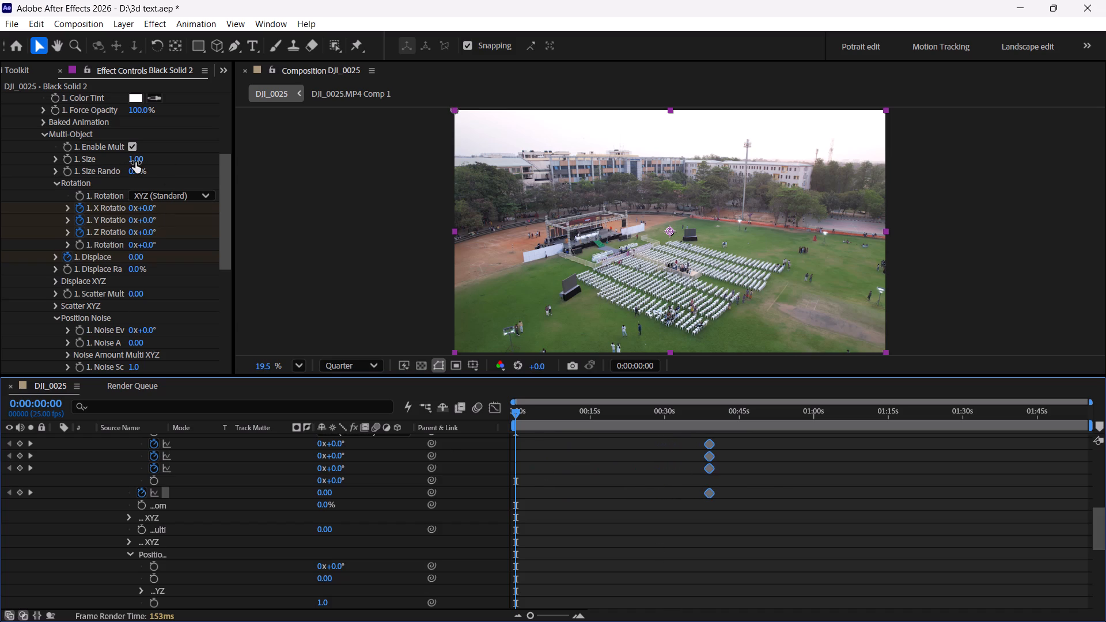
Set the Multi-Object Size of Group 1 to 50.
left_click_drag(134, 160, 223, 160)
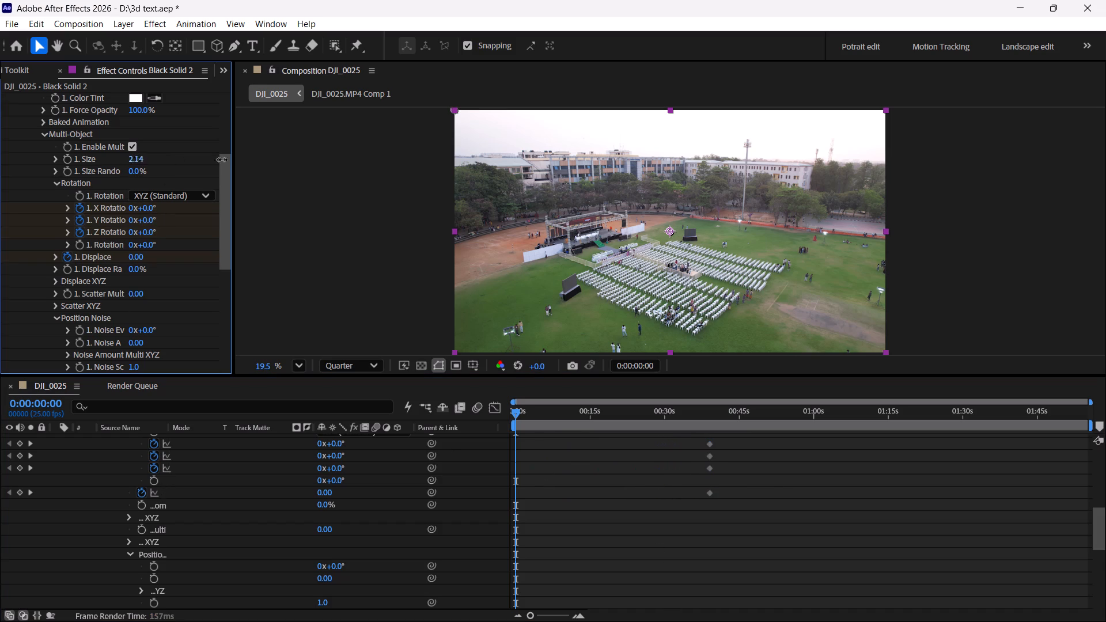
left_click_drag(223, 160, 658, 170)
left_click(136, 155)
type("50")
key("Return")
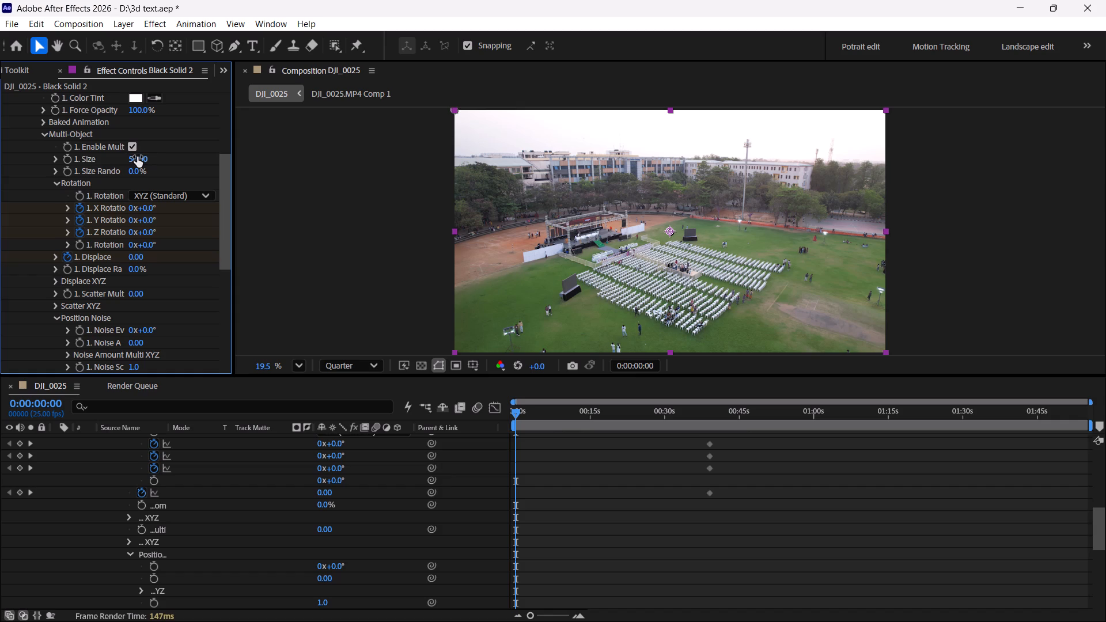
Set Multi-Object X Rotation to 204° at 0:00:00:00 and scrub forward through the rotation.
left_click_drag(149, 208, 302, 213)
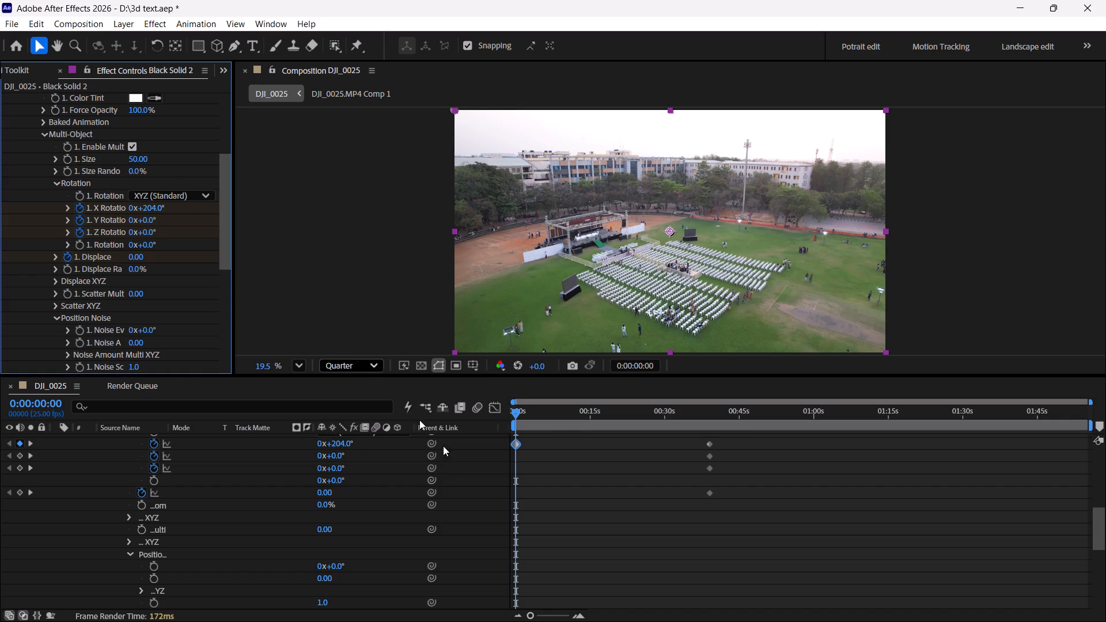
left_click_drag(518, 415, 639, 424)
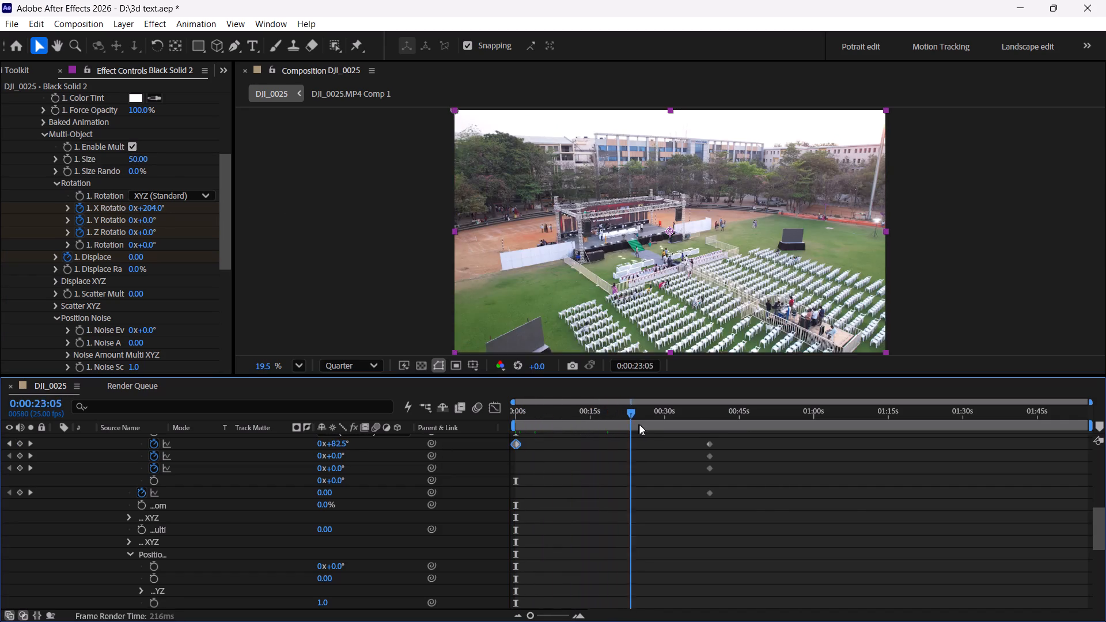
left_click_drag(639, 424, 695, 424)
Undo the Multi-Object size, rotation, keyframe and enable changes, and the zero Particle Size in Group 1.
key("ctrl+z")
key("ctrl+z")
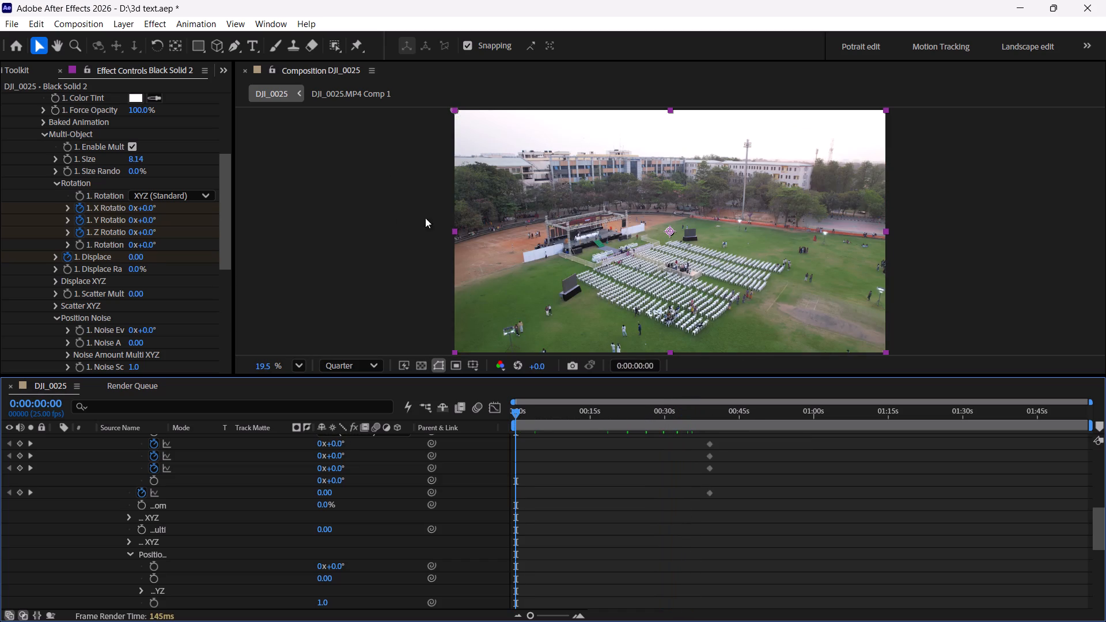
key("ctrl+z")
key("ctrl+z")
key("ctrl+z")
key("ctrl+z")
key("ctrl+z")
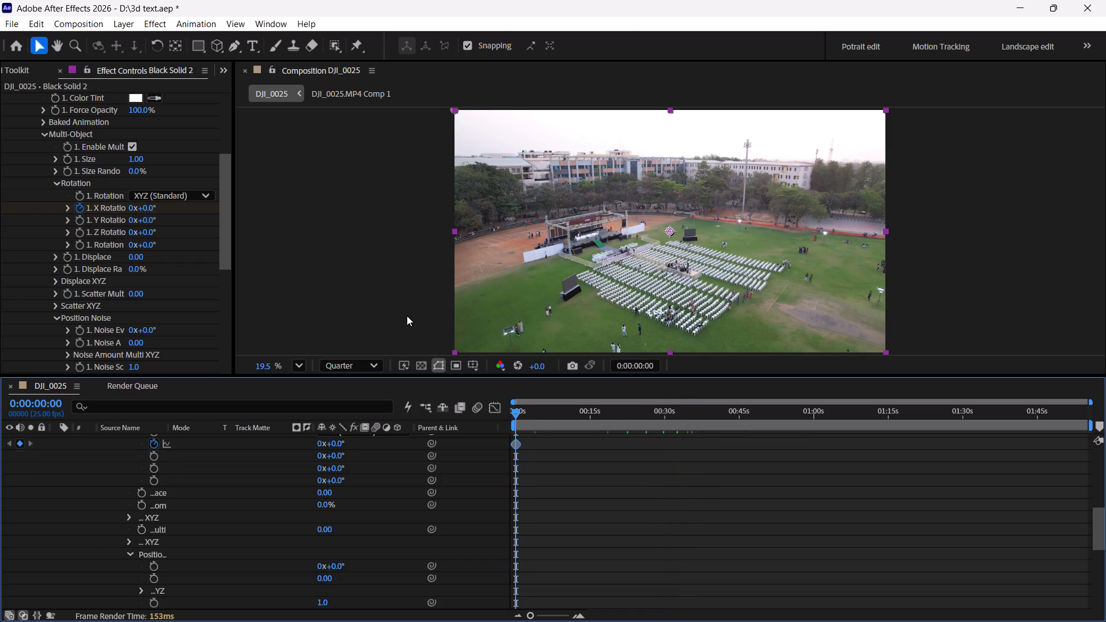
key("ctrl+z")
key("ctrl+z")
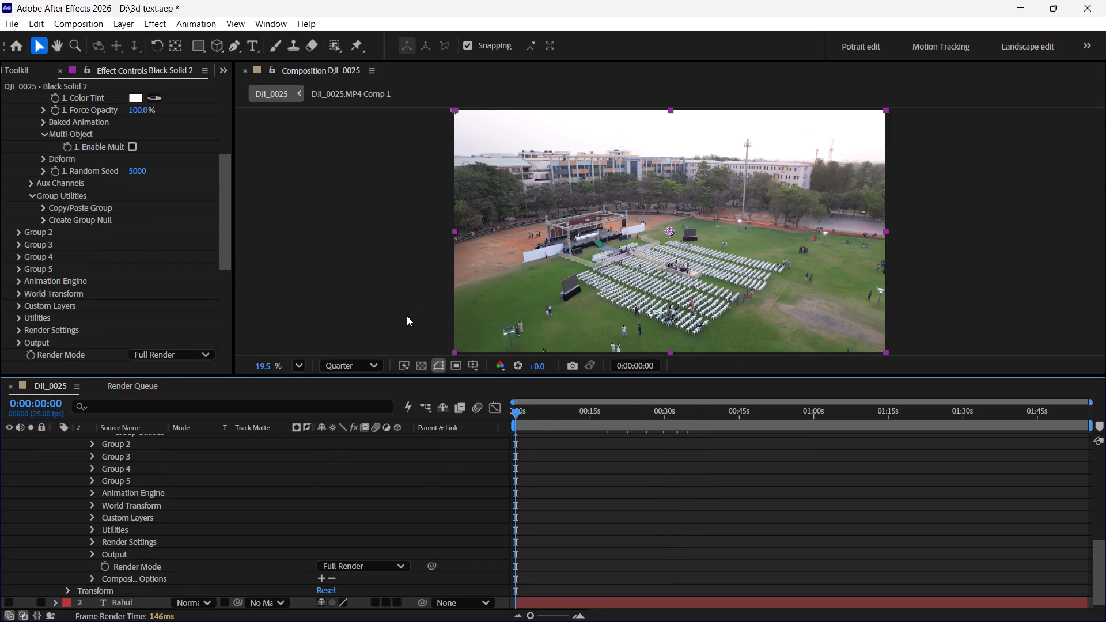
scroll(141, 176, "up", 2)
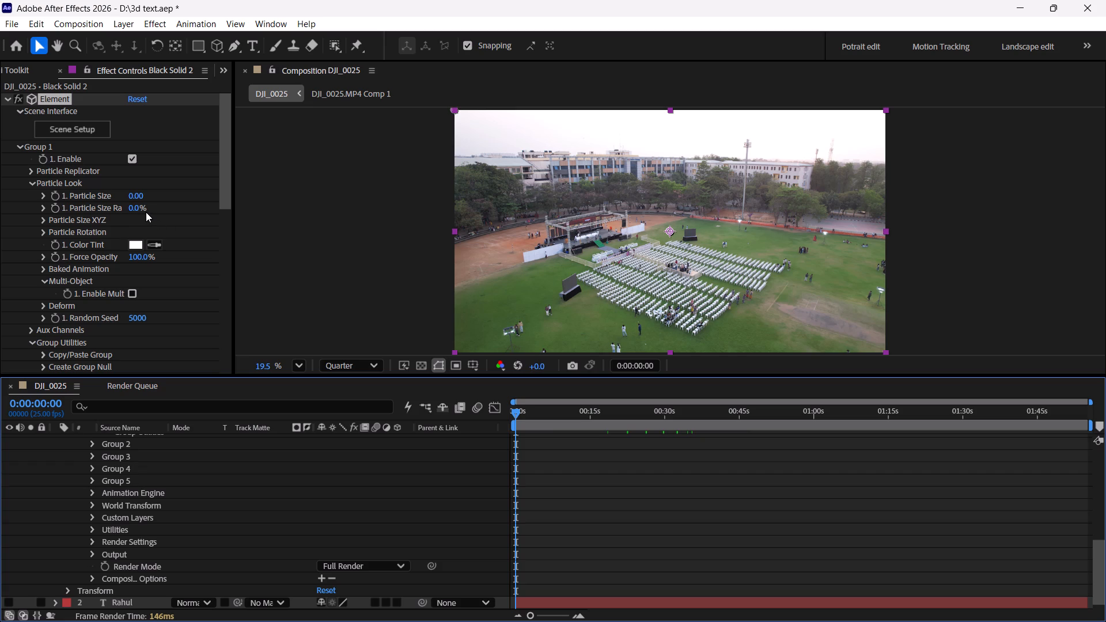
key("ctrl+z")
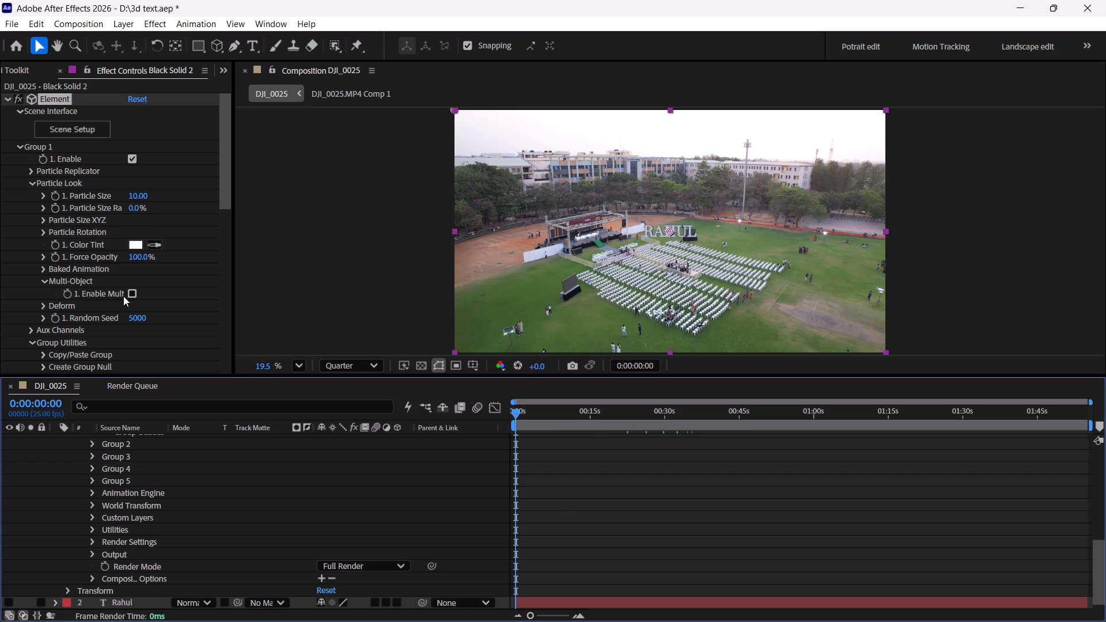
Enable Multi-Object again under Group 1's Particle Look.
left_click(32, 180)
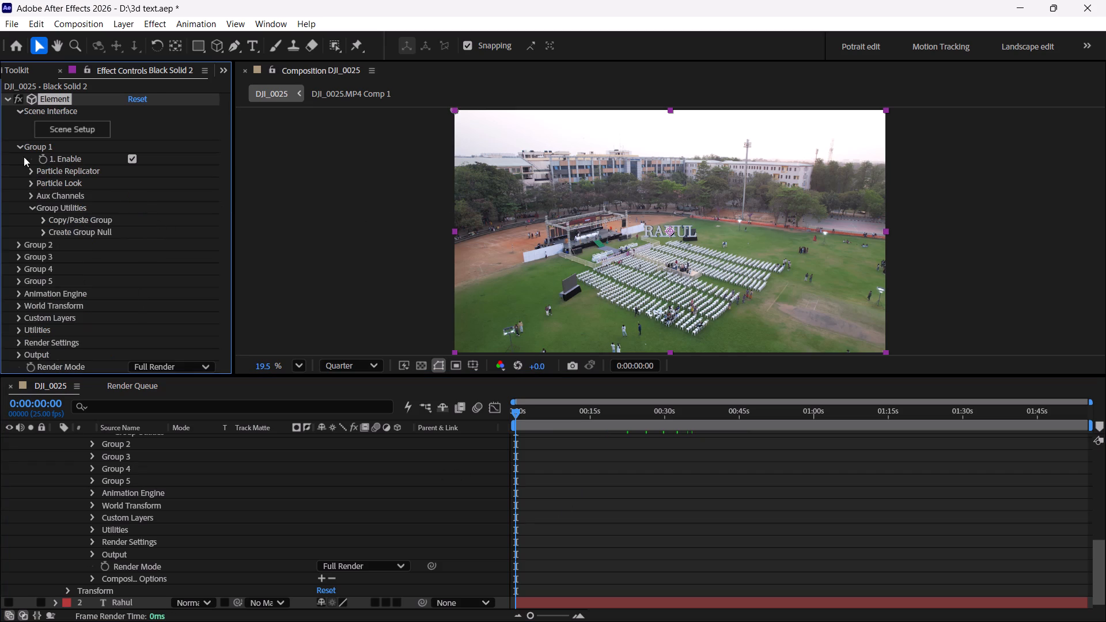
left_click(18, 147)
left_click(17, 149)
left_click(29, 180)
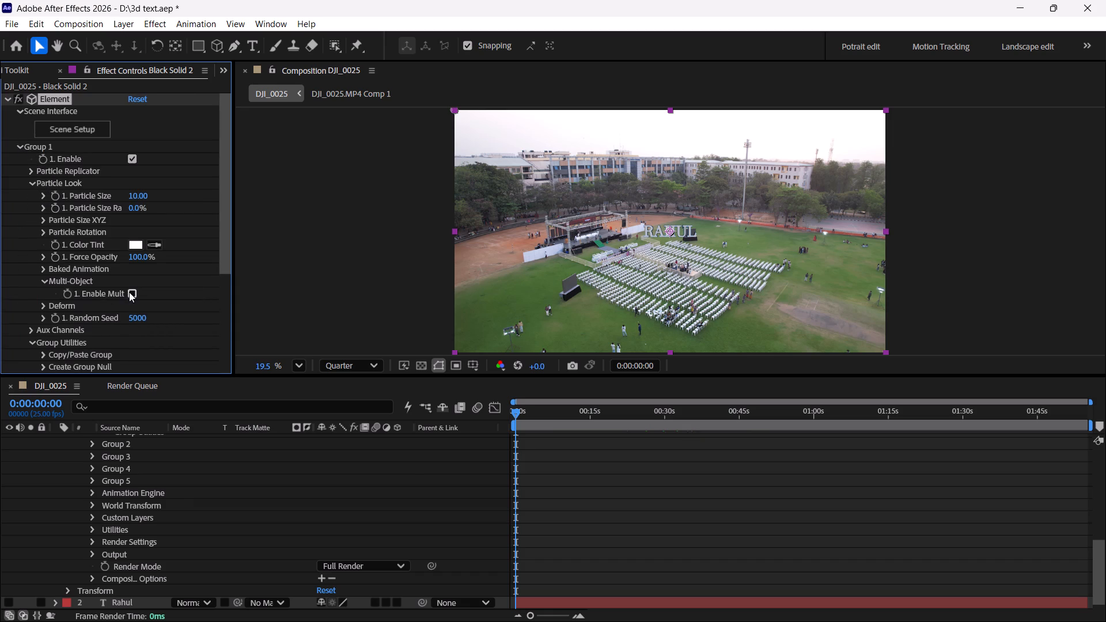
left_click(130, 292)
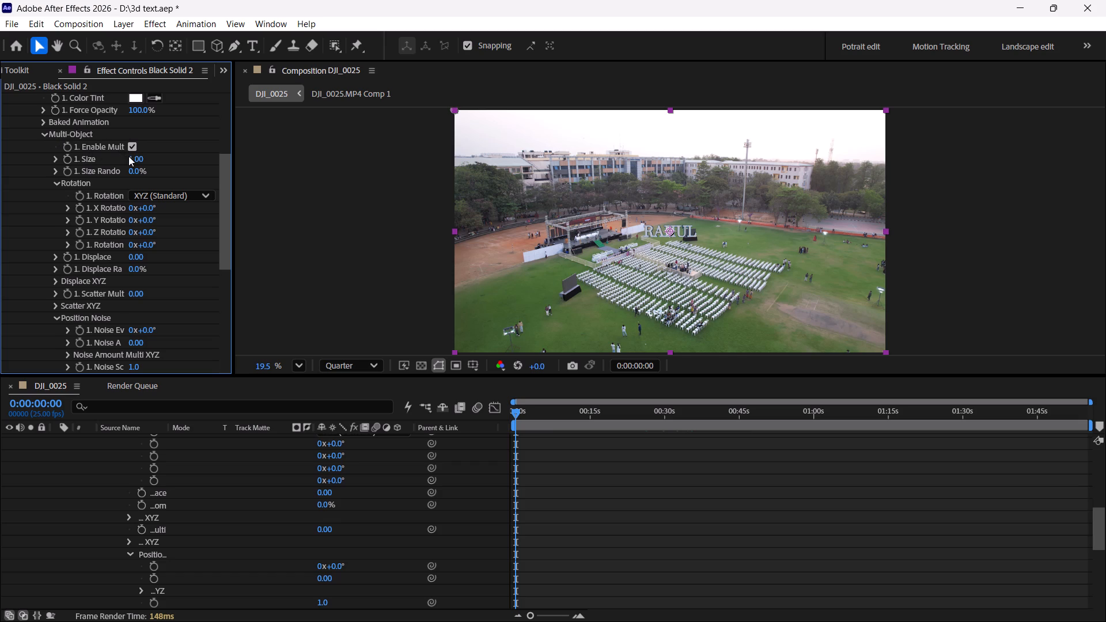
Move the current time to 0:00:22:01 and raise Group 1's Particle Size to 29.70.
left_click_drag(519, 411, 567, 412)
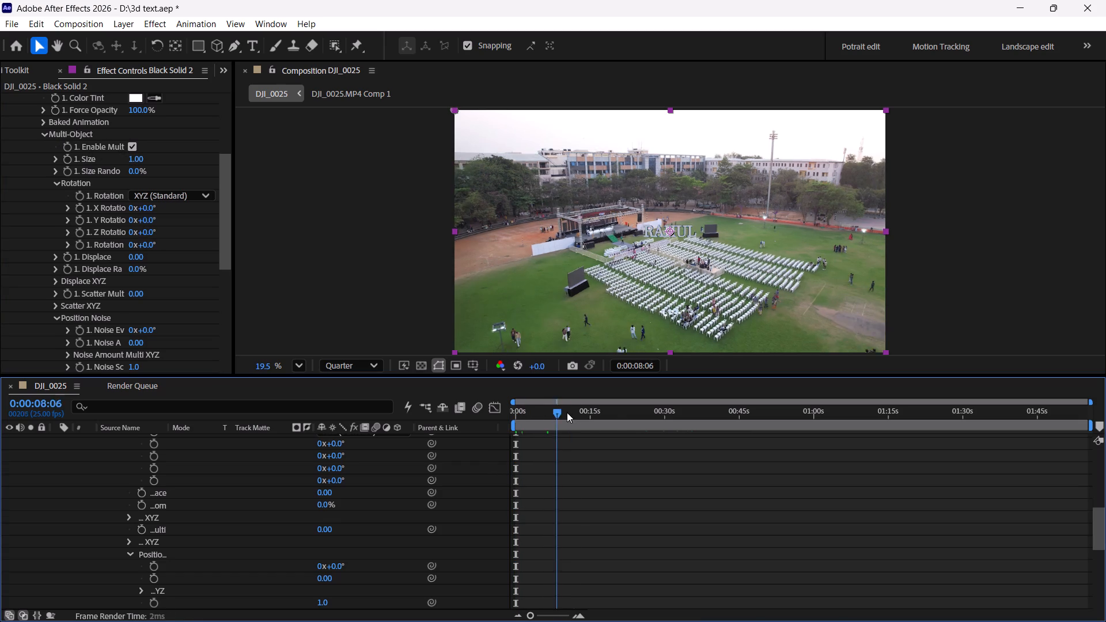
left_click_drag(567, 412, 628, 421)
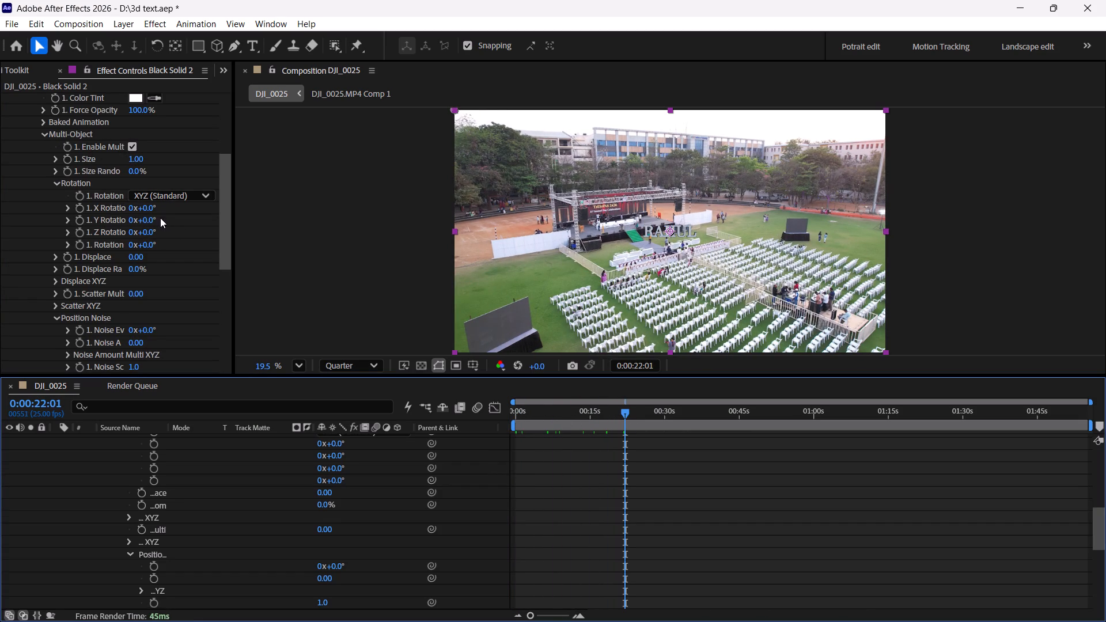
scroll(482, 558, "down", 1)
scroll(439, 552, "up", 2)
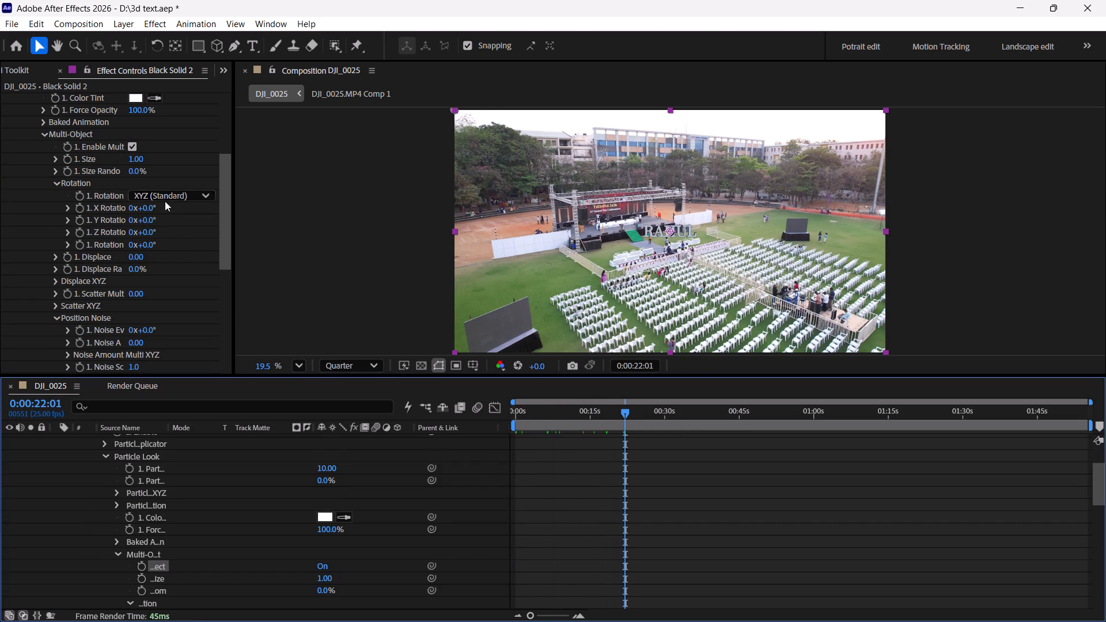
scroll(107, 124, "up", 2)
left_click_drag(133, 196, 138, 196)
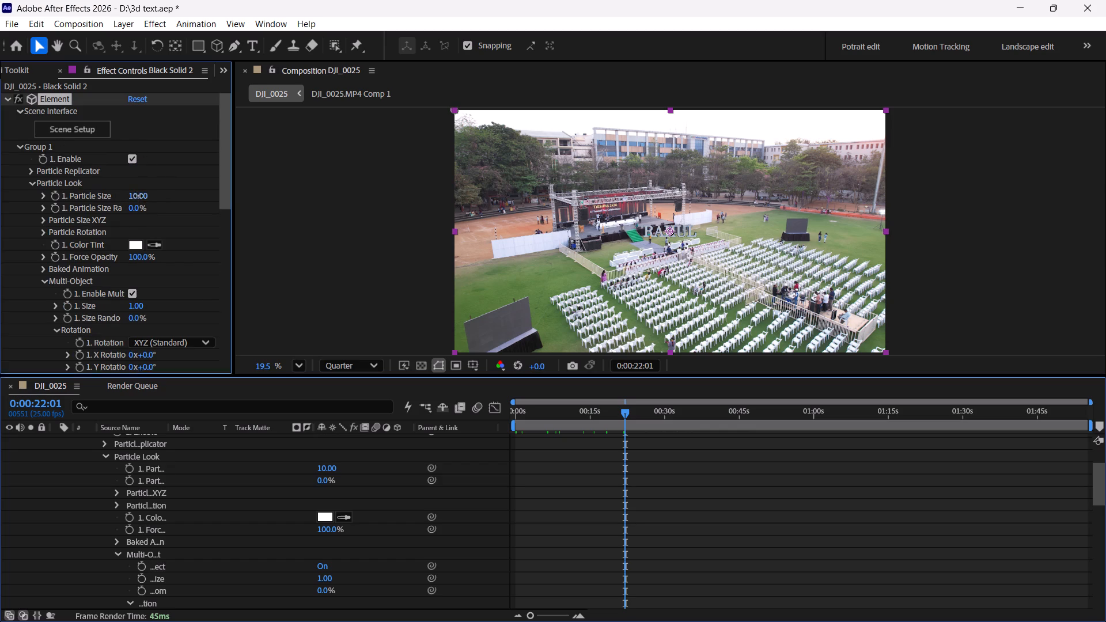
left_click_drag(138, 196, 274, 194)
Add keyframes at 0:00:22:01 for Multi-Object X, Y and Z Rotation and Displace.
scroll(105, 227, "down", 2)
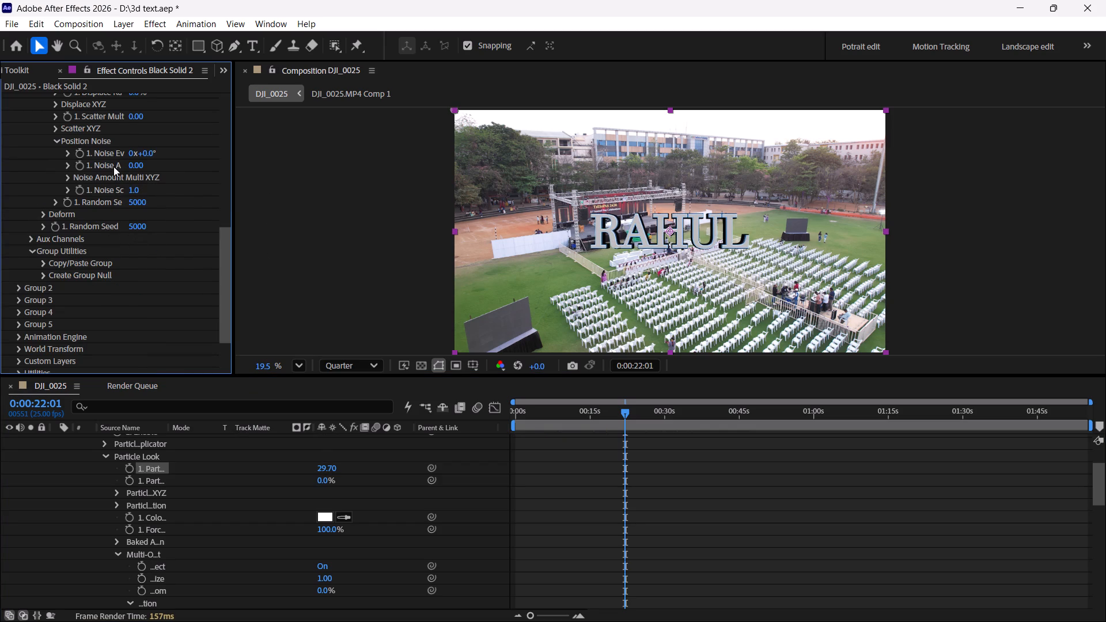
left_click_drag(228, 299, 222, 235)
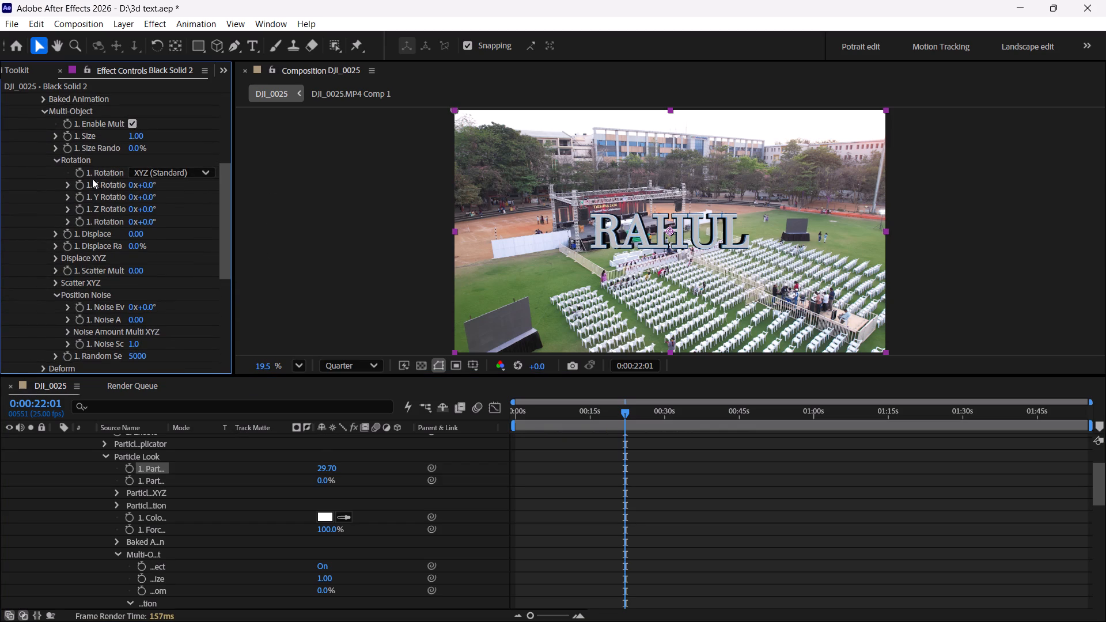
left_click(79, 185)
left_click(81, 196)
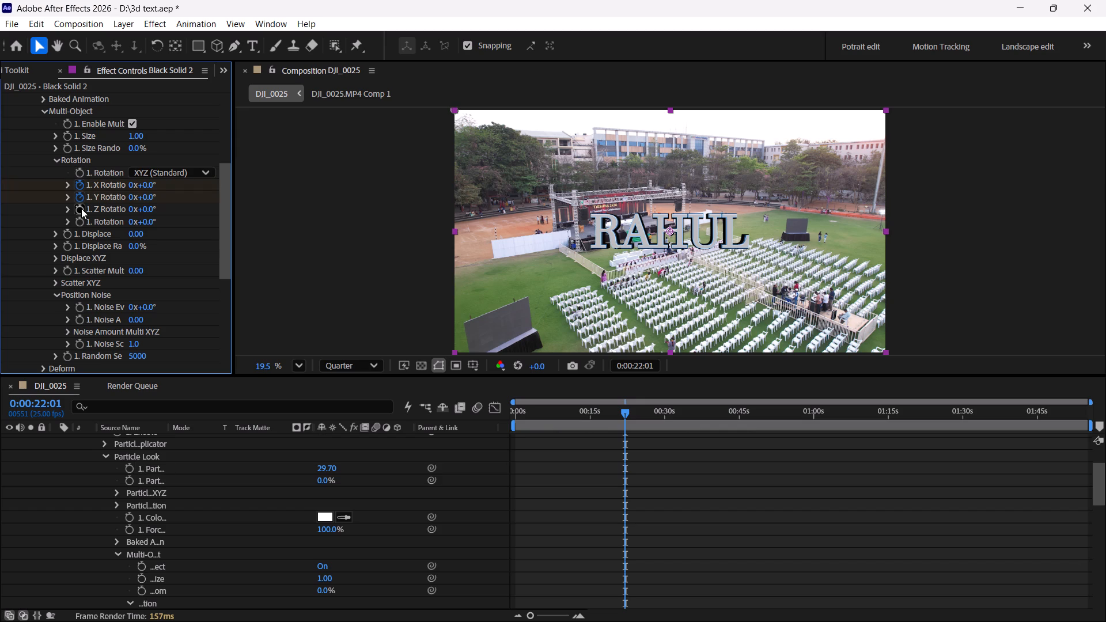
left_click(79, 208)
left_click(68, 230)
scroll(603, 452, "down", 3)
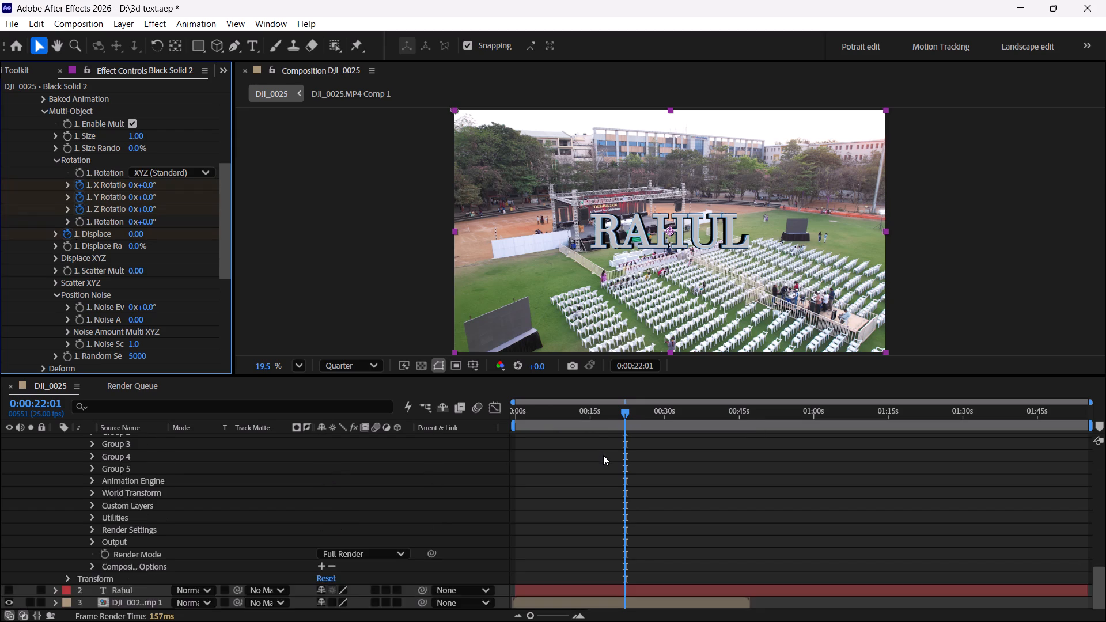
scroll(603, 455, "up", 2)
At 0:00:00:00, set Multi-Object X Rotation to 48°, Displace to 1.47, Y Rotation to 39° and Z Rotation to 37°.
left_click_drag(624, 414, 477, 428)
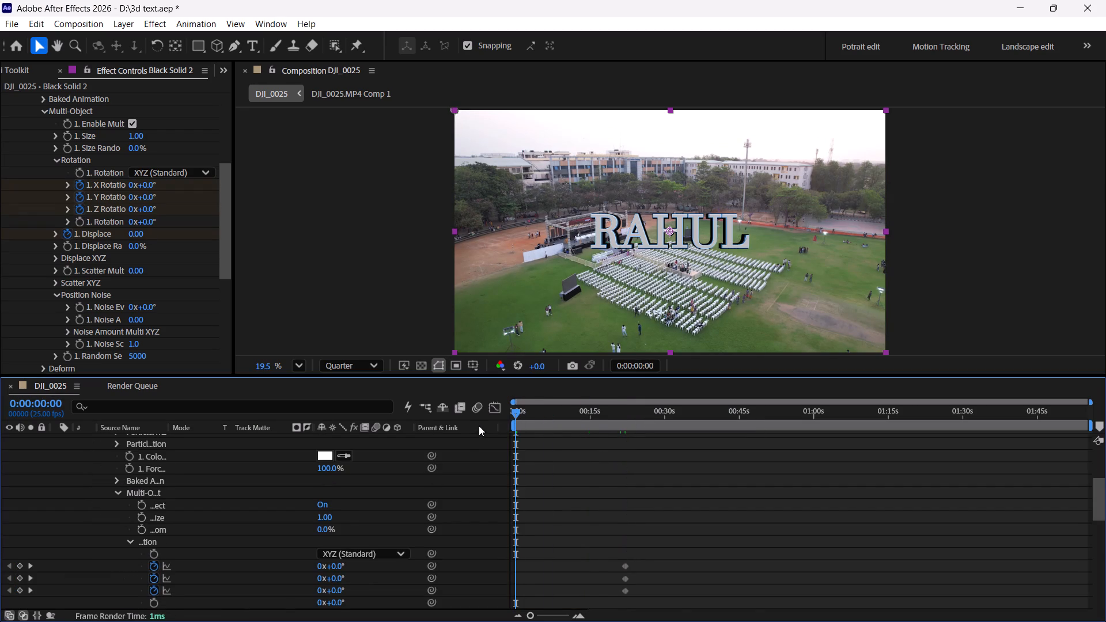
left_click_drag(149, 185, 160, 183)
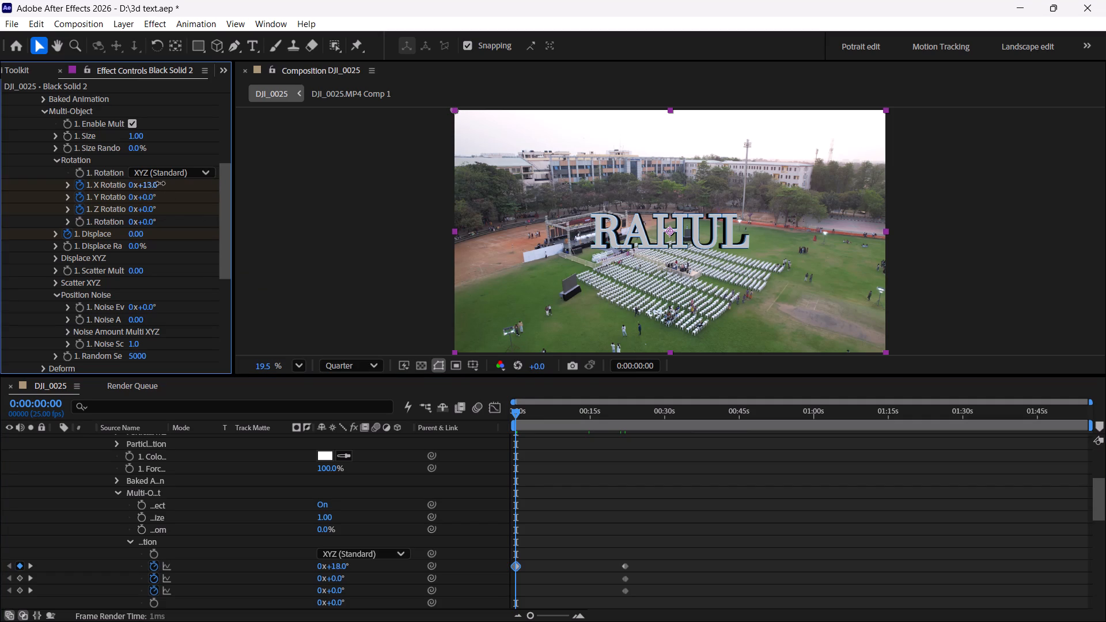
left_click_drag(160, 183, 181, 183)
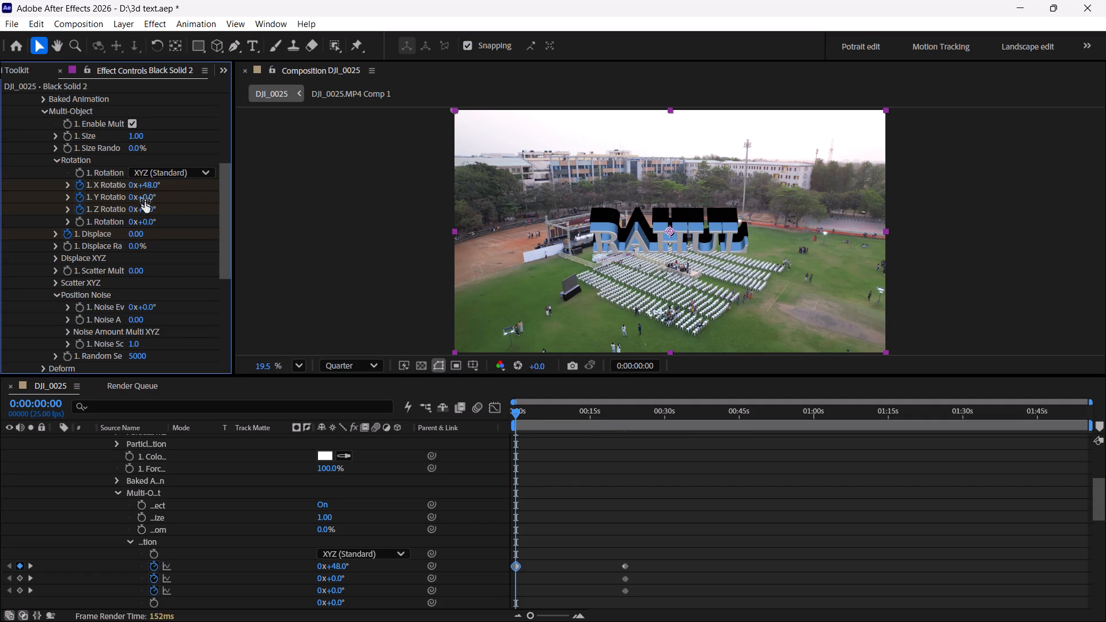
left_click_drag(135, 235, 235, 234)
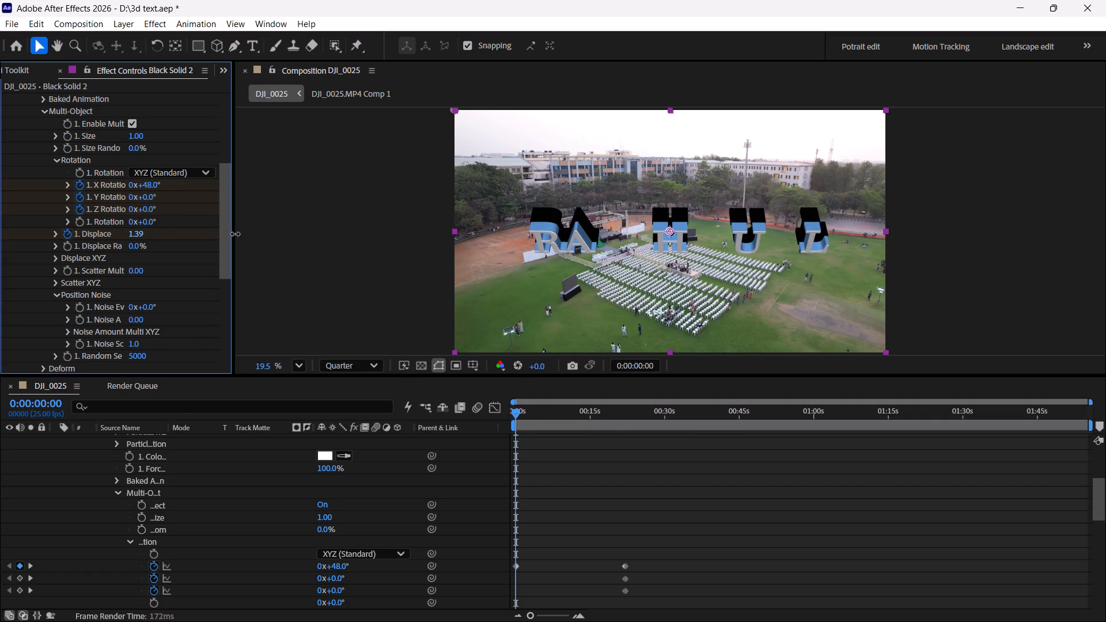
left_click_drag(235, 234, 240, 234)
left_click_drag(145, 198, 160, 198)
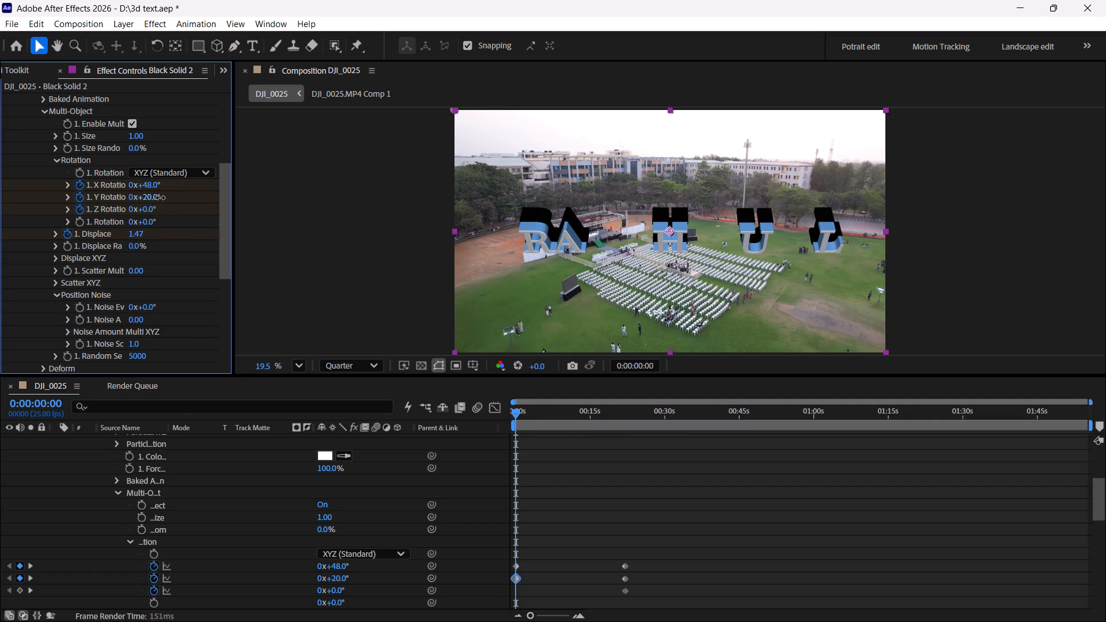
left_click_drag(160, 198, 173, 198)
left_click_drag(145, 209, 146, 209)
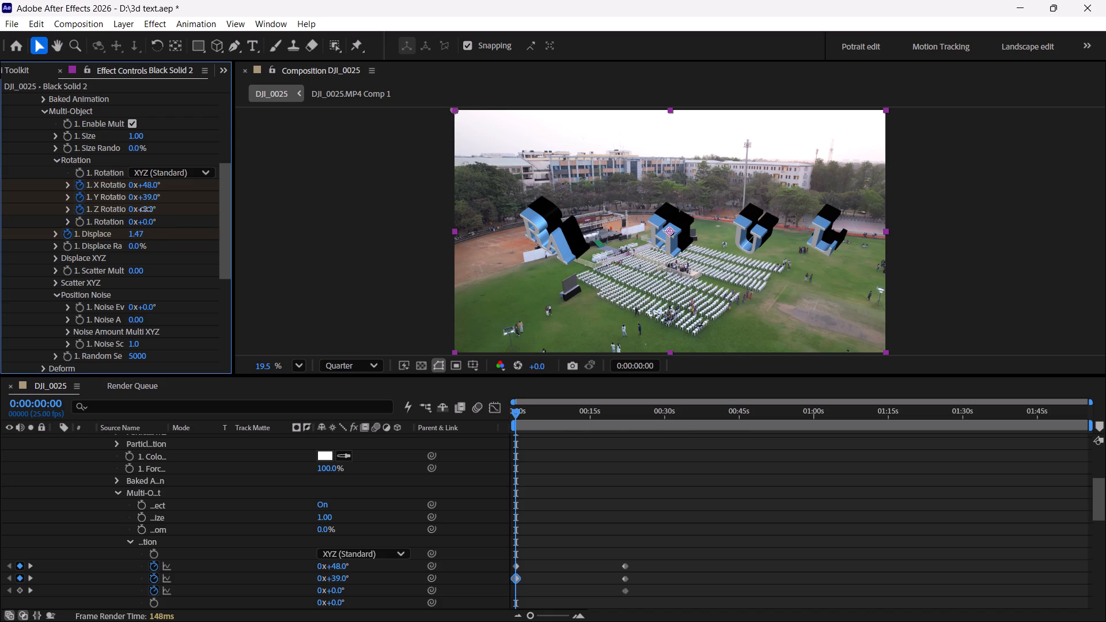
left_click_drag(146, 209, 181, 219)
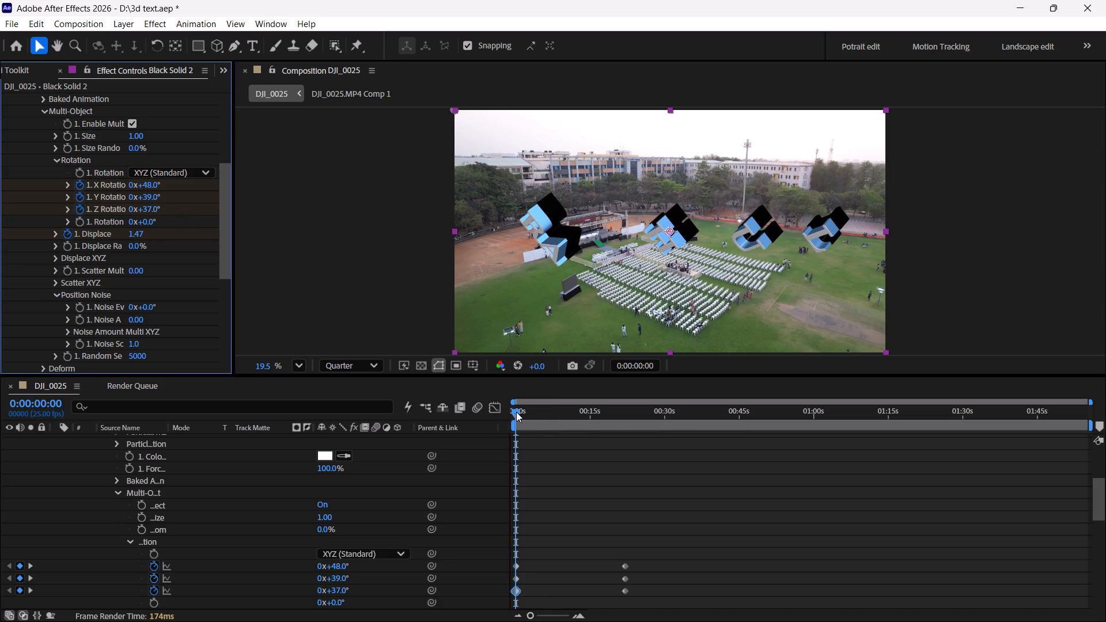
Preview the letters assembling between 0:00:00:00 and about 0:00:22:22, and return to the start.
key("space")
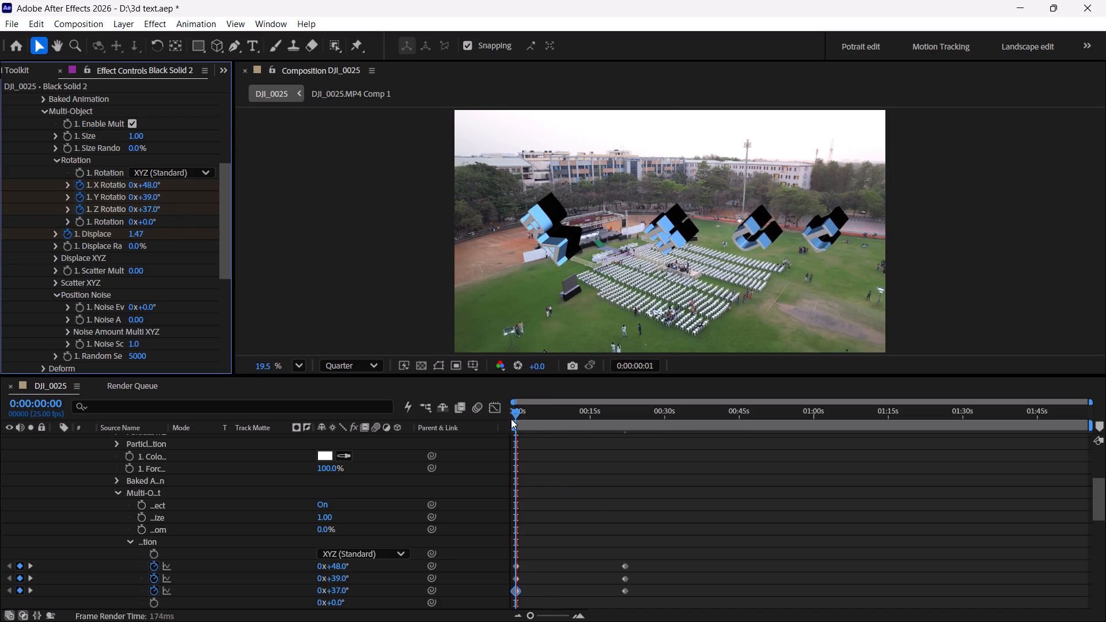
left_click_drag(513, 413, 571, 430)
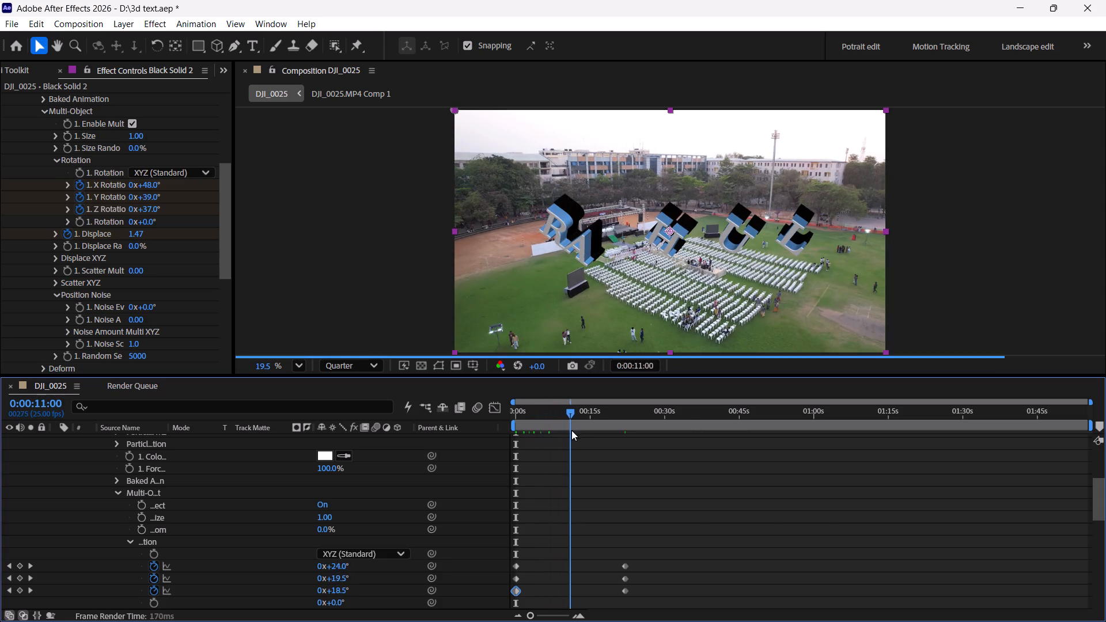
left_click_drag(571, 430, 628, 443)
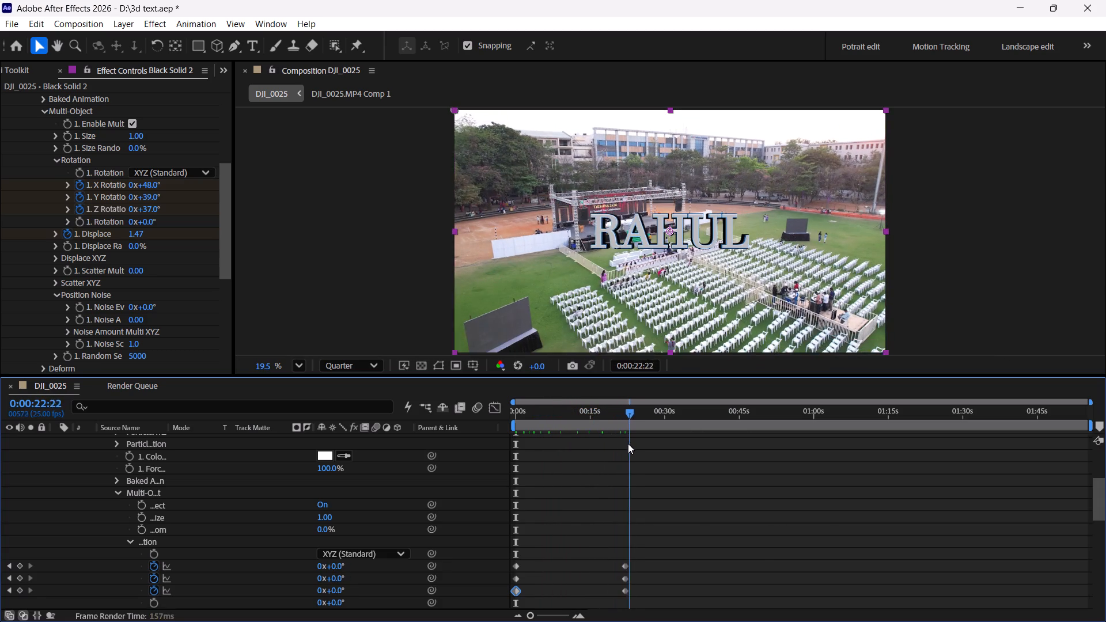
left_click_drag(628, 443, 483, 454)
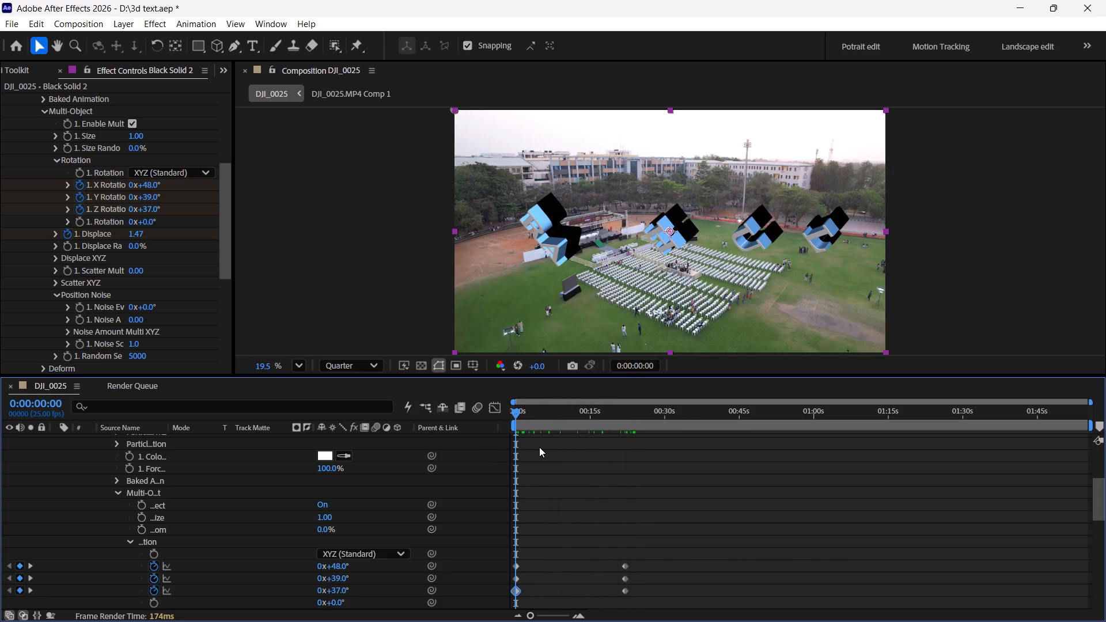
Apply Easy Ease to all Multi-Object X, Y and Z Rotation and Displace keyframes.
key("space")
key("space")
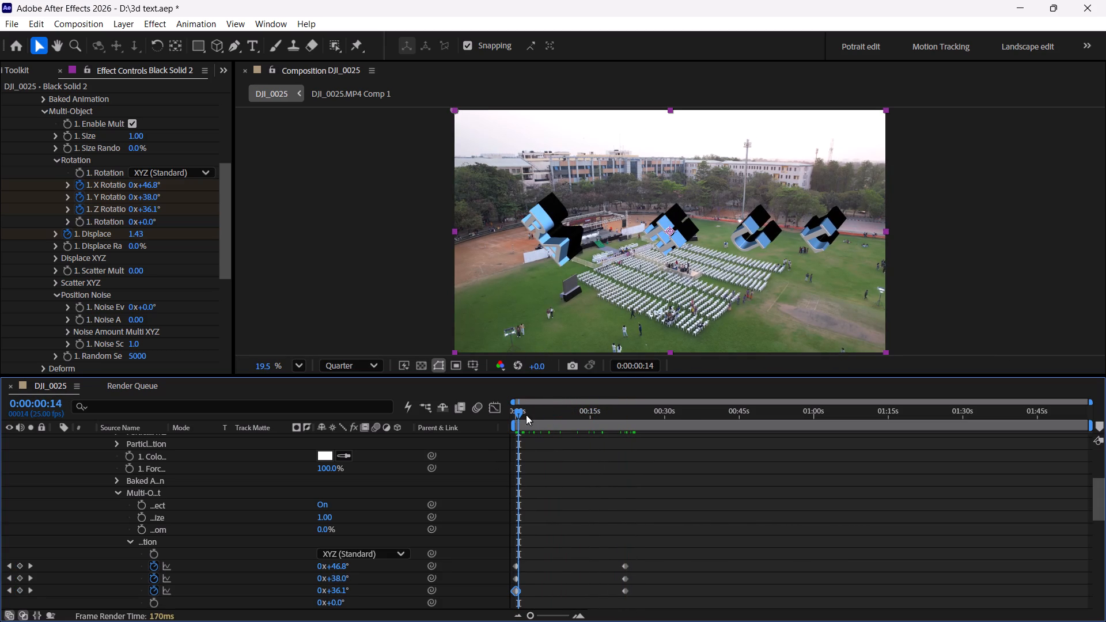
left_click_drag(499, 553, 657, 621)
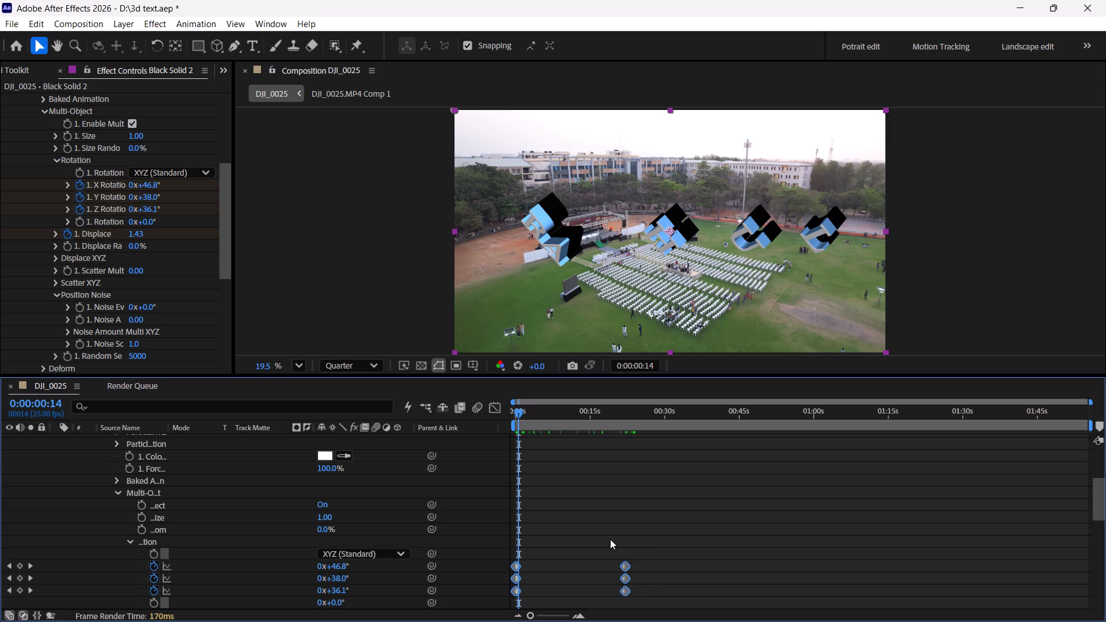
key("F9")
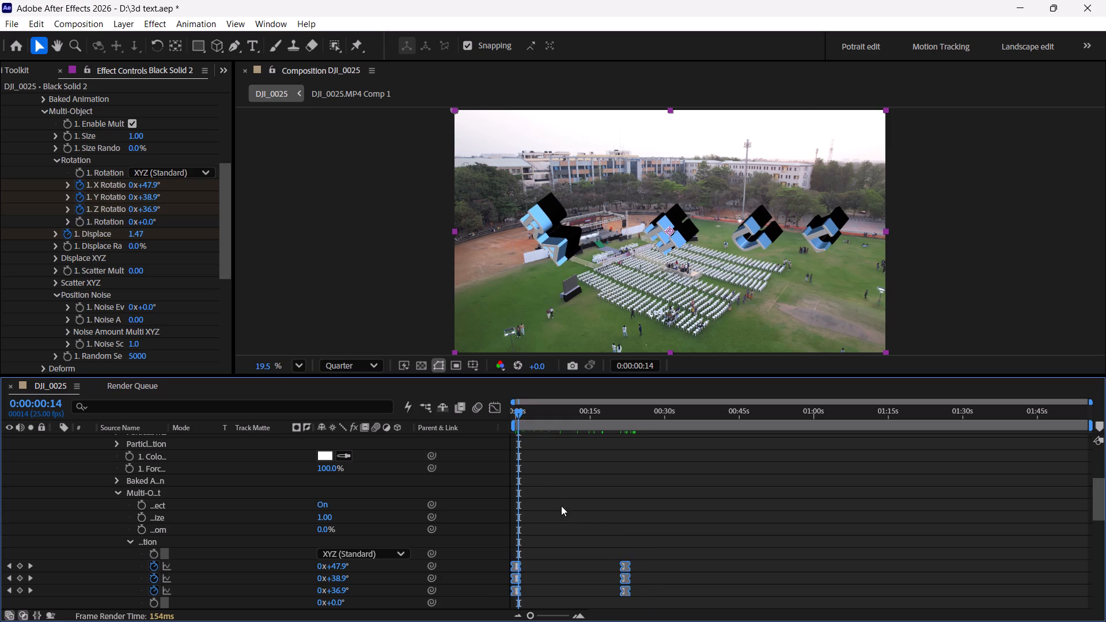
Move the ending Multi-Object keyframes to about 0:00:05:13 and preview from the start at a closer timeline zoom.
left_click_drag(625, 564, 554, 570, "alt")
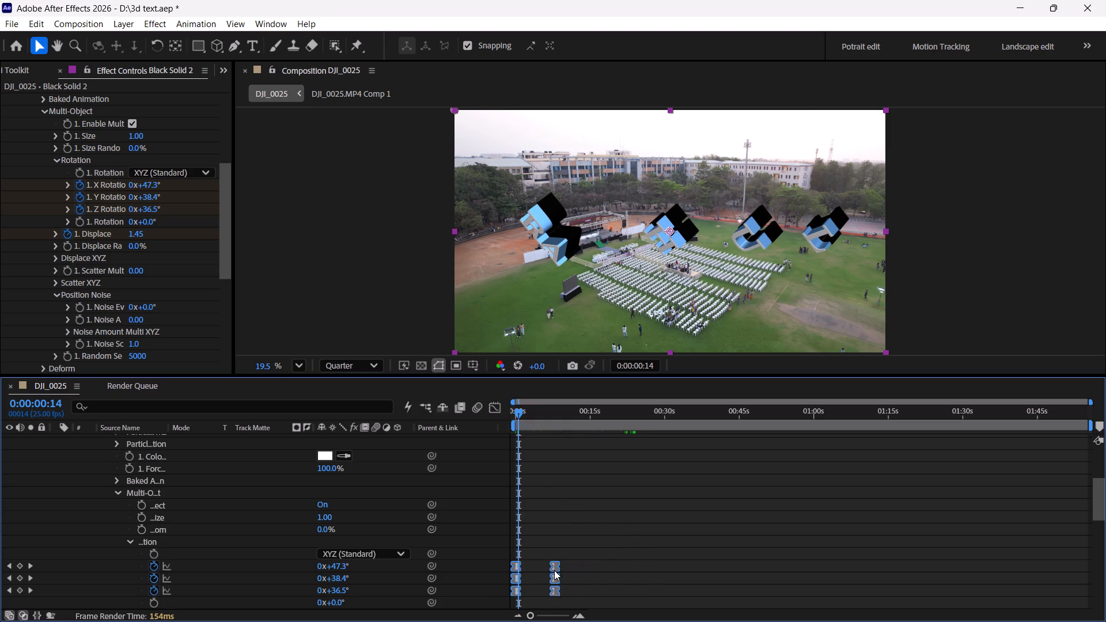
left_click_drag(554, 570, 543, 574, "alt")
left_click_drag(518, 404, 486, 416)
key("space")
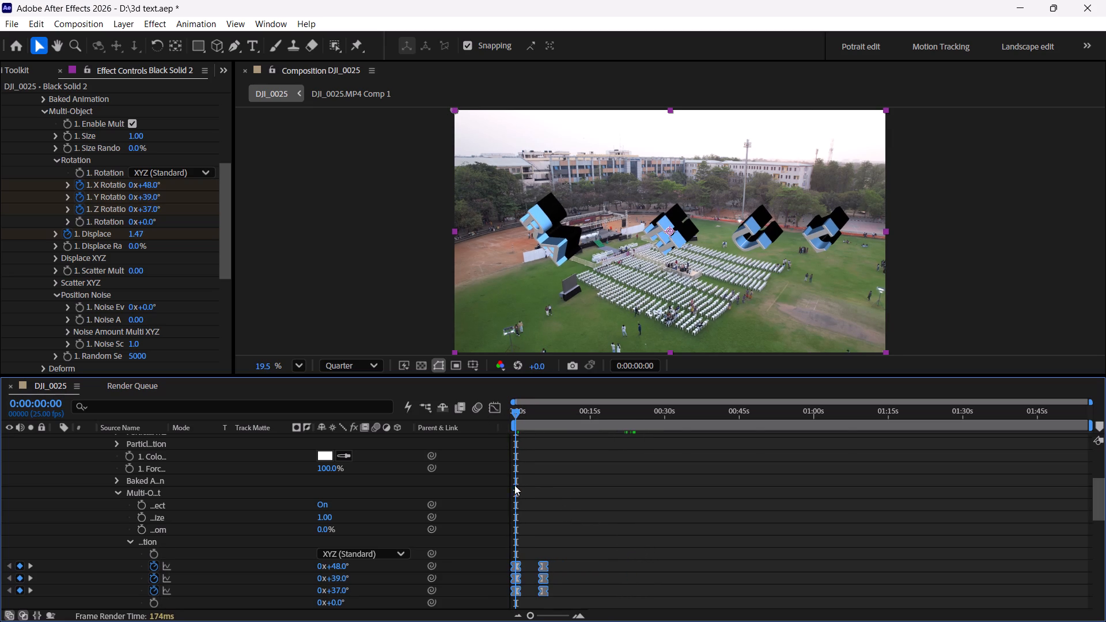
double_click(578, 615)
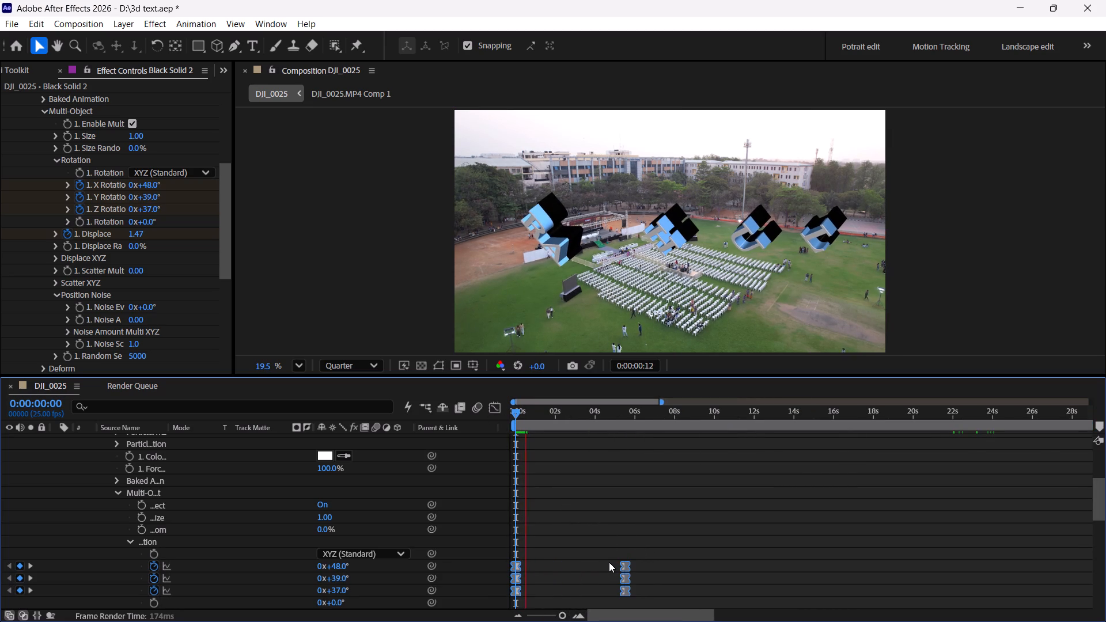
Move the ending keyframes of Multi-Object X, Y and Z Rotation and Displace to about 0:00:00:22.
left_click_drag(628, 564, 566, 575, "alt")
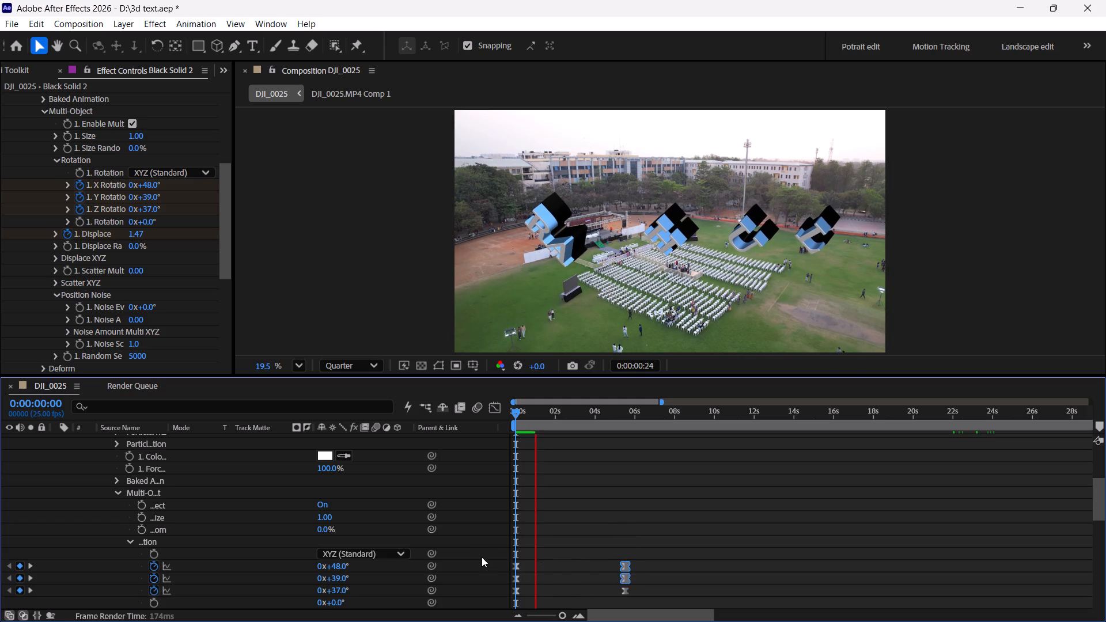
left_click_drag(482, 548, 637, 608)
key("space")
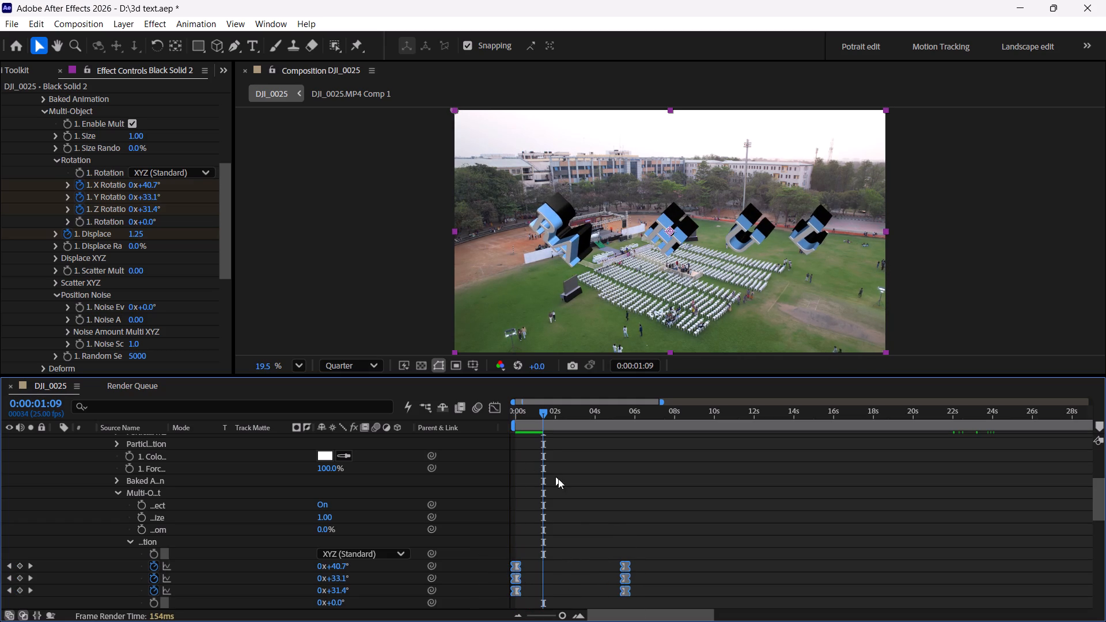
left_click_drag(501, 537, 664, 603)
left_click_drag(630, 565, 603, 570, "alt")
left_click_drag(503, 549, 664, 612)
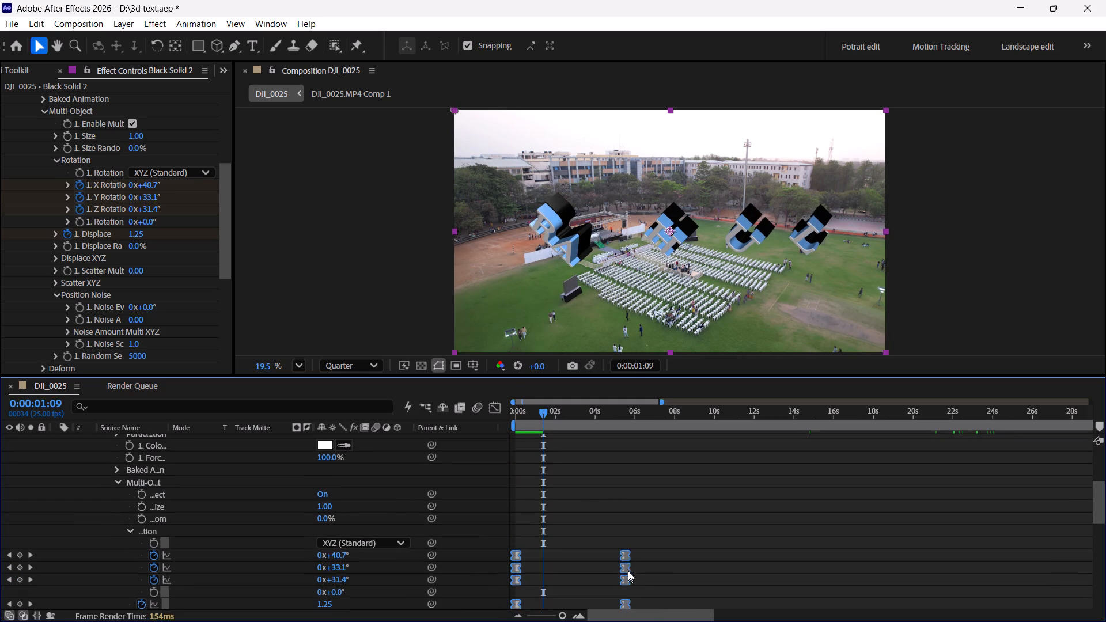
scroll(563, 548, "down", 3)
scroll(563, 544, "up", 2)
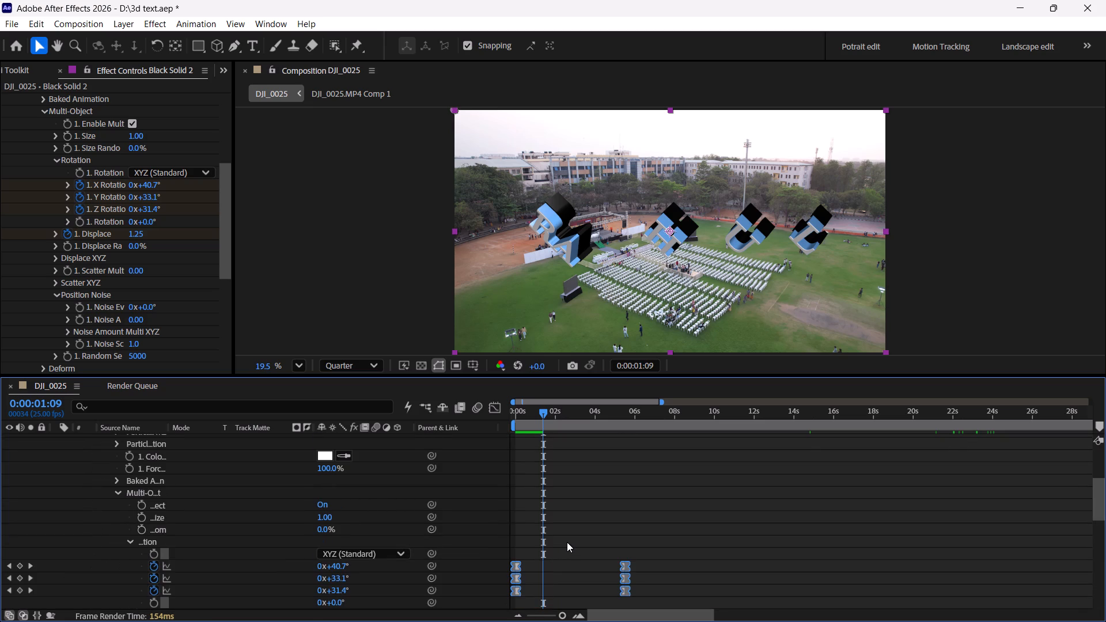
scroll(569, 520, "down", 1)
scroll(621, 501, "down", 1)
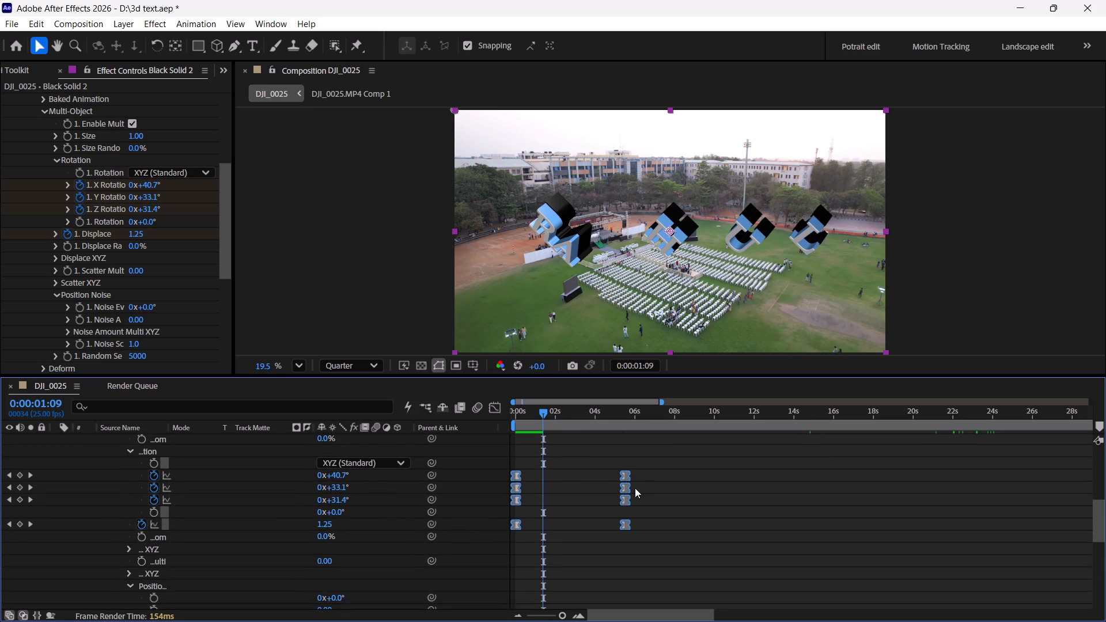
left_click_drag(624, 475, 531, 480, "alt")
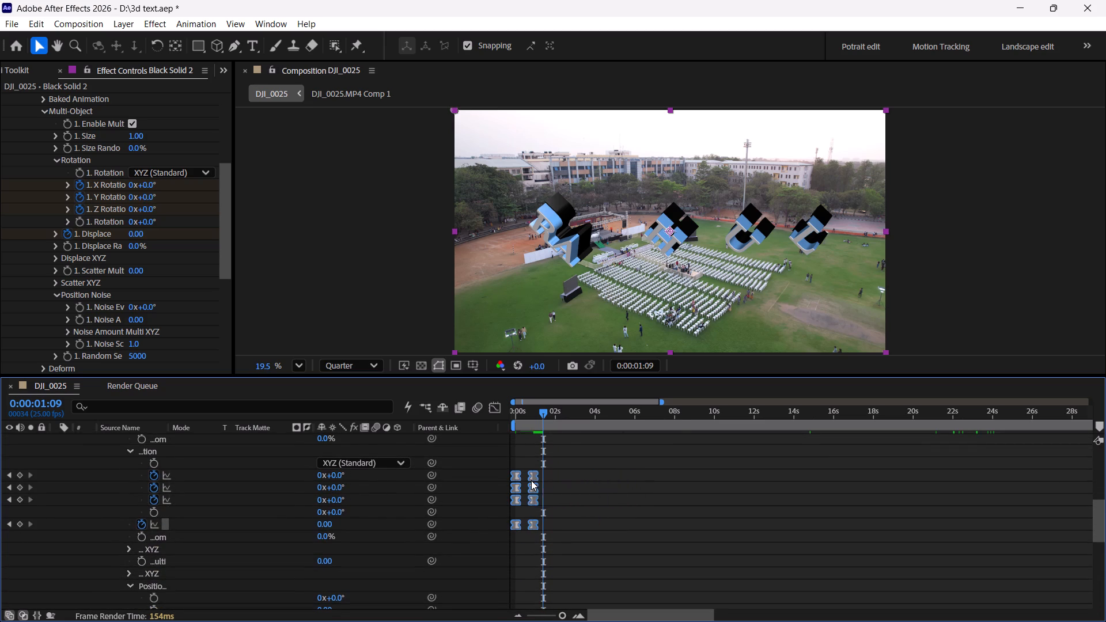
Preview the letter assembly from 0:00:00:00, collapse Element's timeline properties, replay it and return to the start.
left_click_drag(543, 411, 471, 428)
key("space")
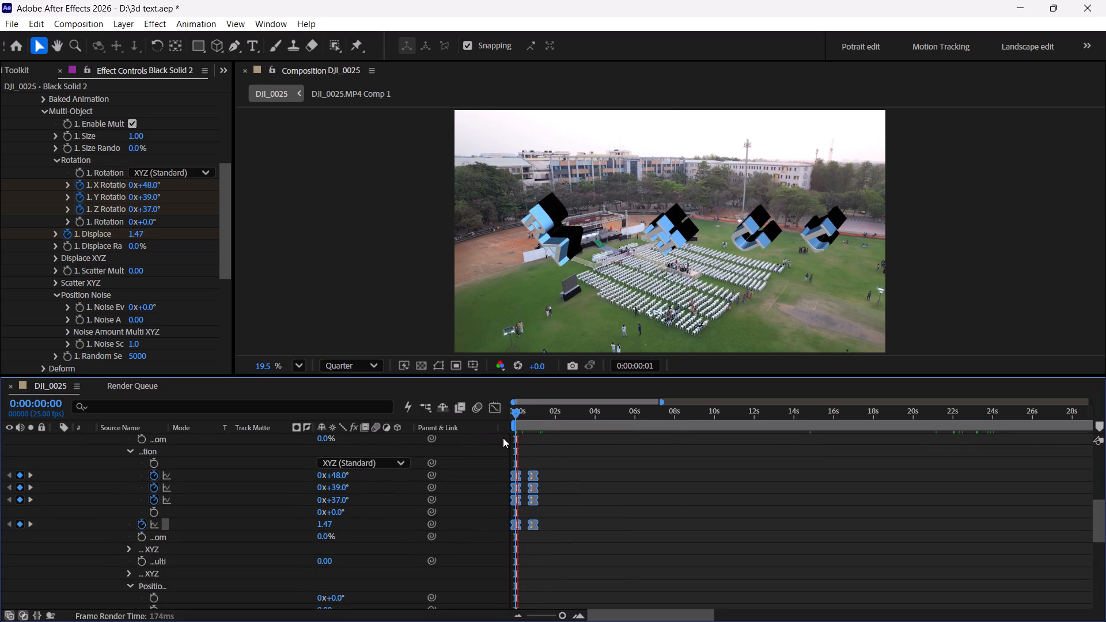
double_click(577, 613)
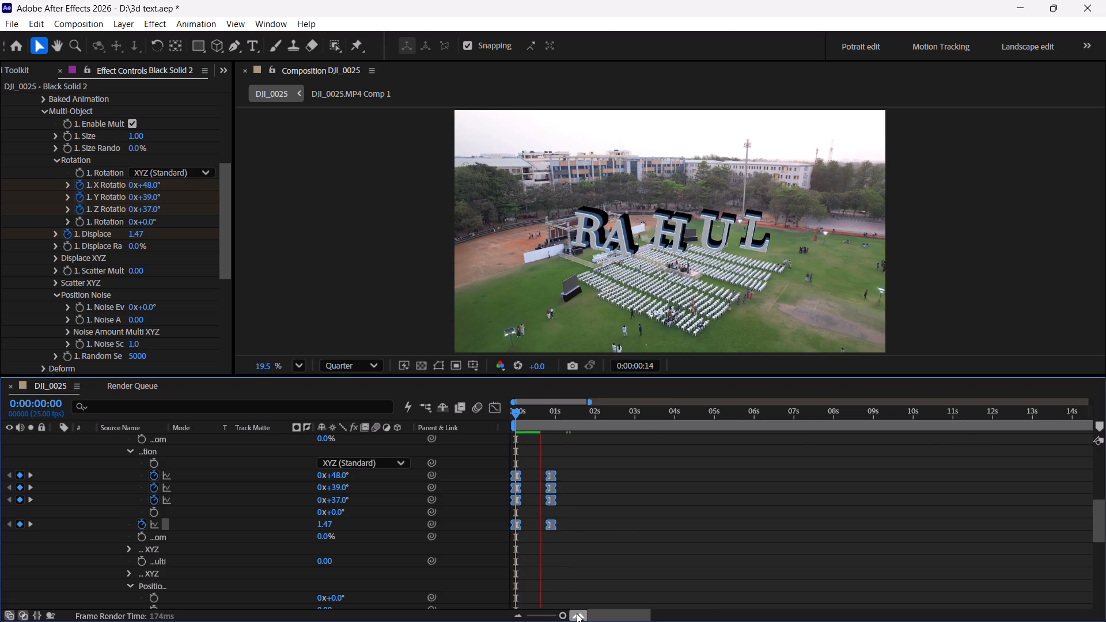
key("space")
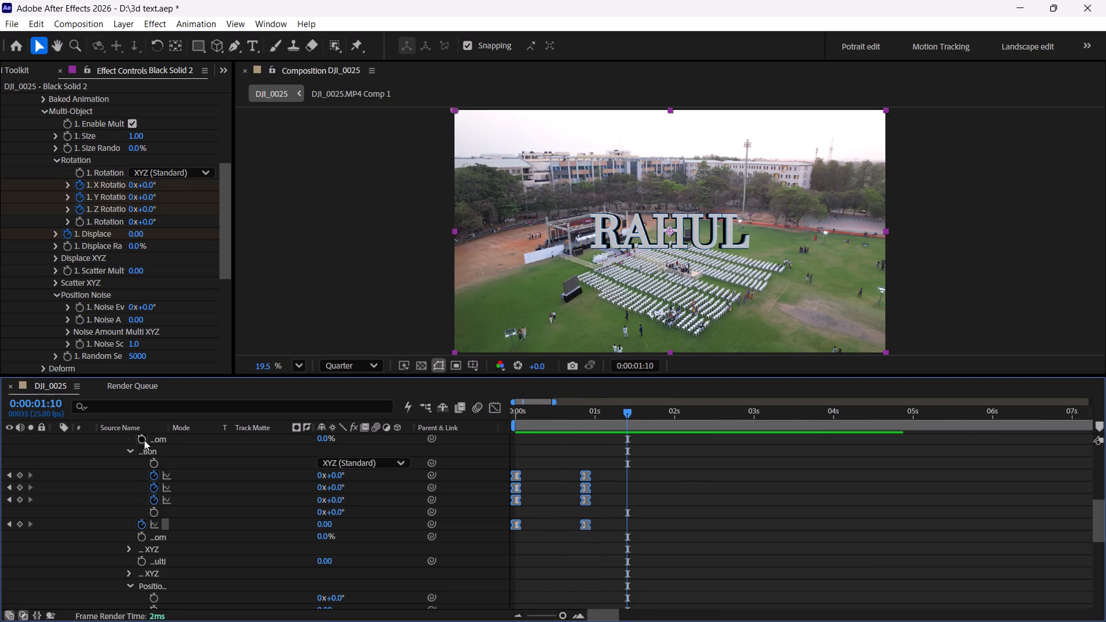
scroll(89, 482, "up", 2)
left_click(79, 462)
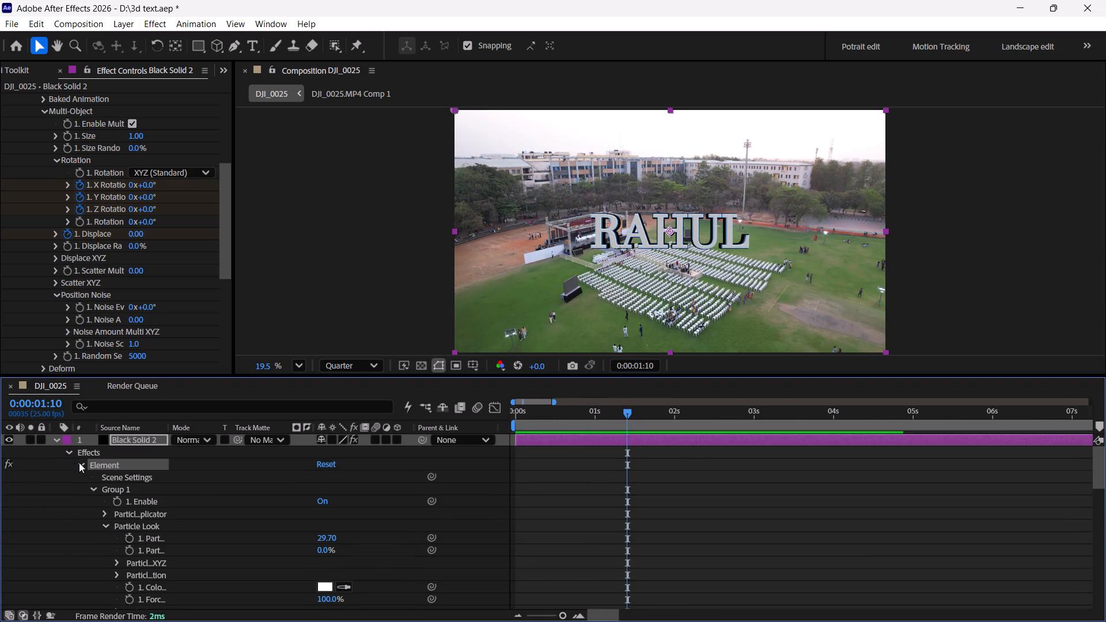
scroll(551, 500, "down", 3)
left_click_drag(628, 419, 491, 419)
key("space")
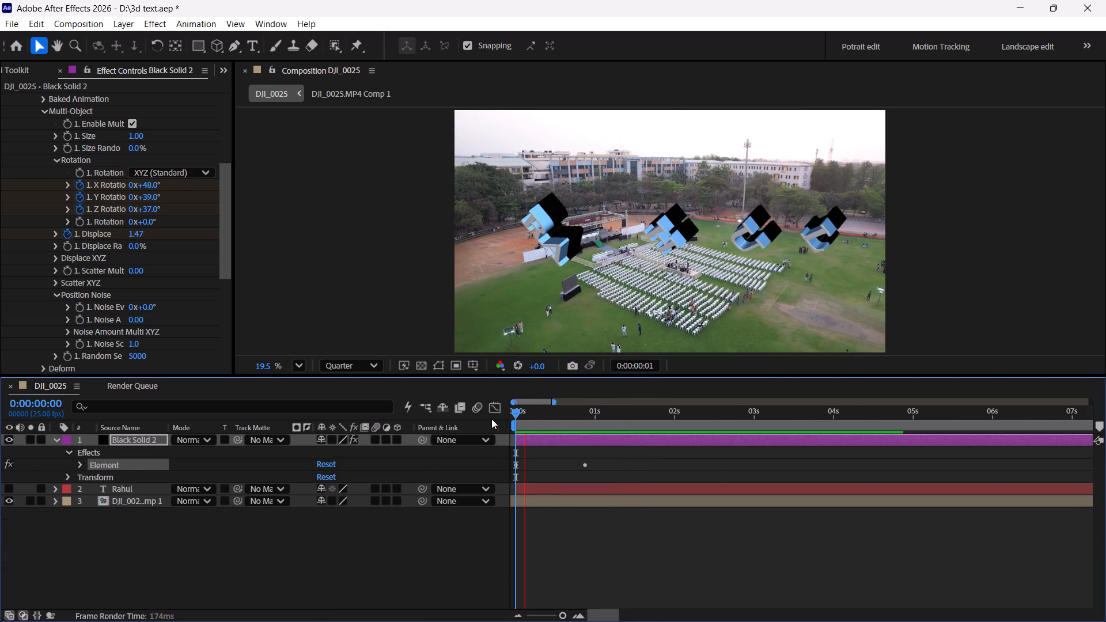
key("space")
left_click_drag(593, 411, 493, 428)
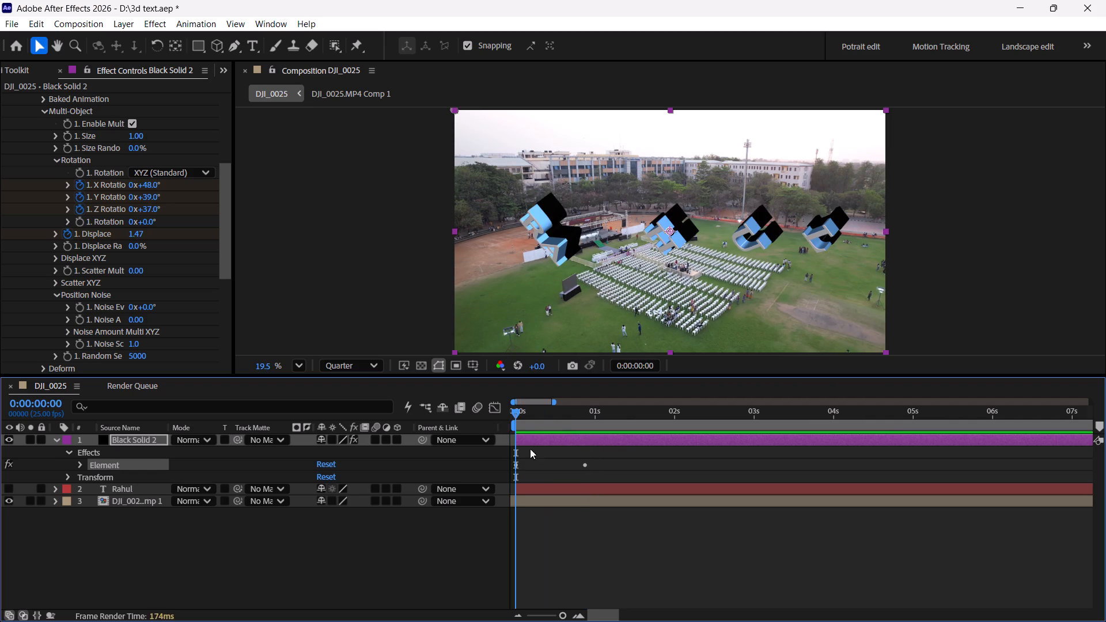
Show only the keyframed properties of the Black Solid 2 layer in the timeline.
left_click(534, 442)
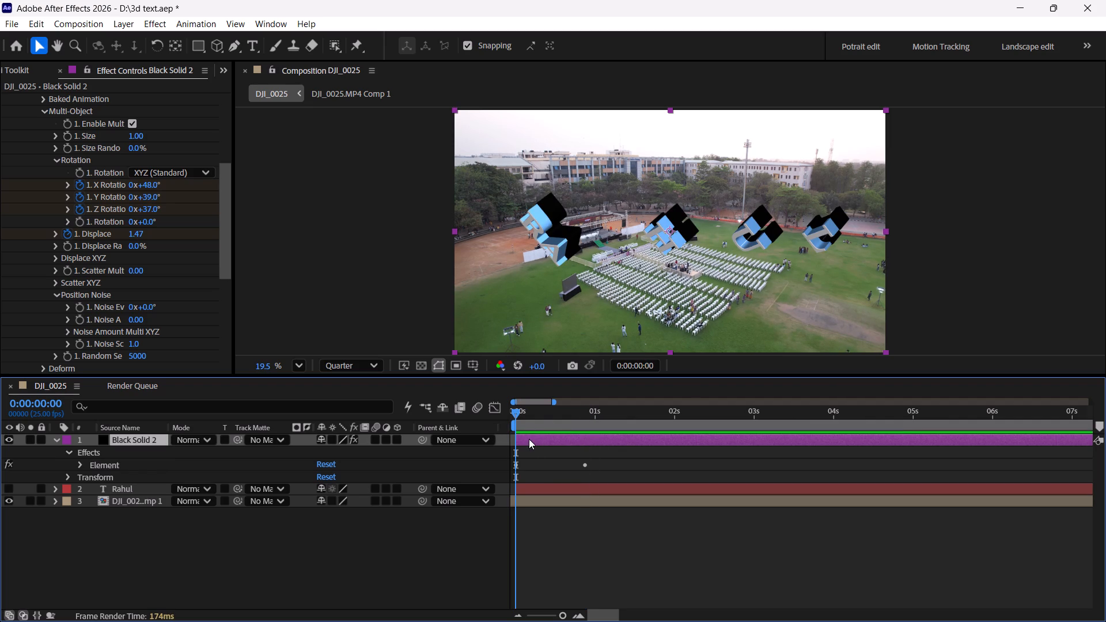
key("u")
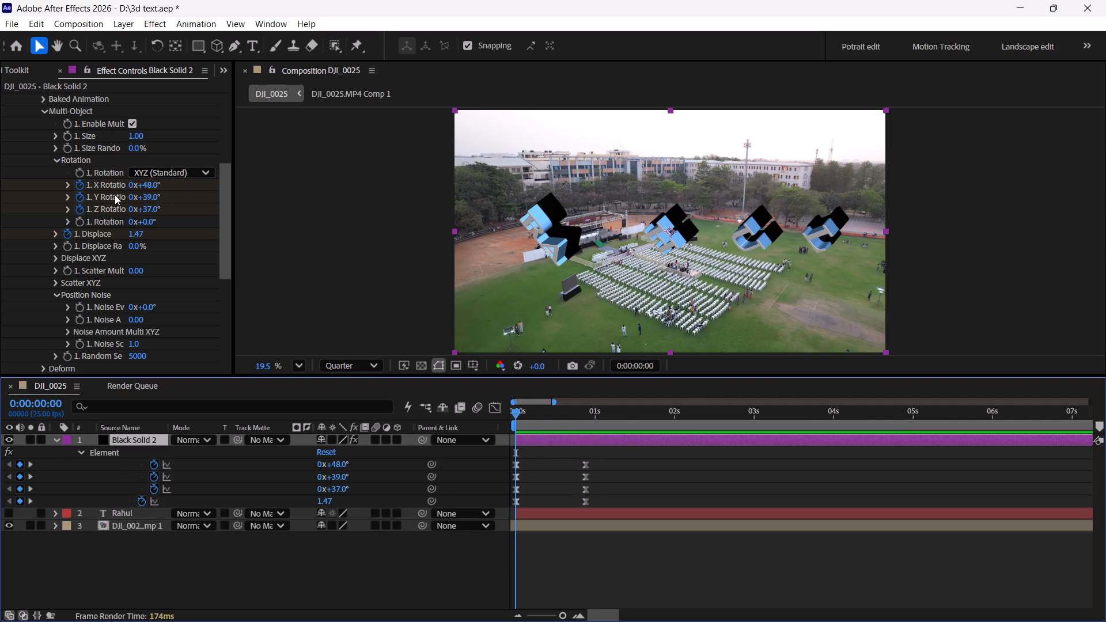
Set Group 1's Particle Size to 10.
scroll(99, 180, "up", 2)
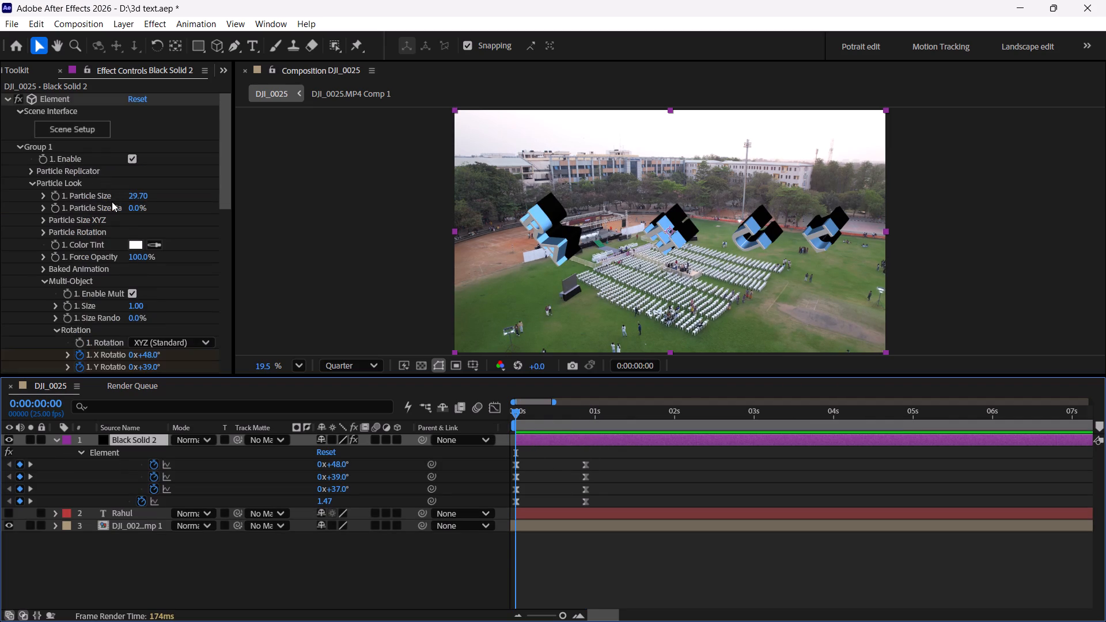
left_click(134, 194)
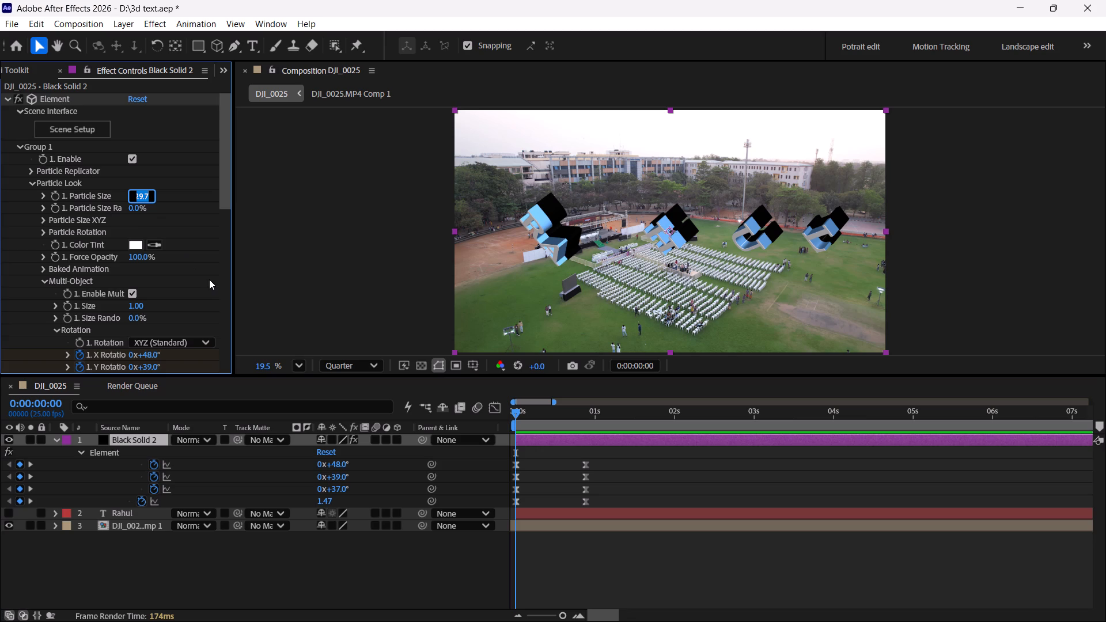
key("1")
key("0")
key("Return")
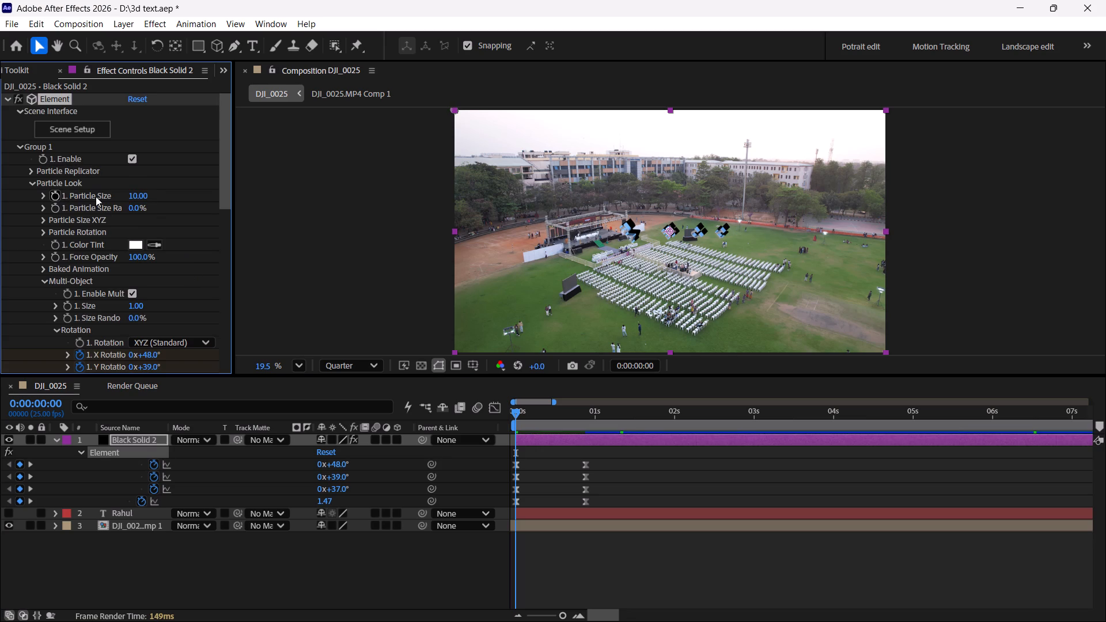
At 0:00:00:00, set Group 1's Particle Size to 0 and add a keyframe for it.
left_click(140, 198)
key("0")
key("Return")
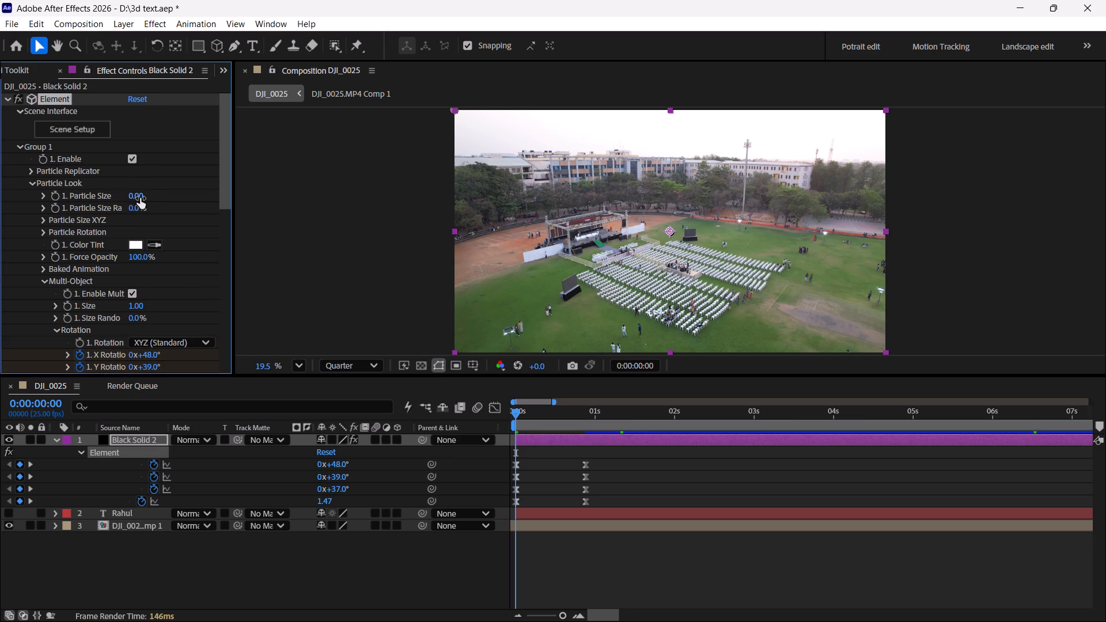
left_click(58, 192)
At 0:00:00:09, set Group 1's Particle Size to 30.
left_click_drag(518, 413, 546, 424)
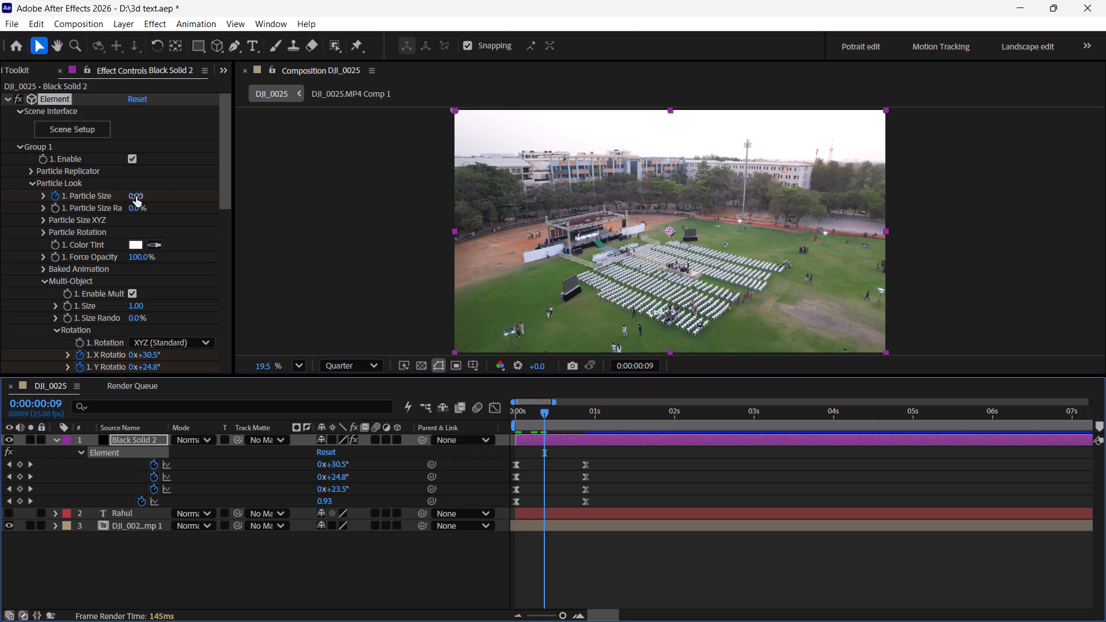
left_click(134, 197)
type("30")
key("Return")
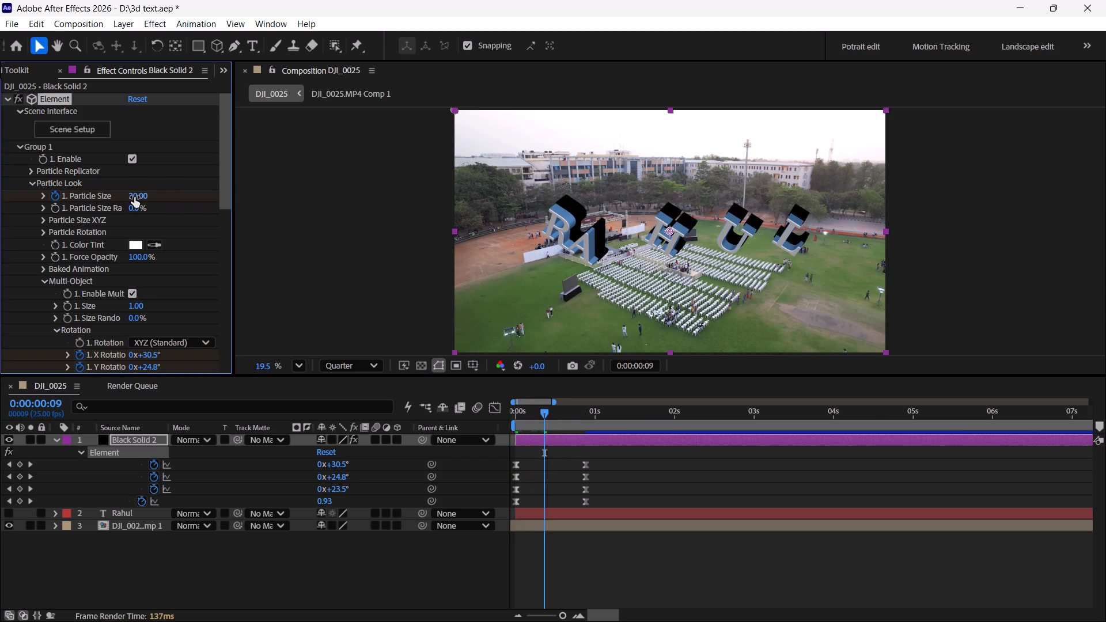
Preview the text growing and assembling from 0:00:00:00 to just past one second.
left_click_drag(542, 419, 424, 426)
key("space")
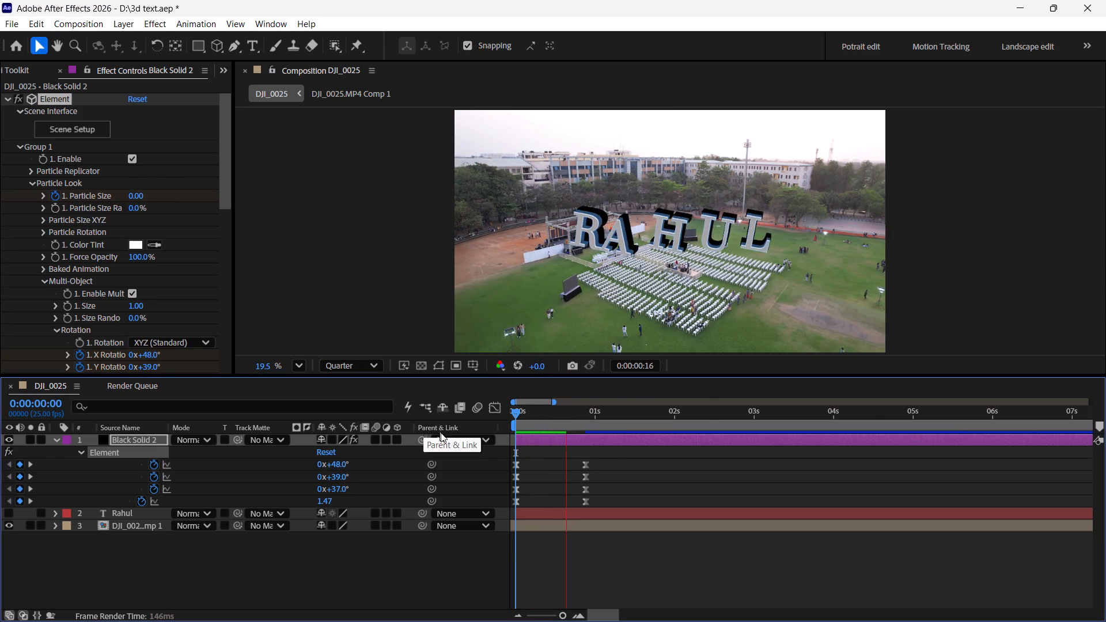
key("space")
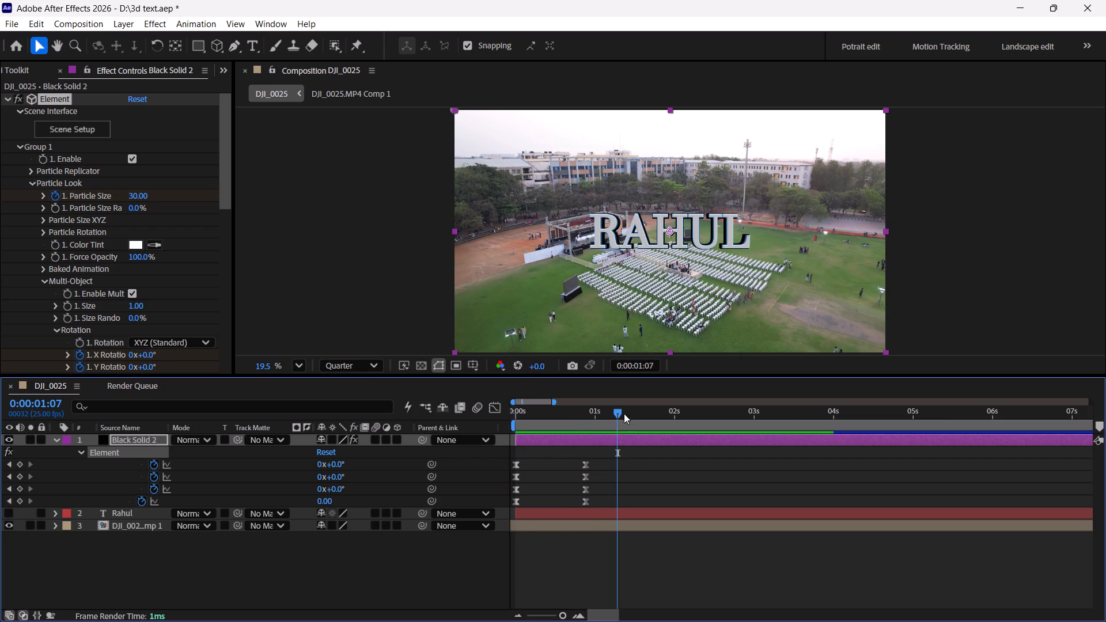
Reveal the Particle Size keyframes and move the ending one to line up with the ending rotation keyframes at about 0:00:00:22.
left_click_drag(614, 417, 507, 442)
key("u")
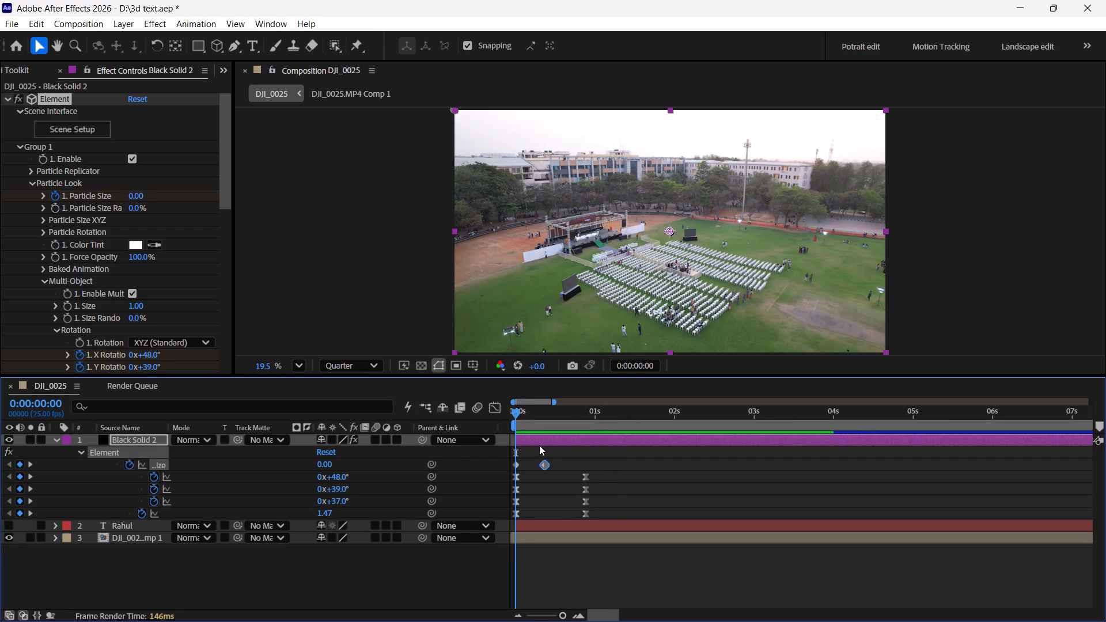
left_click_drag(544, 463, 585, 476)
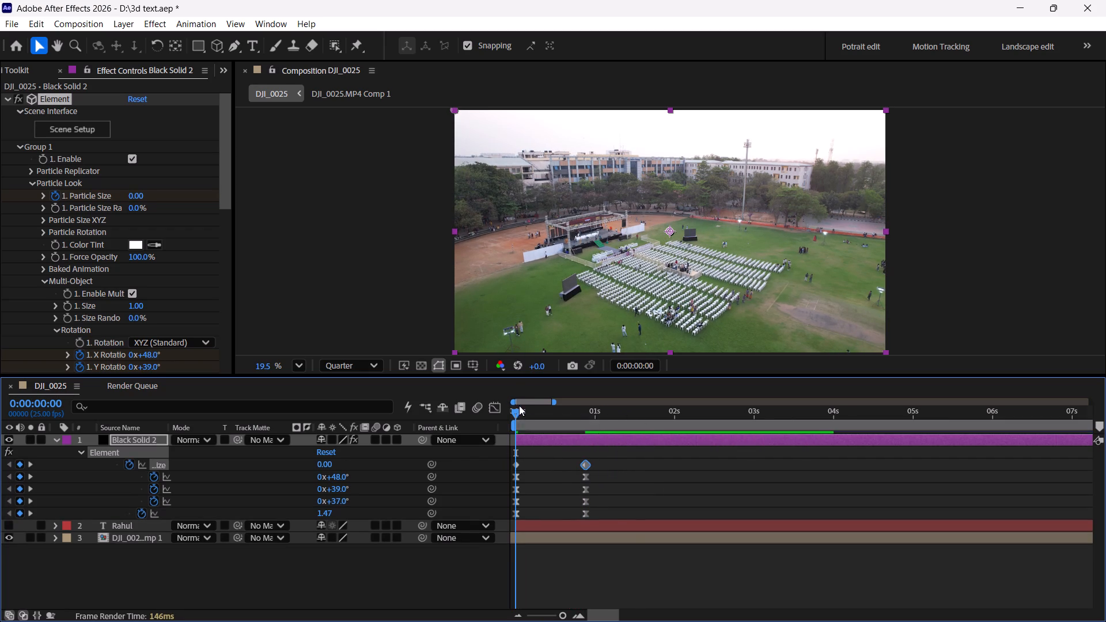
Preview the retimed Particle Size growth from 0:00:00:00 to about 0:00:01:05.
left_click_drag(516, 414, 476, 426)
key("space")
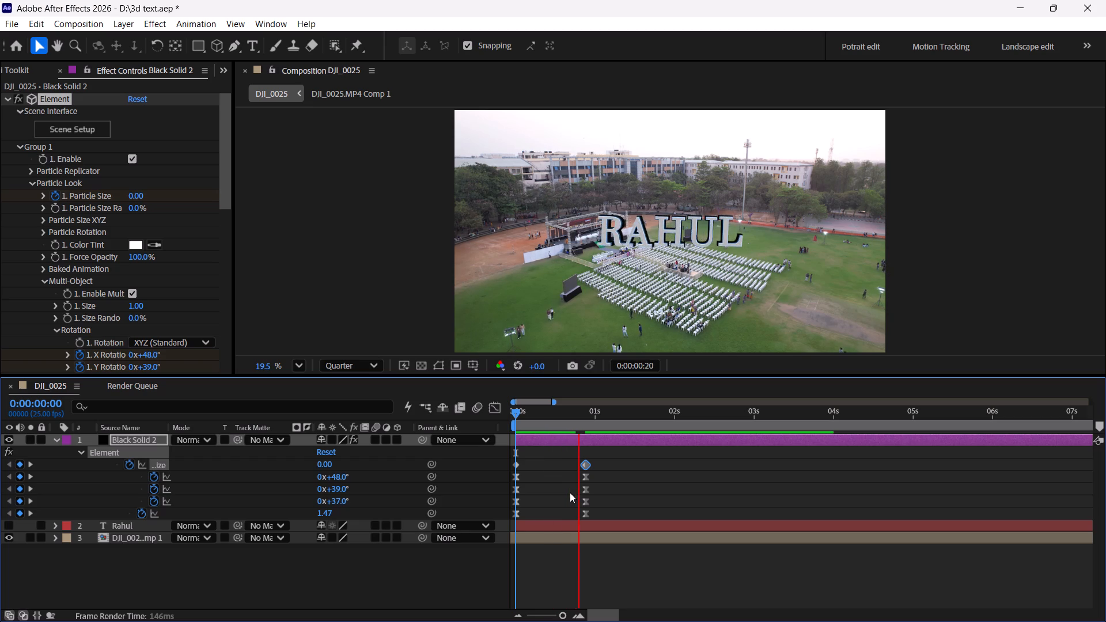
key("space")
Apply Easy Ease to both Particle Size keyframes.
left_click_drag(505, 455, 562, 459)
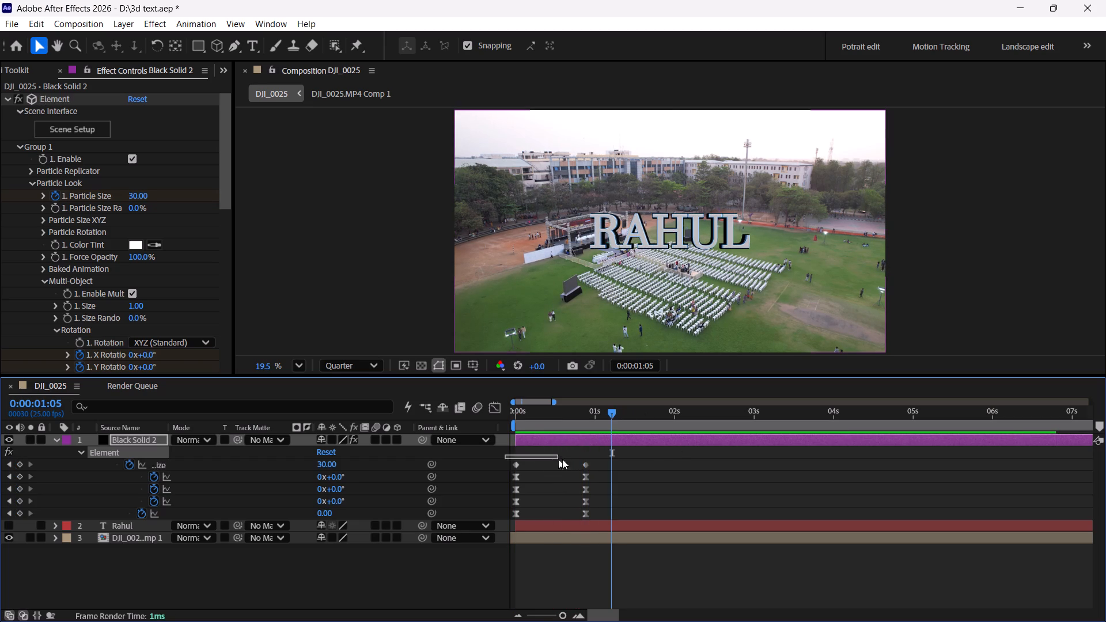
left_click_drag(562, 459, 613, 464)
key("F9")
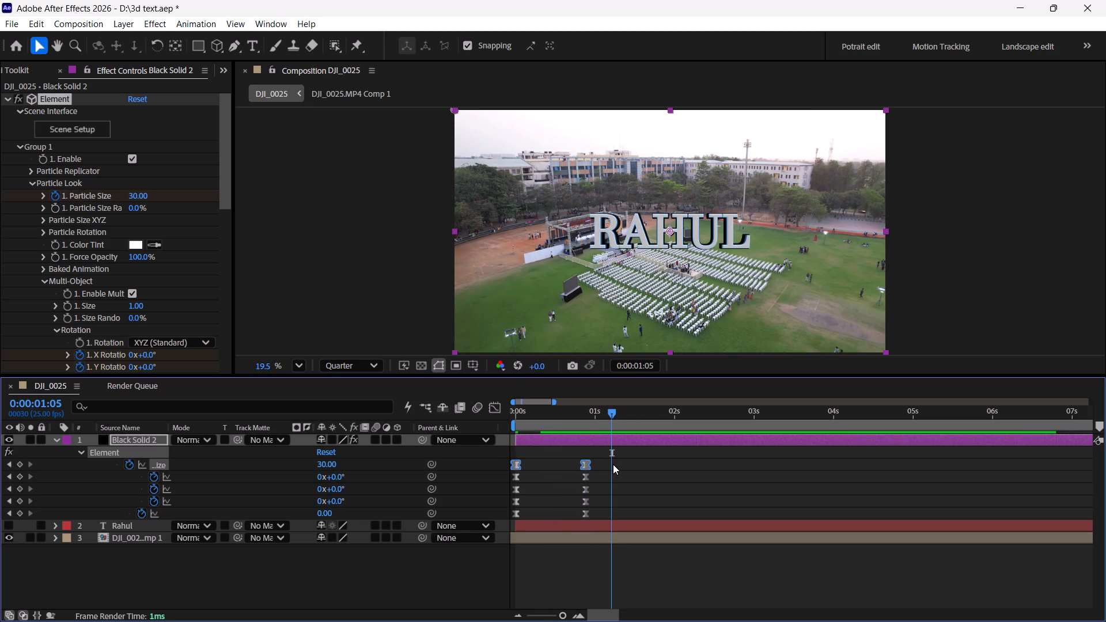
Reshape the Particle Size speed curve by extending the ending keyframe's ease back to about the midpoint, so the growth peaks early and slows gradually.
left_click(490, 407)
left_click_drag(488, 557, 619, 585)
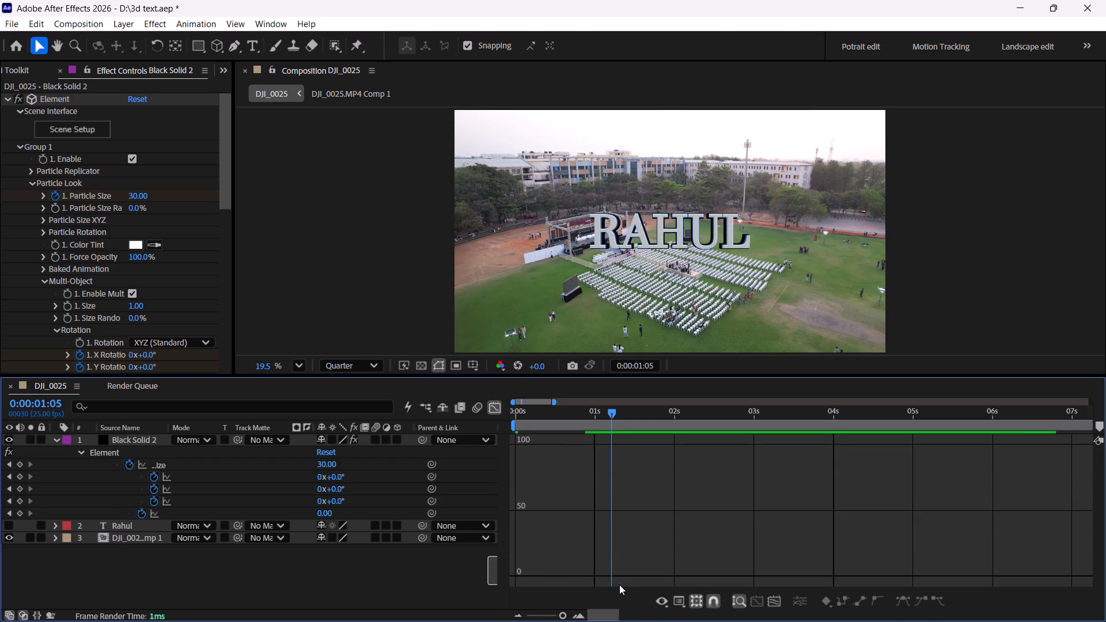
left_click_drag(619, 585, 620, 585)
left_click(490, 406)
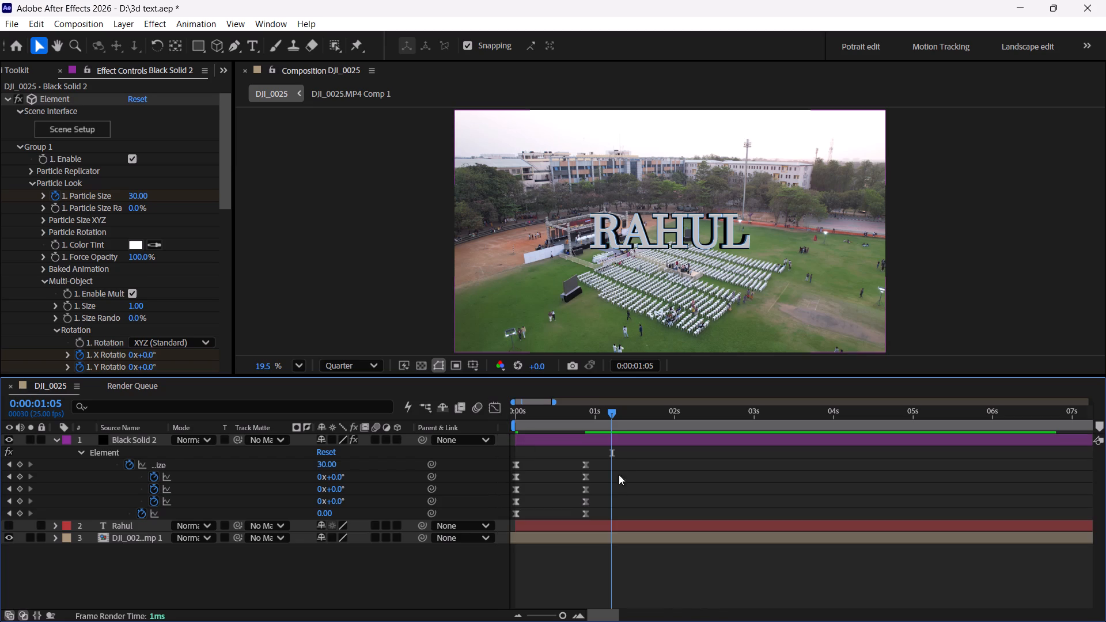
left_click_drag(614, 461, 505, 469)
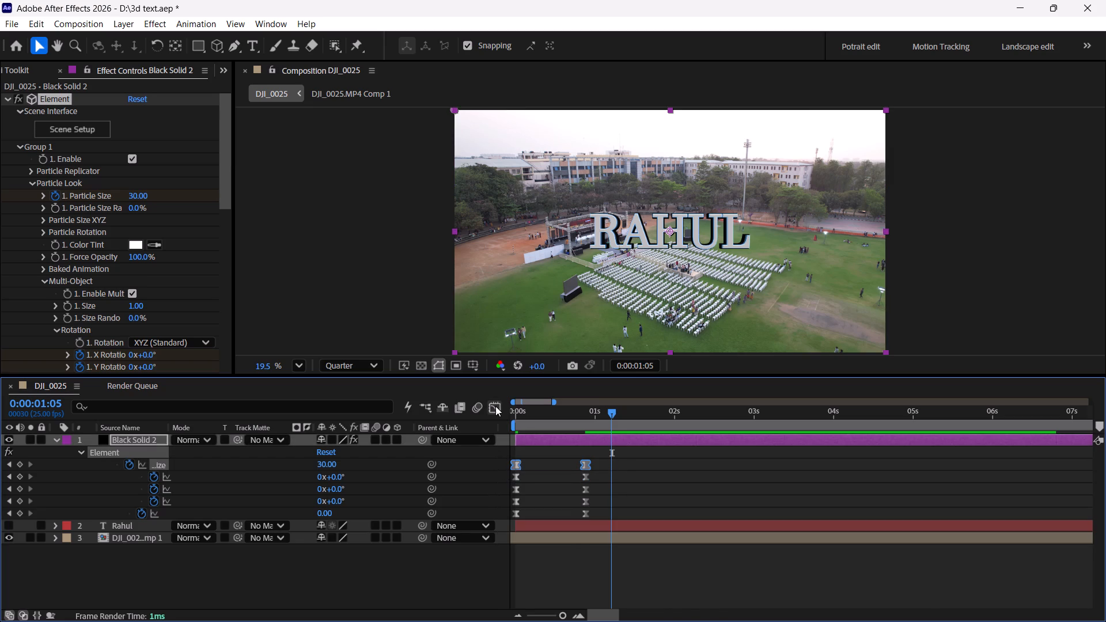
left_click(495, 406)
left_click_drag(653, 567, 505, 578)
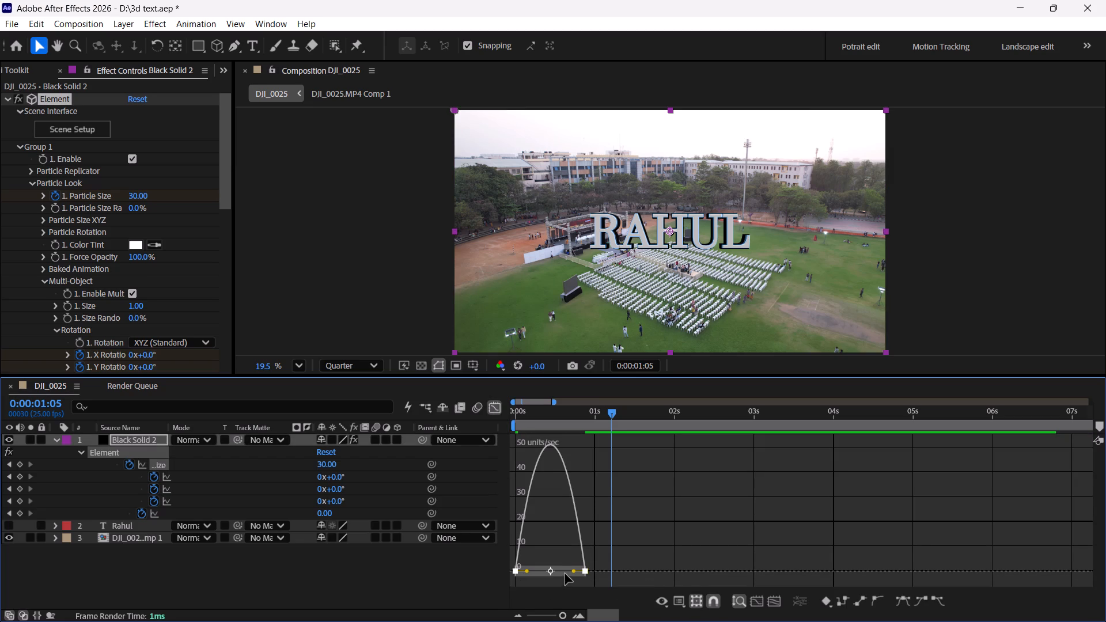
left_click_drag(573, 571, 548, 574)
Preview the re-eased Particle Size growth from 0:00:00:00 to about 0:00:00:19.
left_click_drag(605, 420, 594, 419)
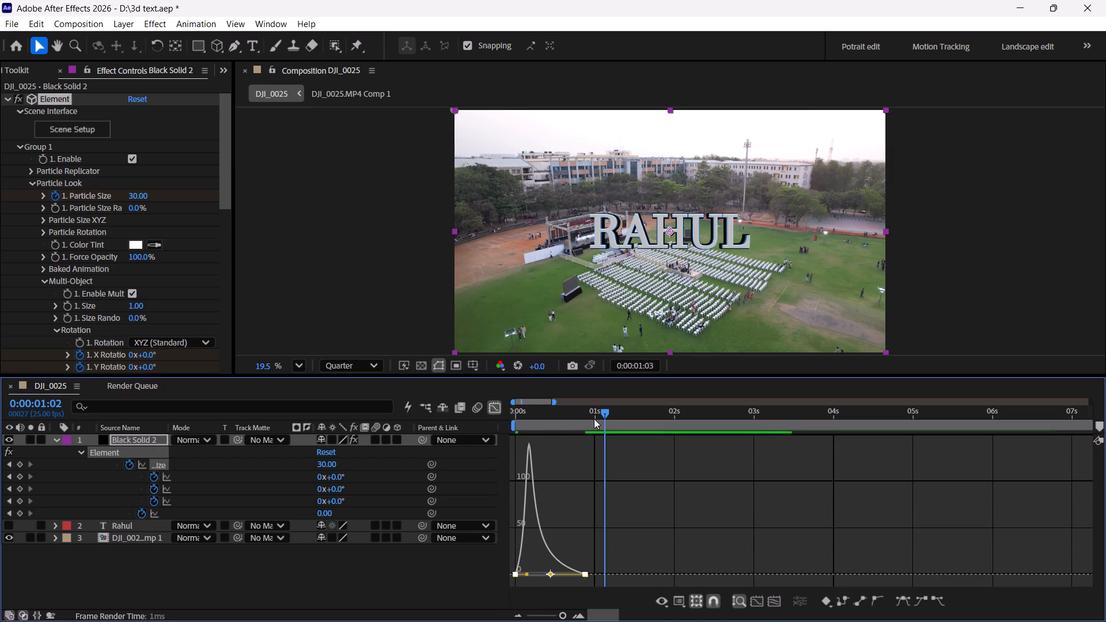
left_click_drag(594, 419, 485, 438)
key("space")
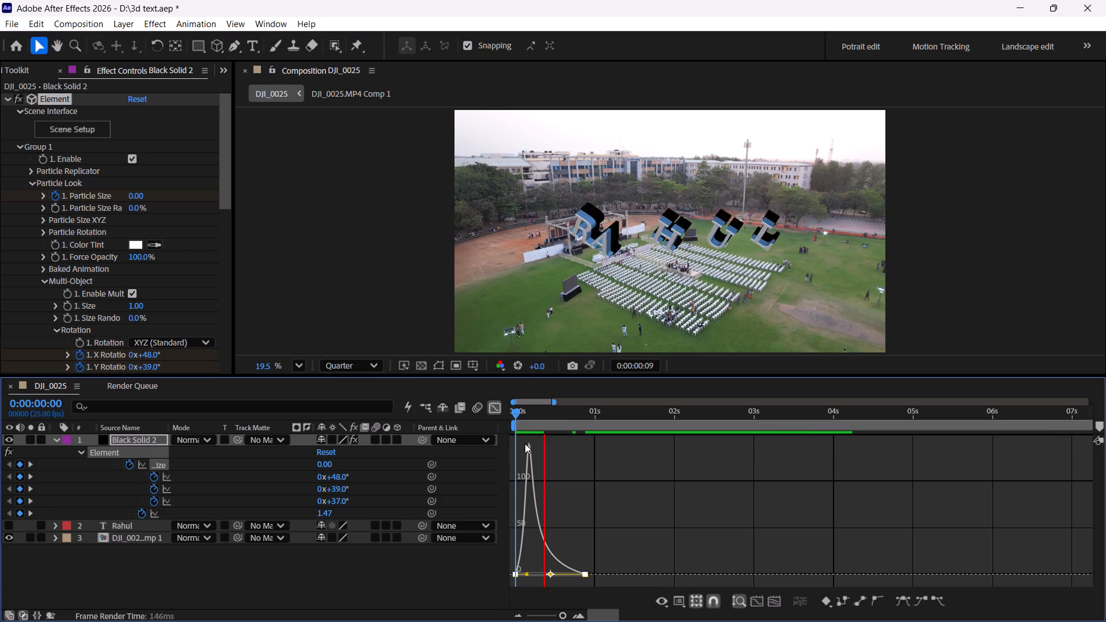
key("space")
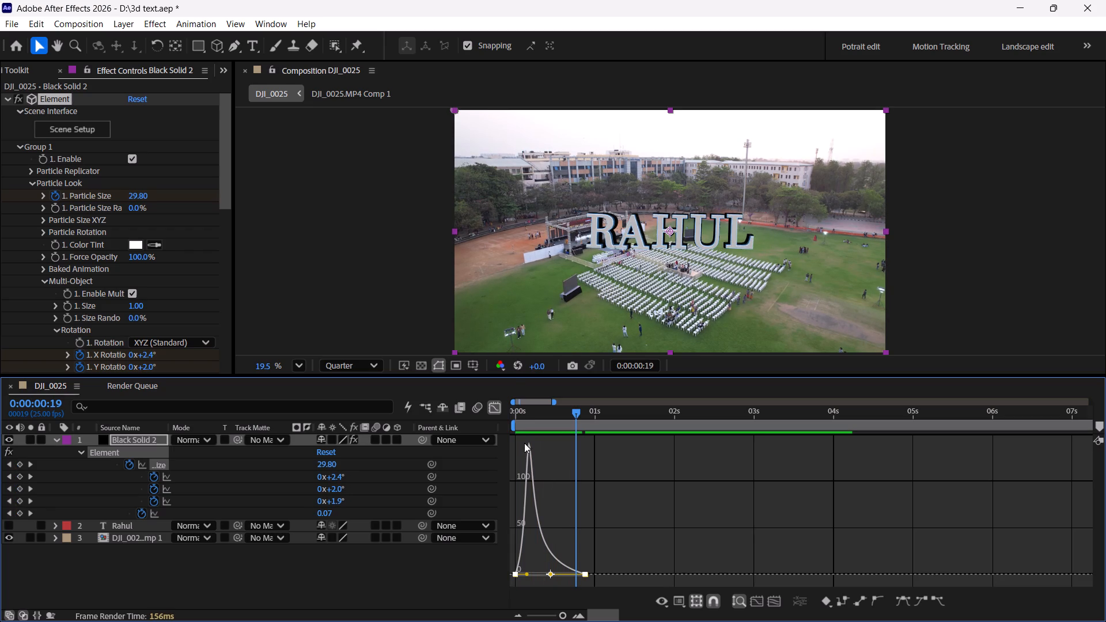
Collapse the Black Solid 2 layer's properties and replay the finished text animation twice from 0:00:00:00 to just past one second.
left_click(58, 438)
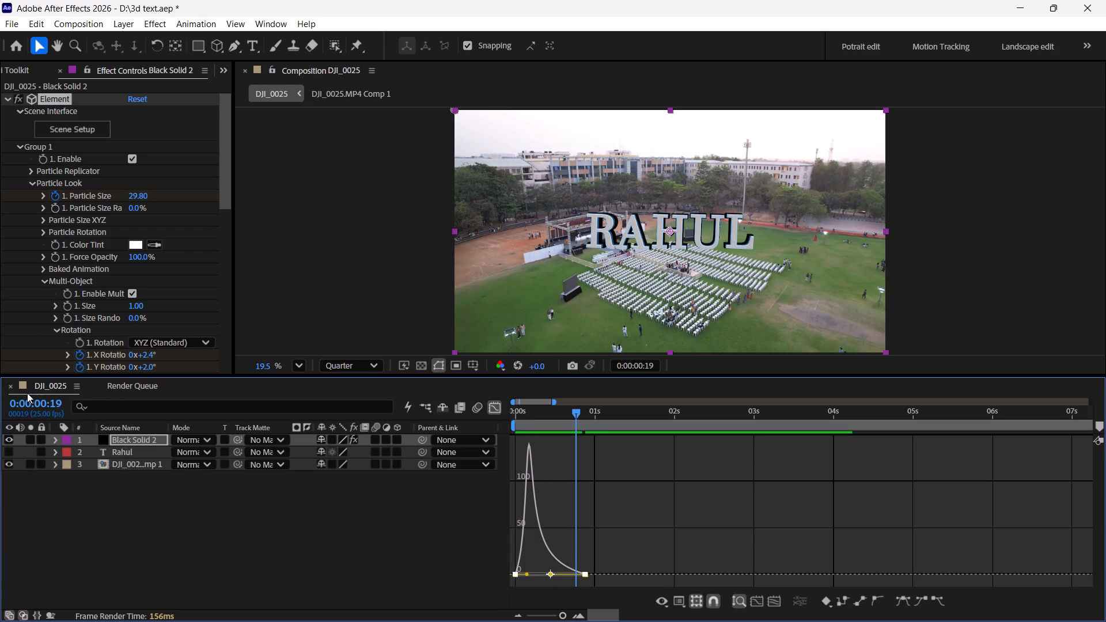
left_click_drag(575, 412, 427, 410)
key("space")
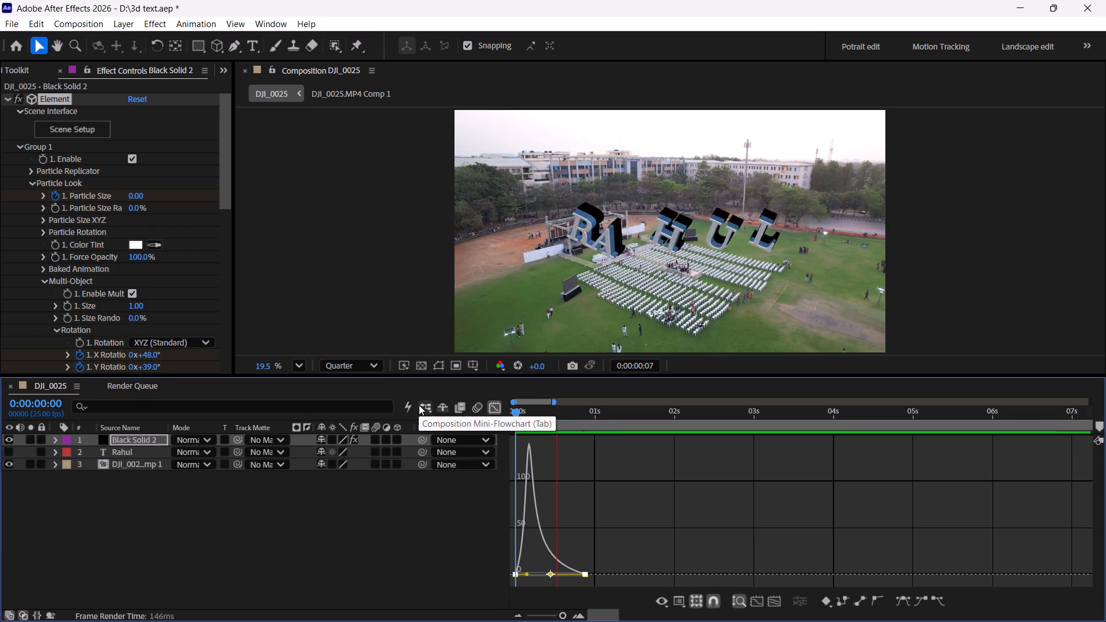
key("space")
left_click_drag(606, 418, 529, 438)
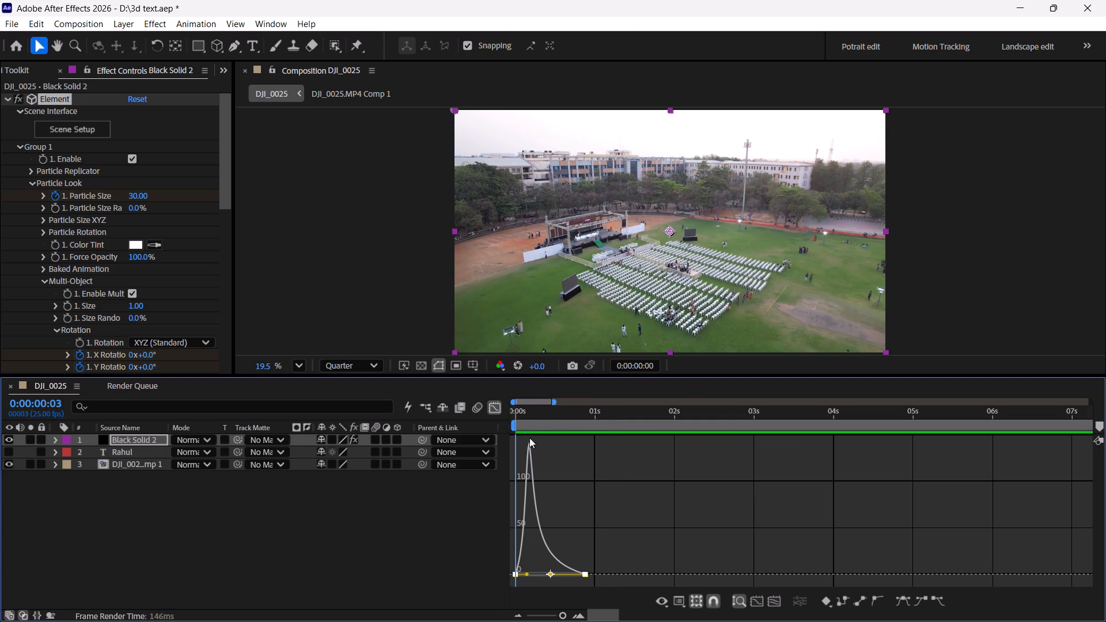
left_click_drag(529, 438, 444, 443)
key("space")
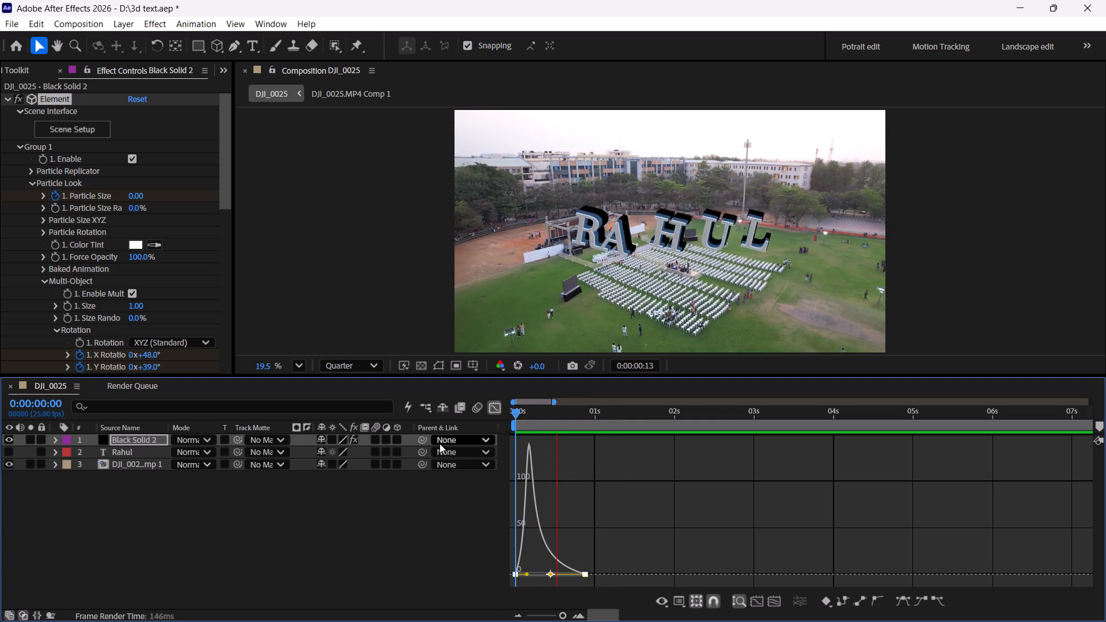
key("space")
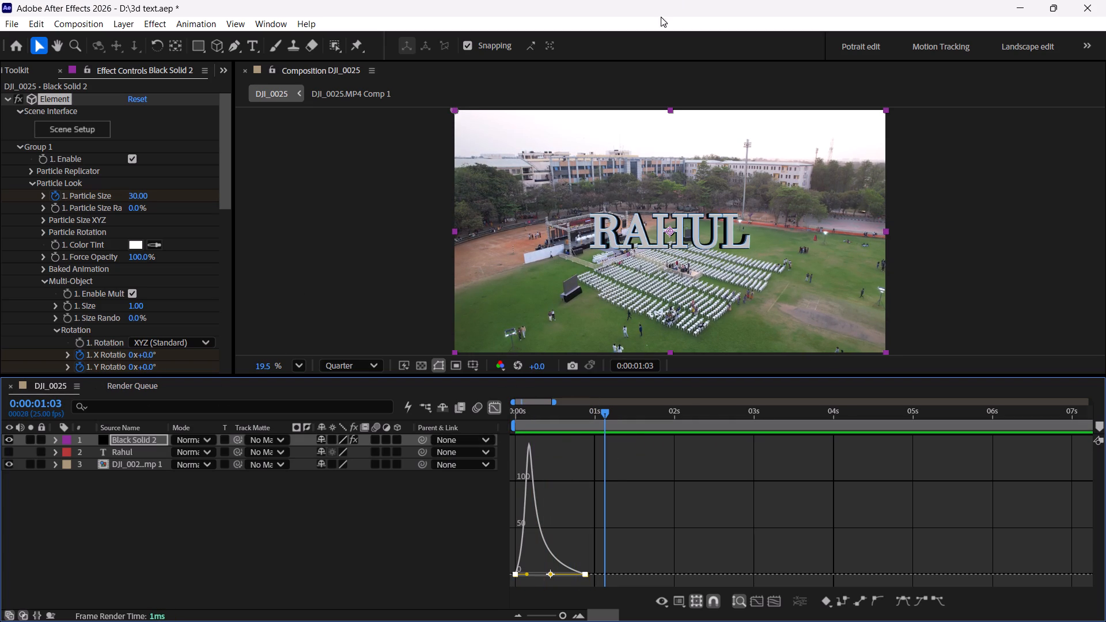
Stop the screen recording and bring up the captured take in Snipping Tool.
left_click(501, 28)
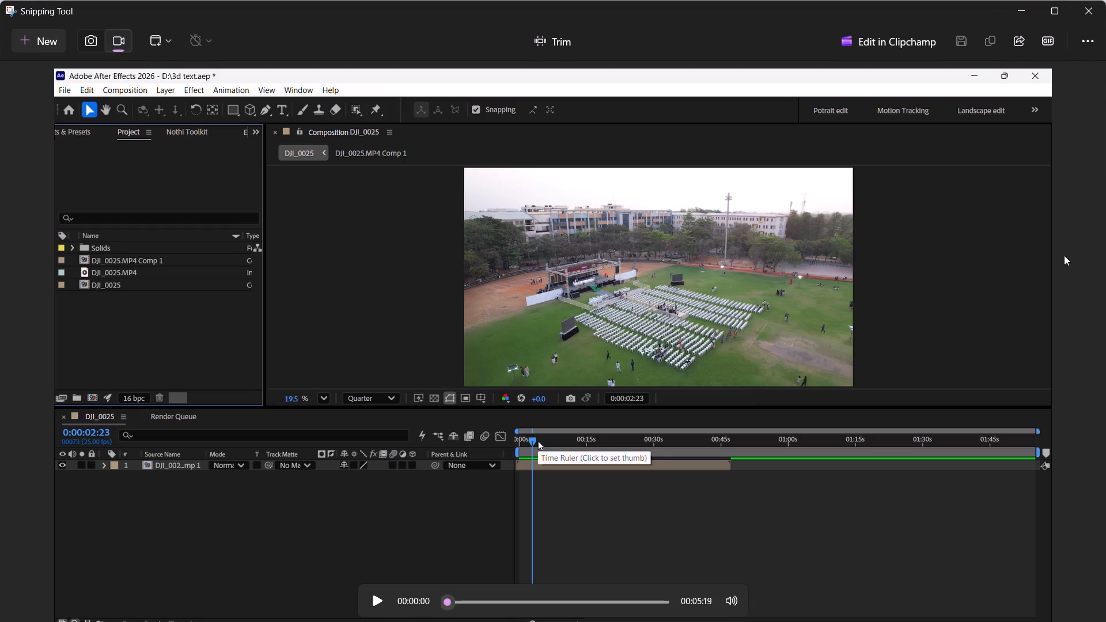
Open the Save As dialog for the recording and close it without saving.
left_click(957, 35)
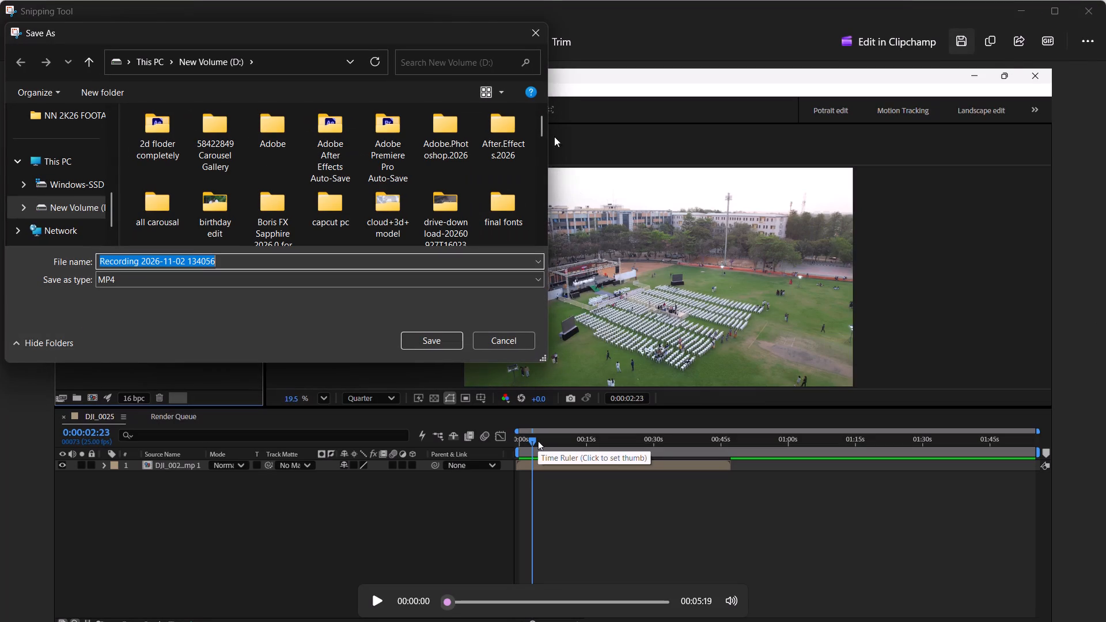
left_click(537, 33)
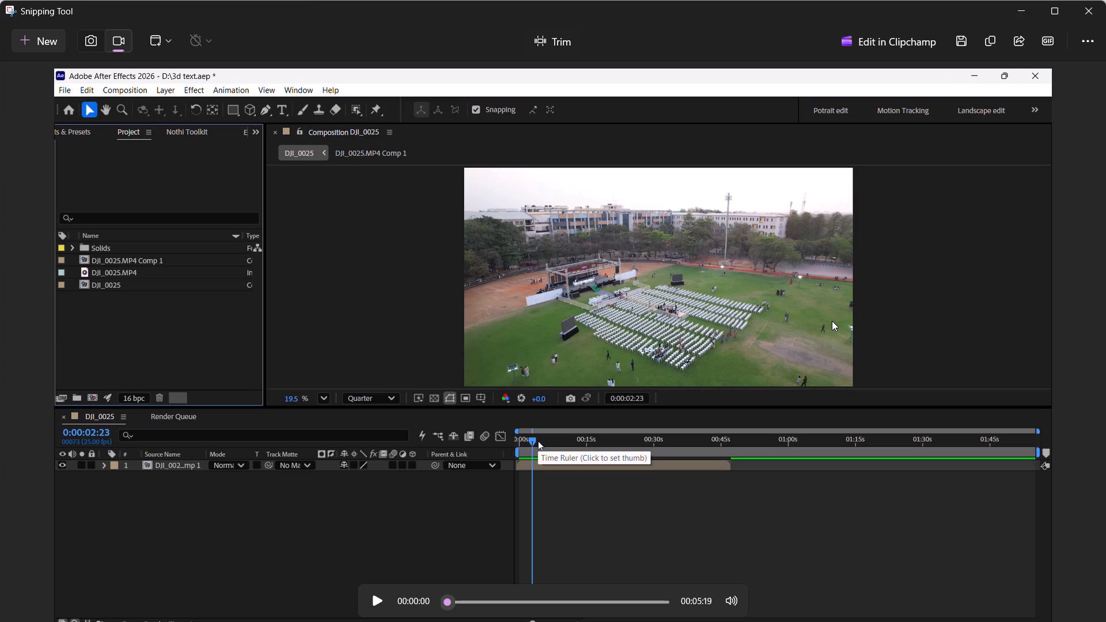
Play back the captured recording from its beginning.
left_click_drag(530, 438, 507, 440)
left_click_drag(507, 440, 504, 440)
left_click(374, 597)
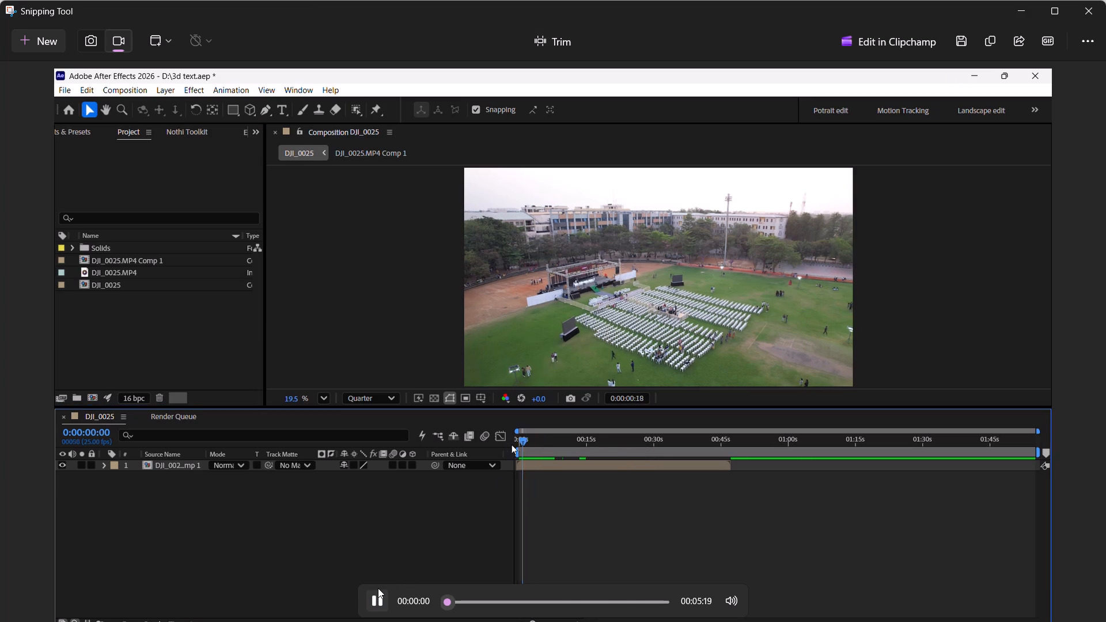
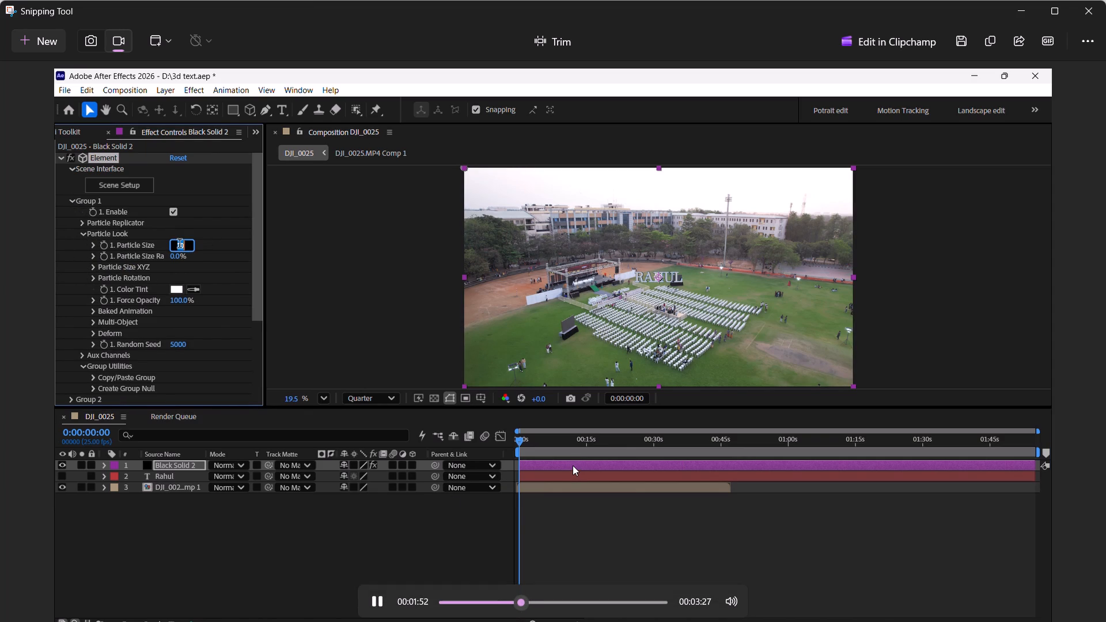
Skip ahead in the captured recording to about 2:27 and about 2:54 to review the Multi-Object rotation part.
left_click(543, 606)
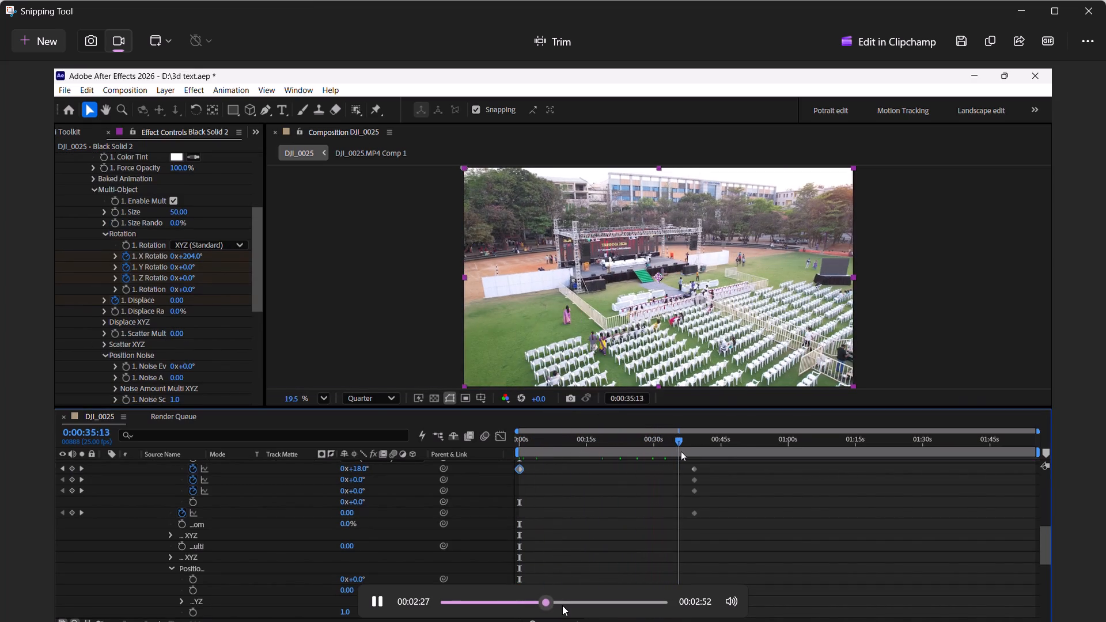
left_click(563, 605)
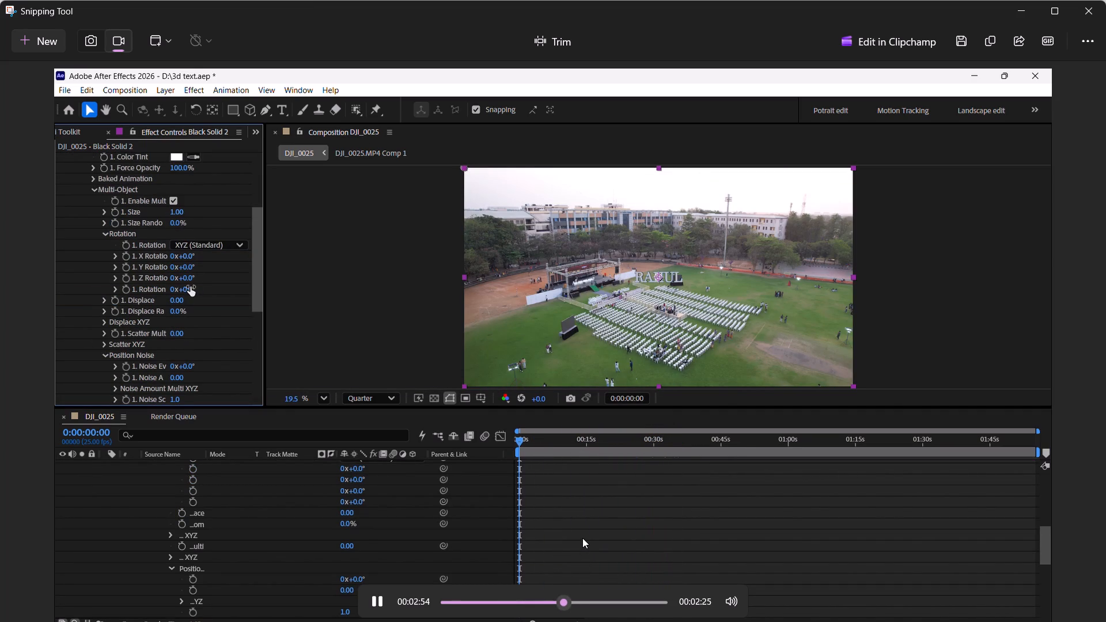
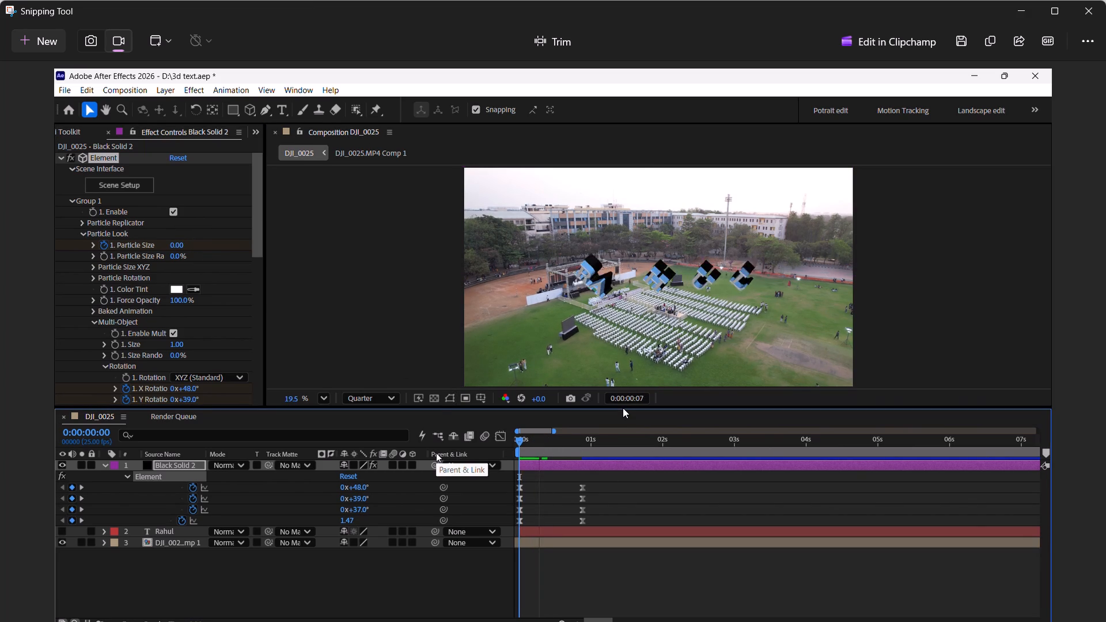
Finish viewing the captured recording, close it and return to After Effects.
right_click(623, 408)
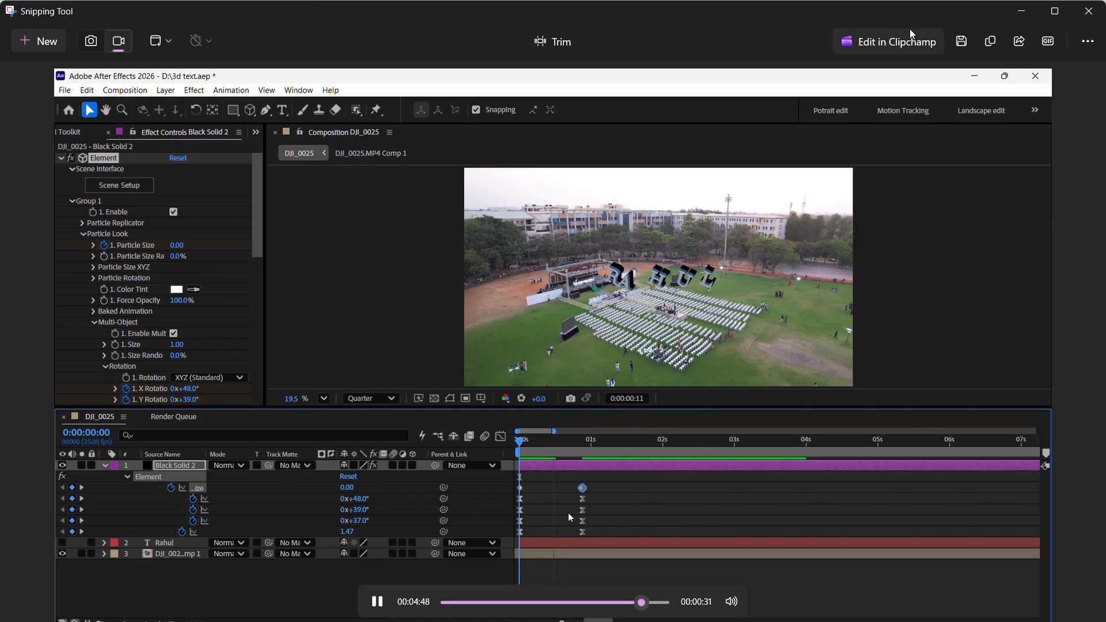
left_click(1082, 7)
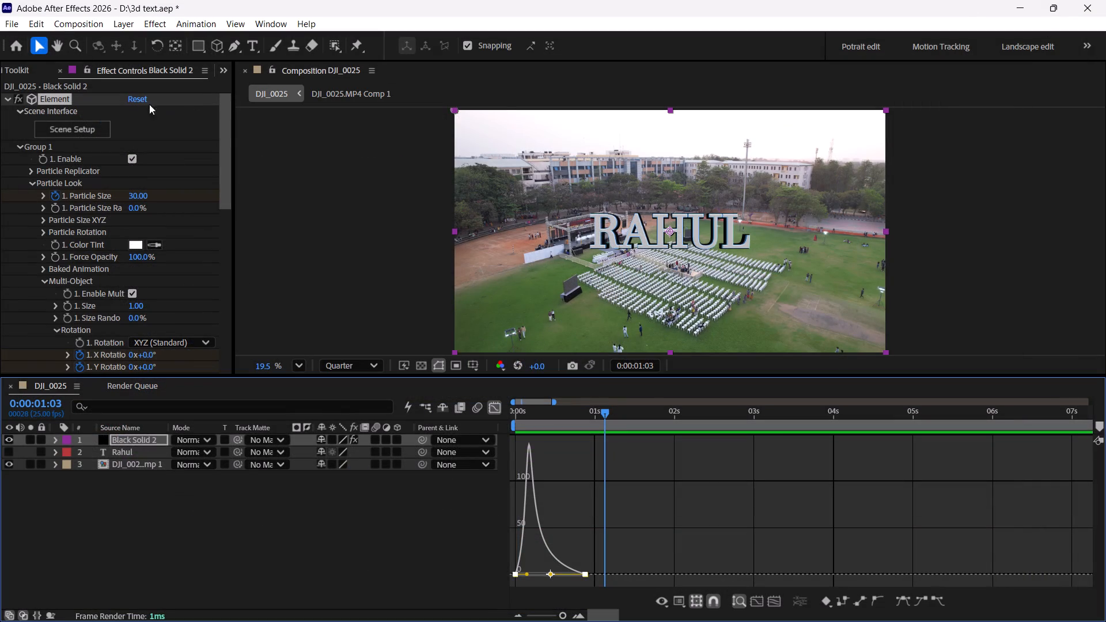
Show the project items, leave the graph editor and delete the Black Solid 2, Rahul and DJI_0025.MP4 Comp 1 layers from the DJI_0025 composition.
left_click(25, 71)
left_click(10, 70)
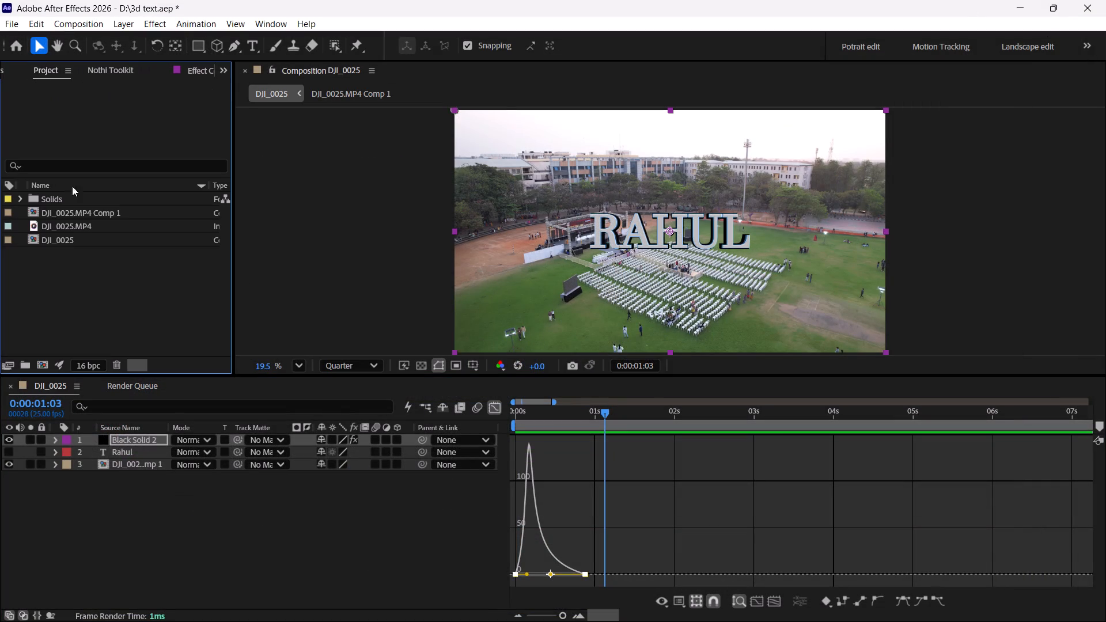
left_click(42, 384)
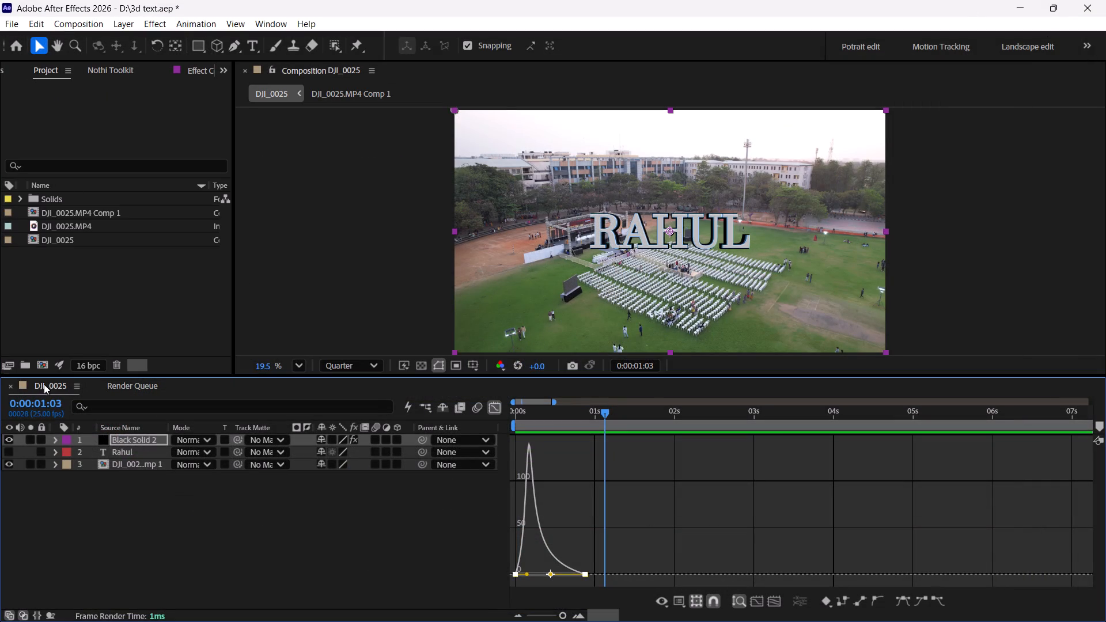
left_click(506, 409)
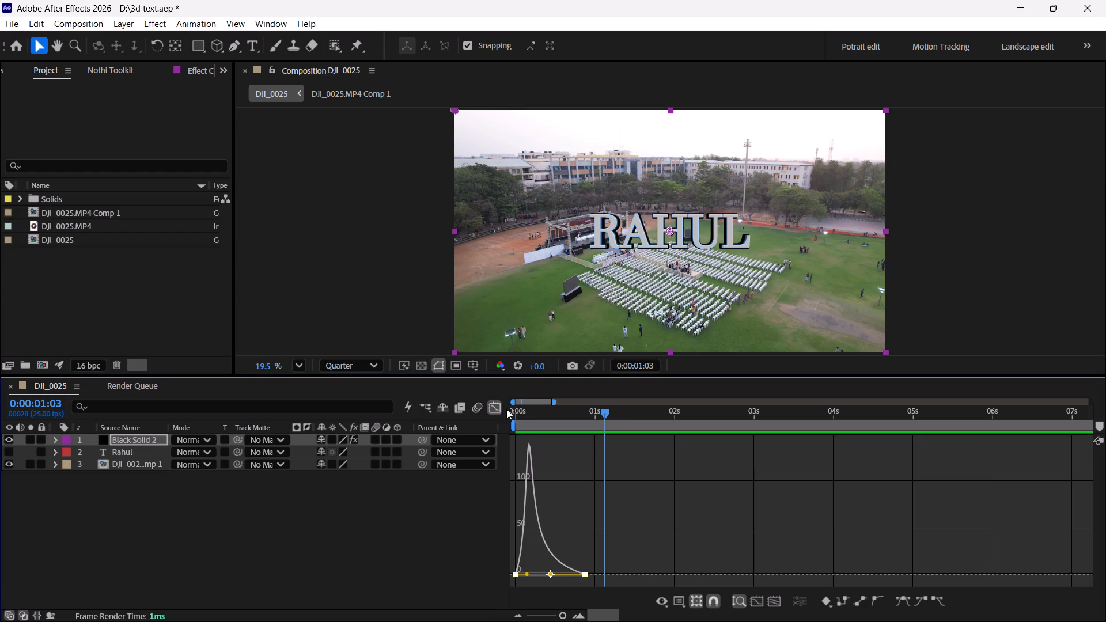
left_click(497, 407)
left_click_drag(131, 513, 124, 461)
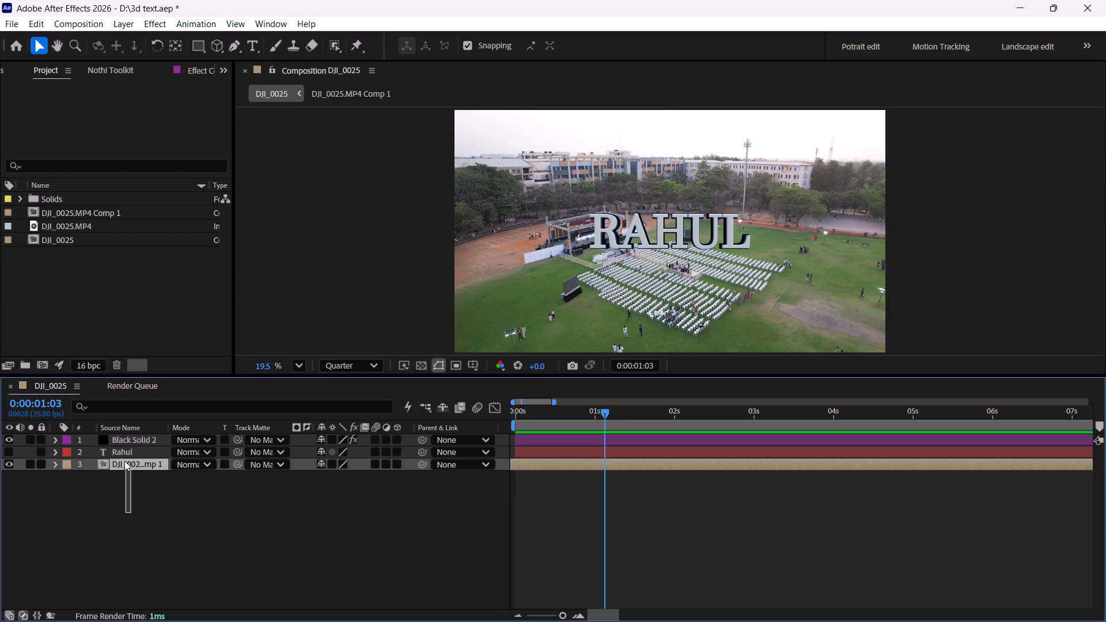
left_click_drag(124, 461, 123, 437)
key("Delete")
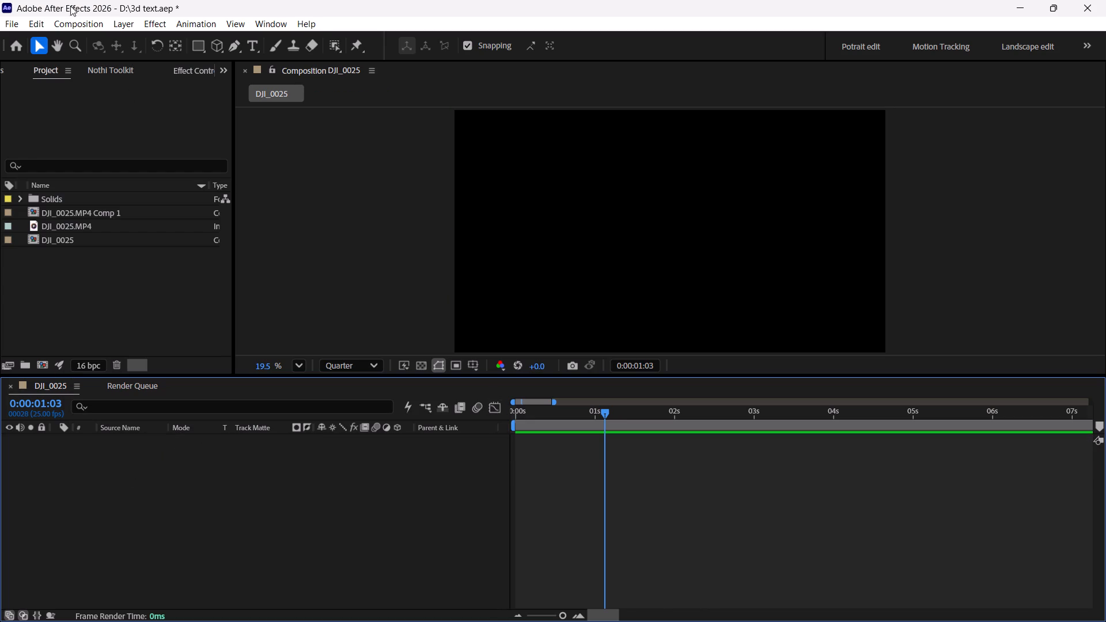
Set the DJI_0025 composition's duration to 0:00:00:05 and return the playhead to the start.
left_click(79, 22)
left_click(111, 65)
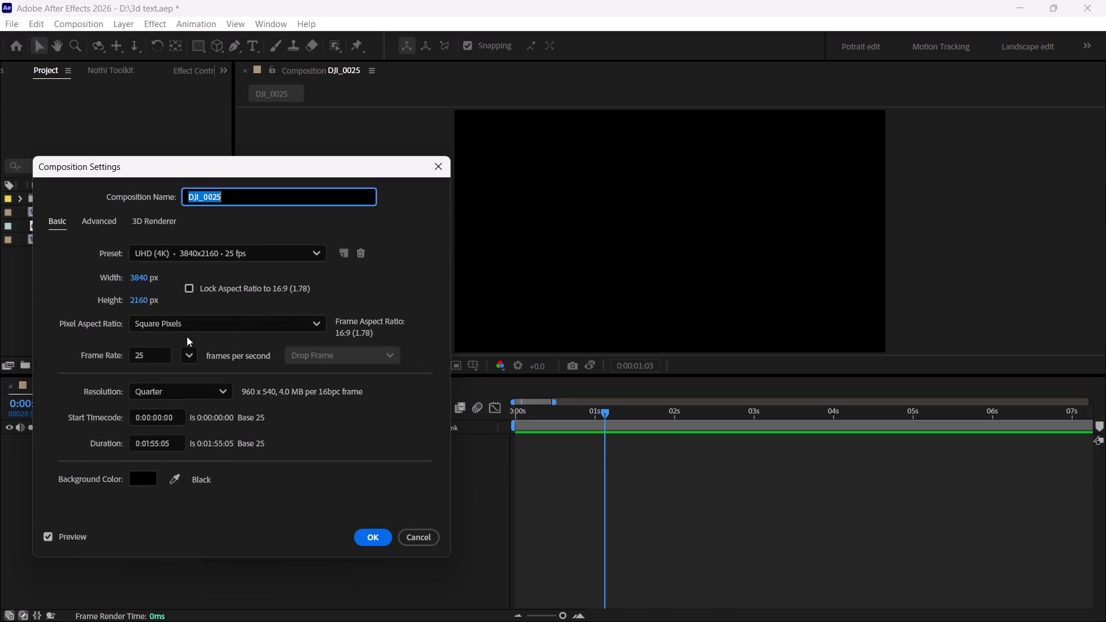
left_click(158, 442)
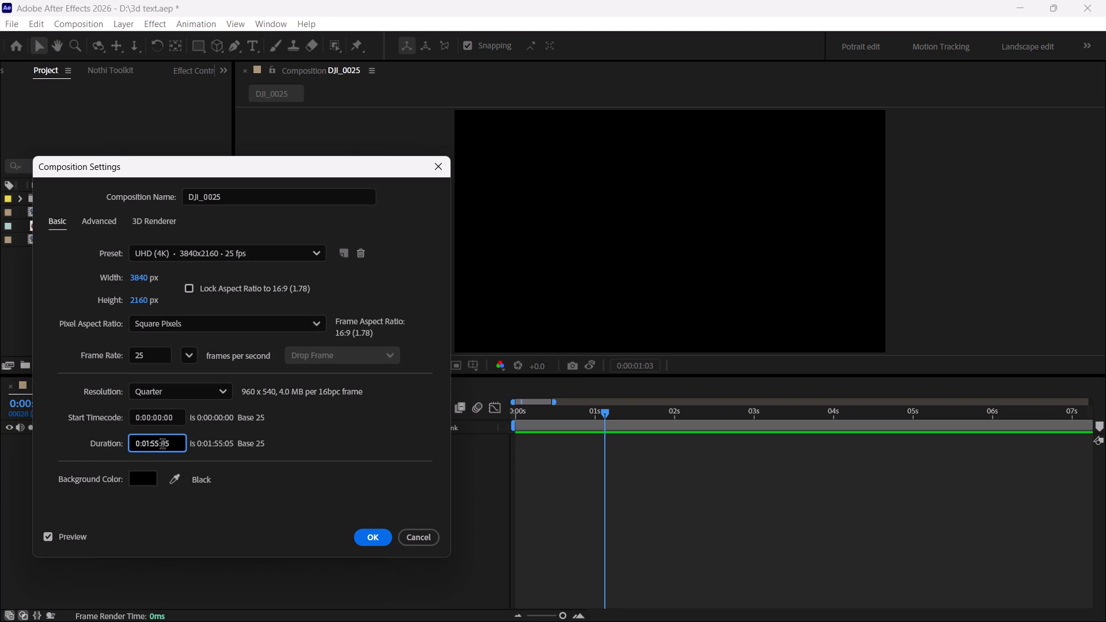
key("BackSpace")
key("BackSpace")
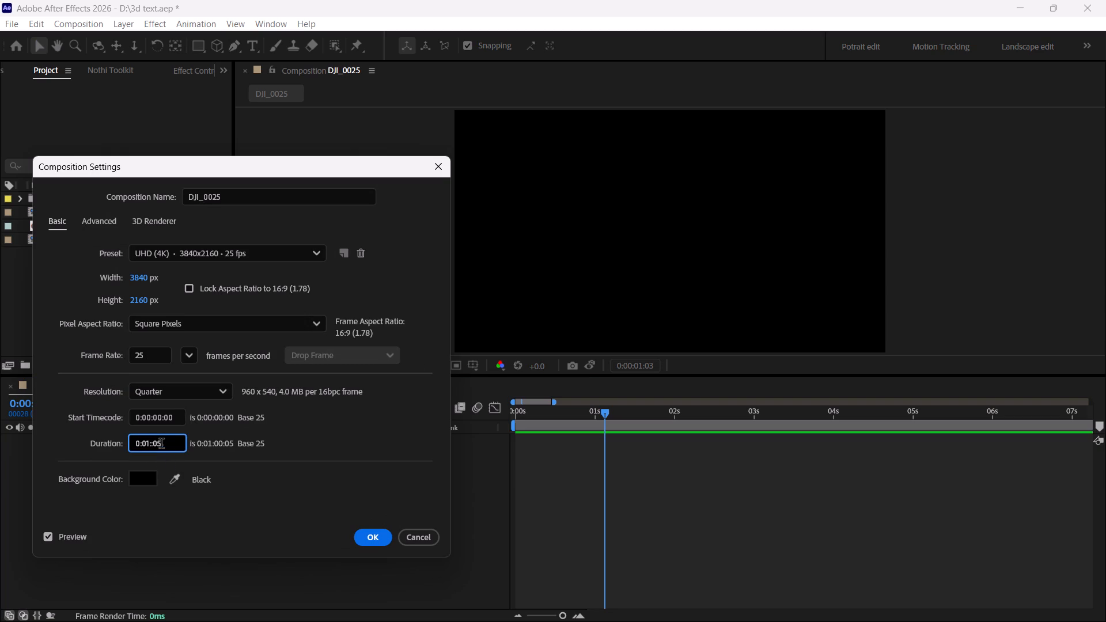
type("00")
left_click(151, 443)
key("Left")
key("BackSpace")
key("0")
left_click(382, 535)
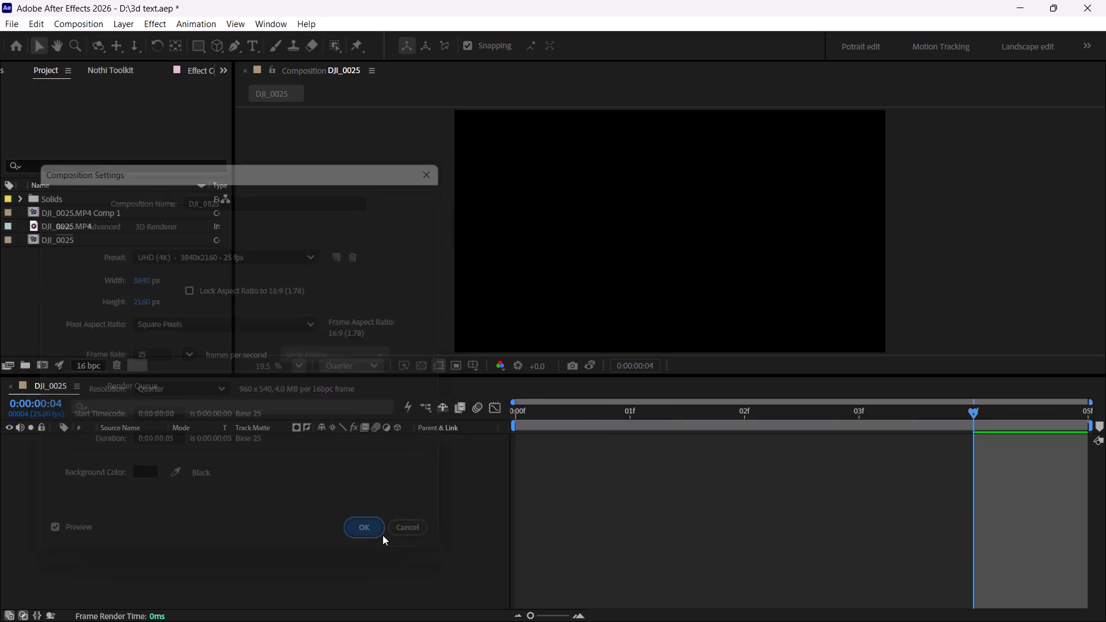
left_click_drag(975, 416, 277, 442)
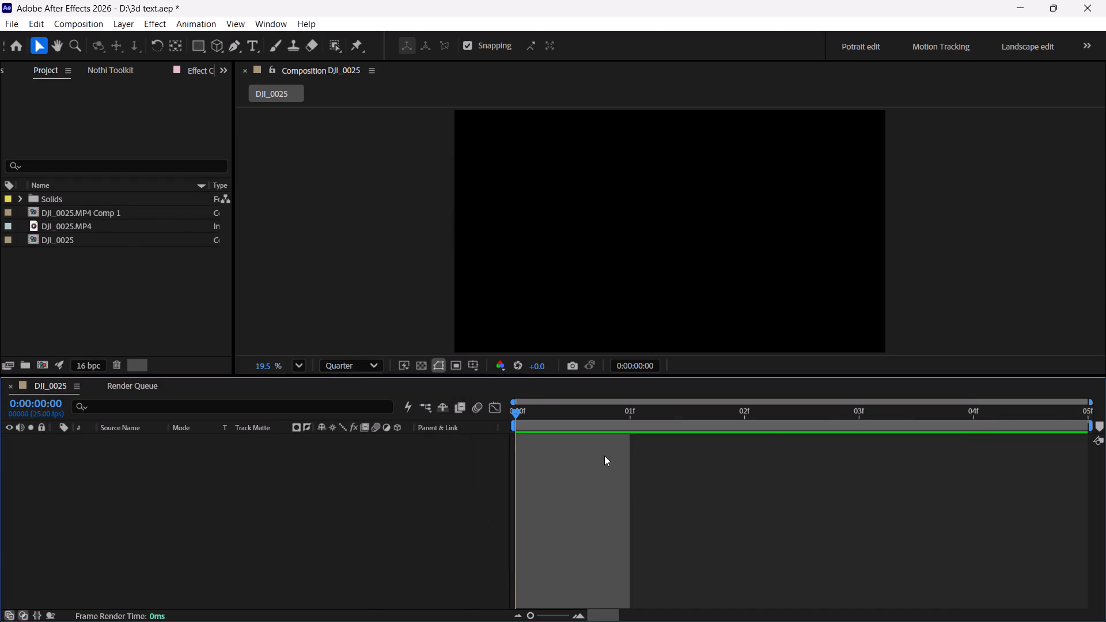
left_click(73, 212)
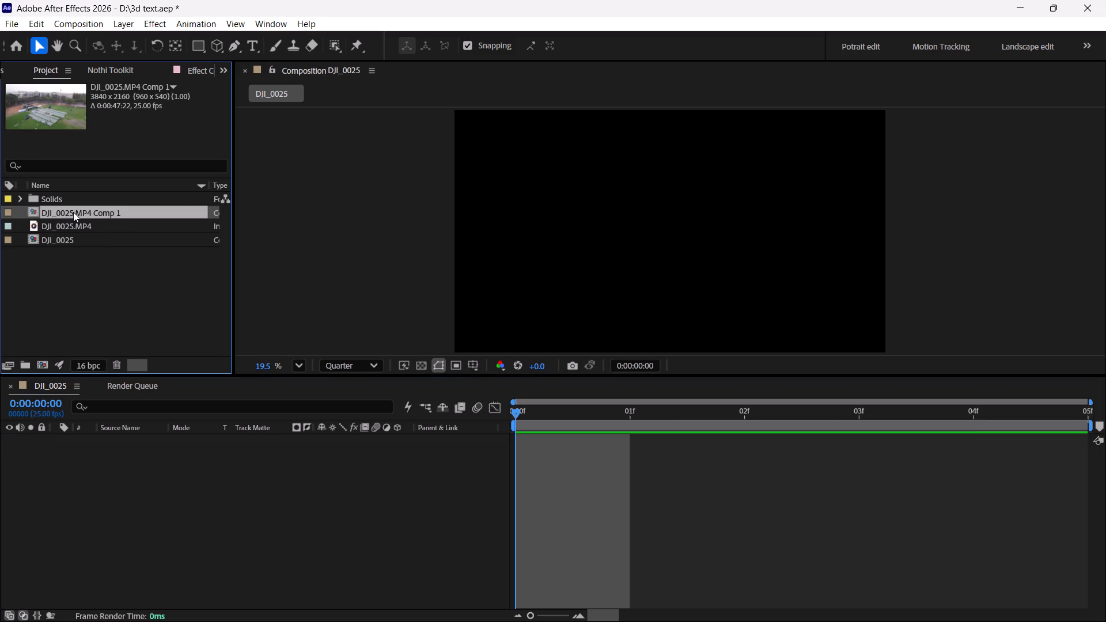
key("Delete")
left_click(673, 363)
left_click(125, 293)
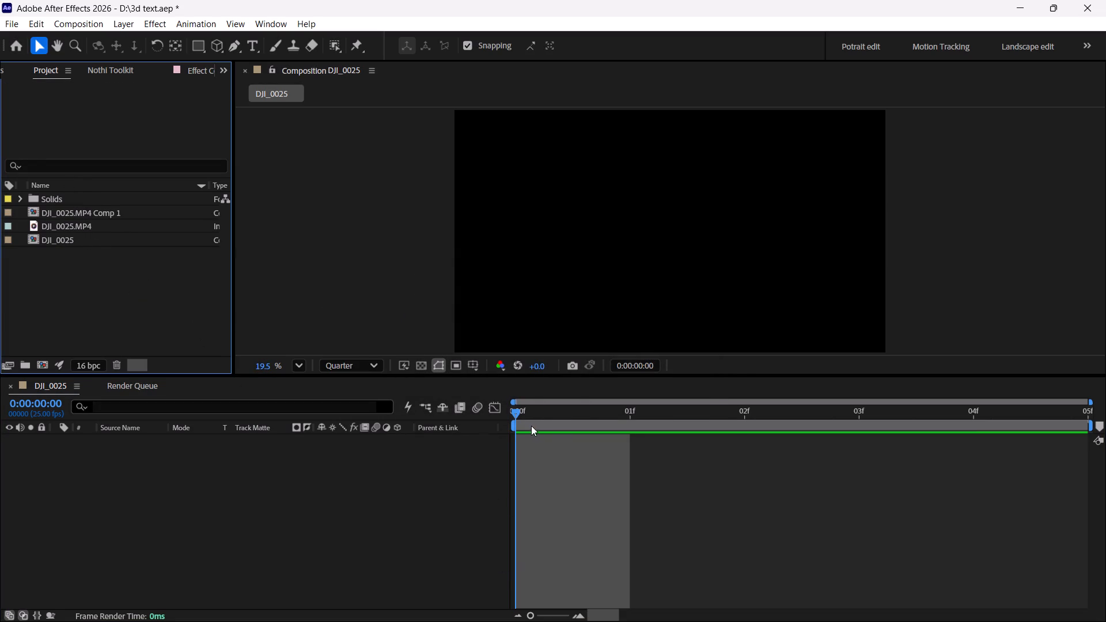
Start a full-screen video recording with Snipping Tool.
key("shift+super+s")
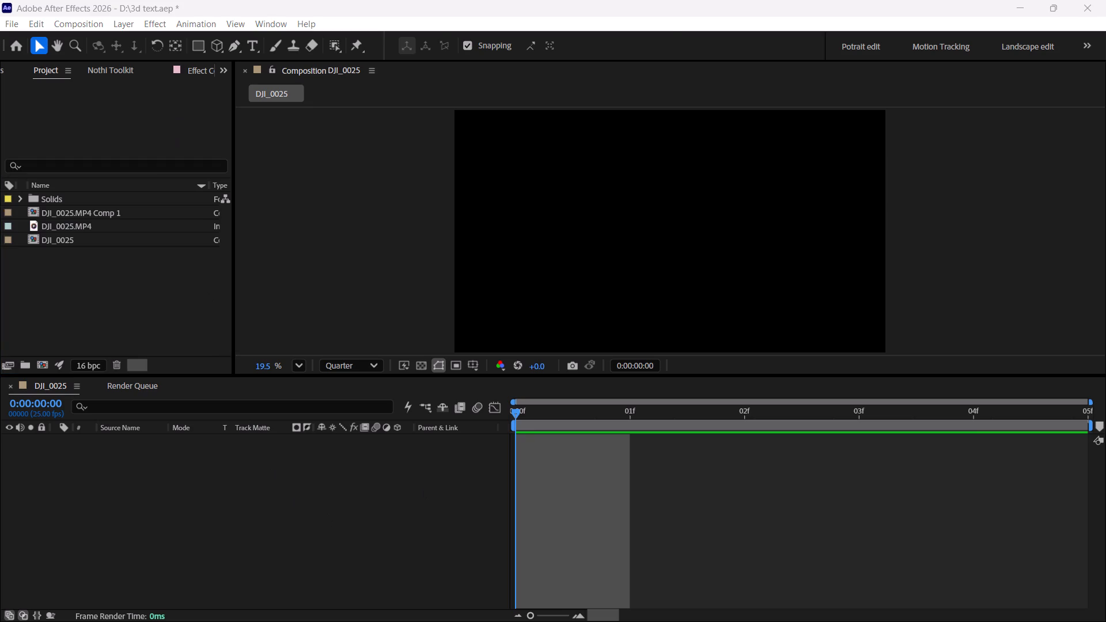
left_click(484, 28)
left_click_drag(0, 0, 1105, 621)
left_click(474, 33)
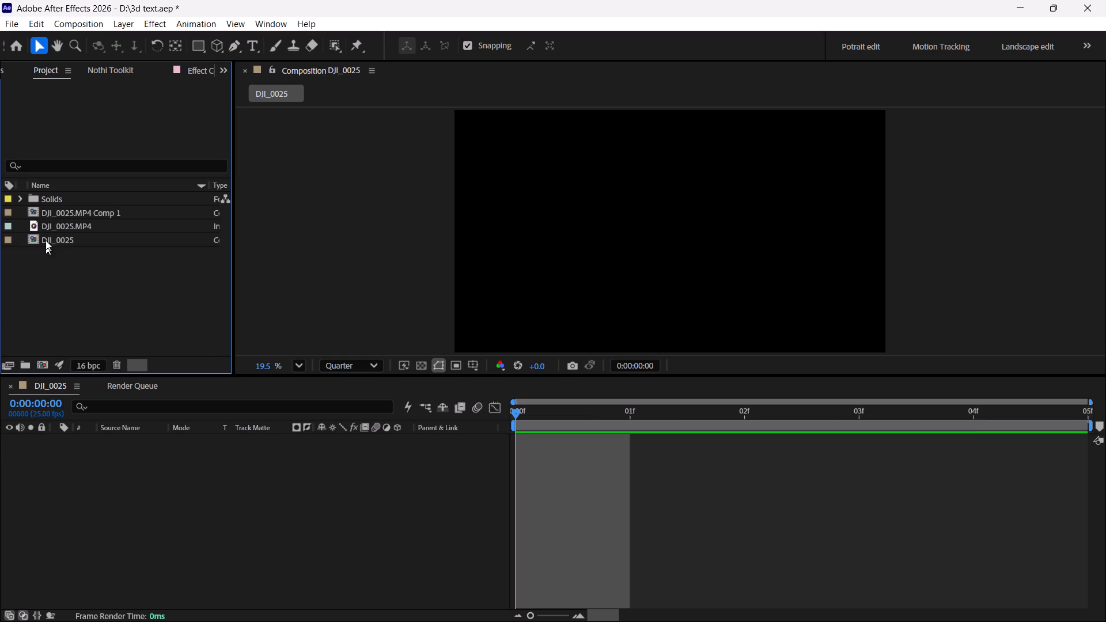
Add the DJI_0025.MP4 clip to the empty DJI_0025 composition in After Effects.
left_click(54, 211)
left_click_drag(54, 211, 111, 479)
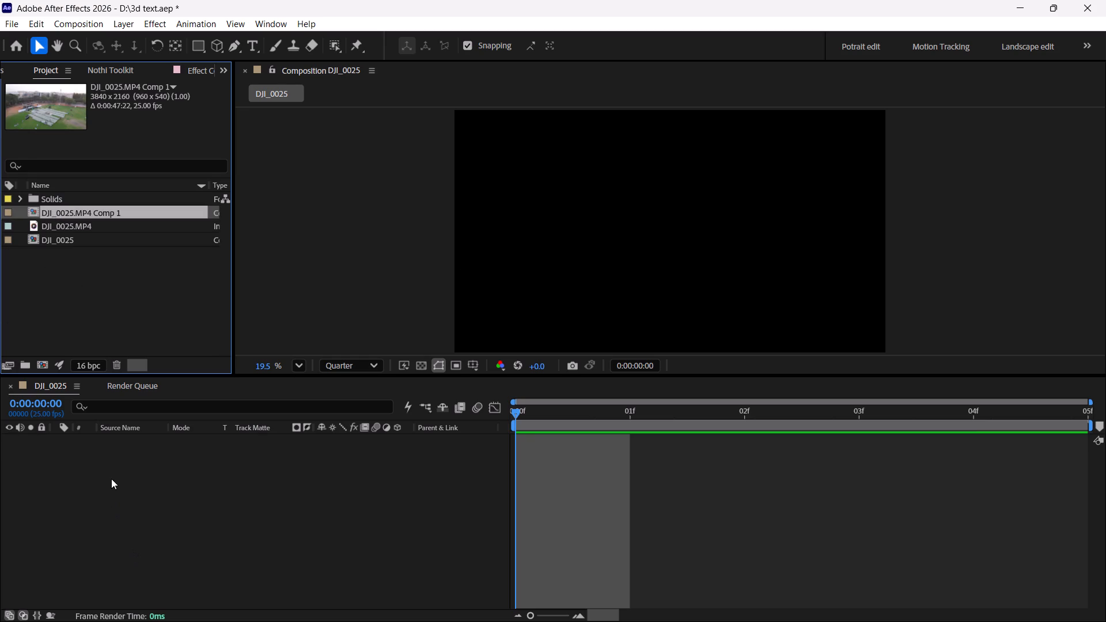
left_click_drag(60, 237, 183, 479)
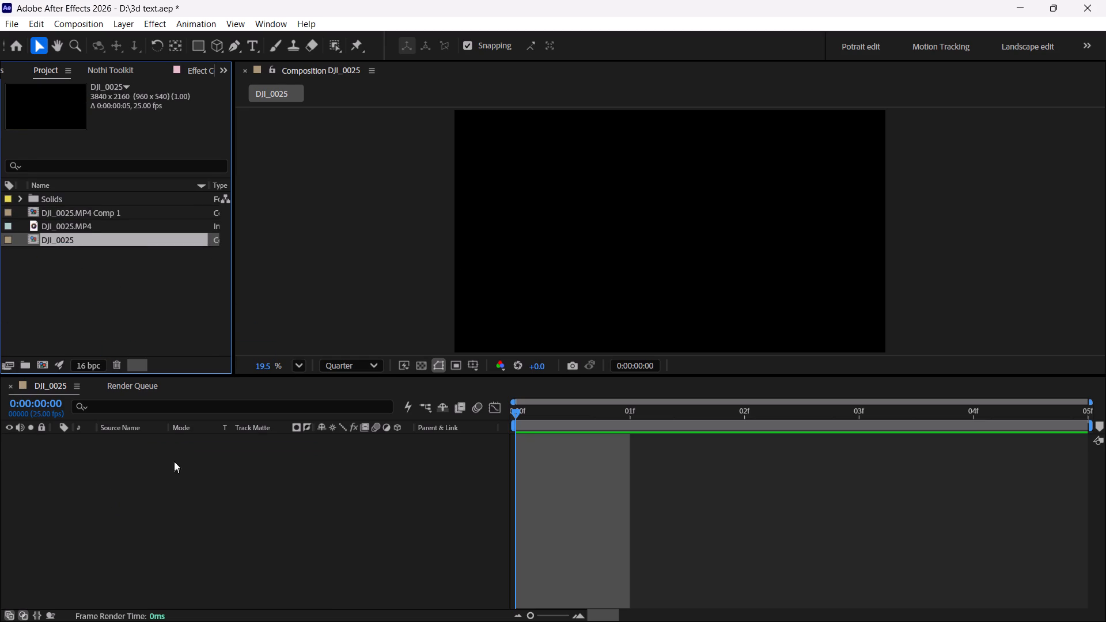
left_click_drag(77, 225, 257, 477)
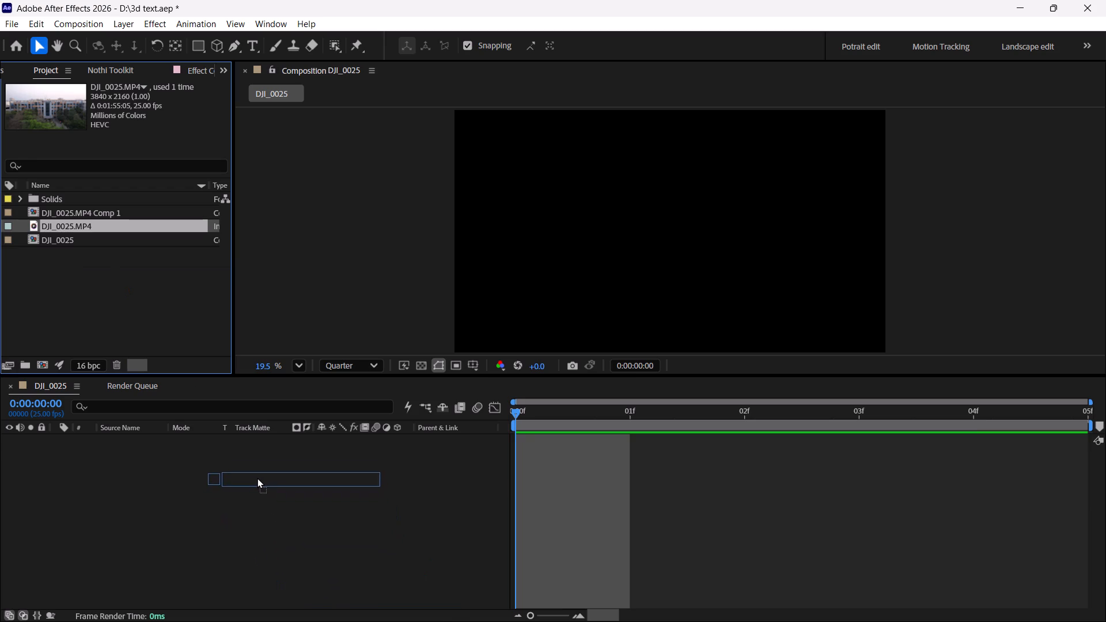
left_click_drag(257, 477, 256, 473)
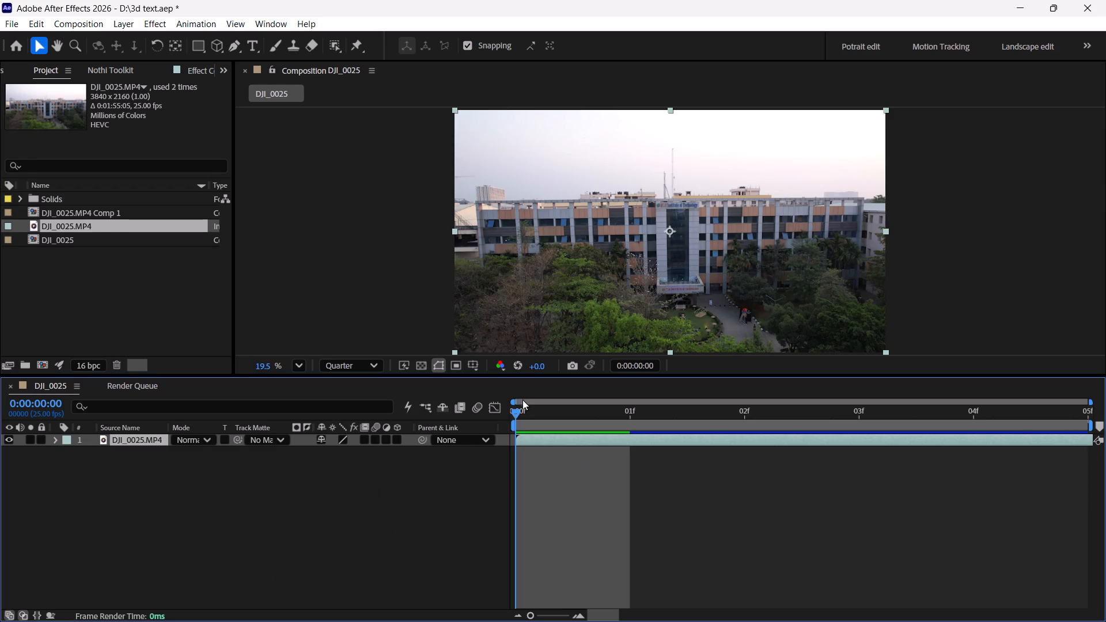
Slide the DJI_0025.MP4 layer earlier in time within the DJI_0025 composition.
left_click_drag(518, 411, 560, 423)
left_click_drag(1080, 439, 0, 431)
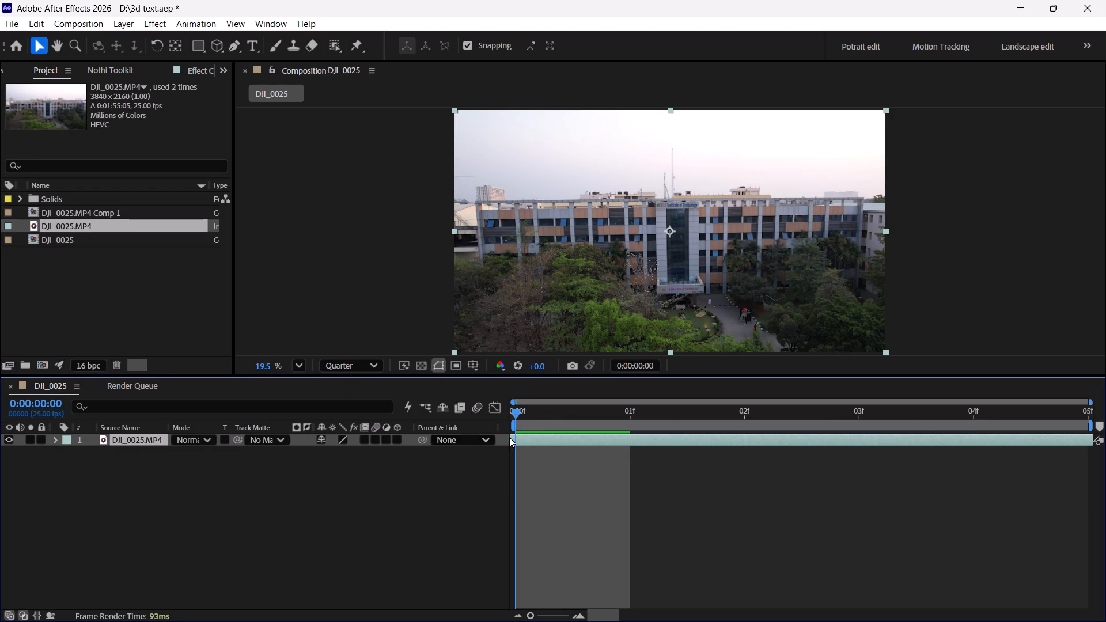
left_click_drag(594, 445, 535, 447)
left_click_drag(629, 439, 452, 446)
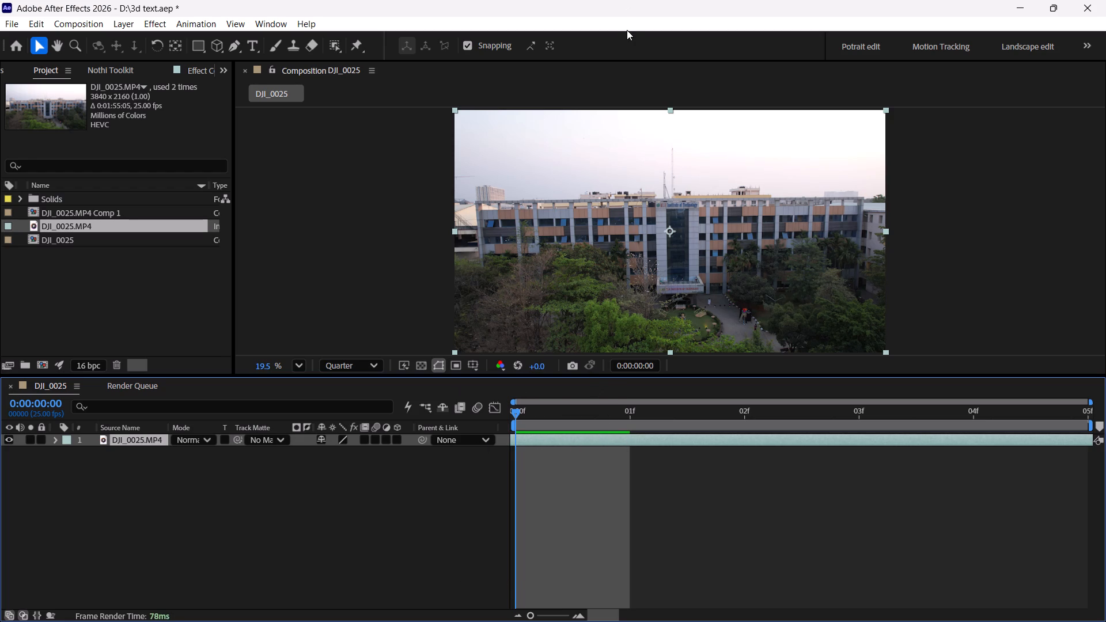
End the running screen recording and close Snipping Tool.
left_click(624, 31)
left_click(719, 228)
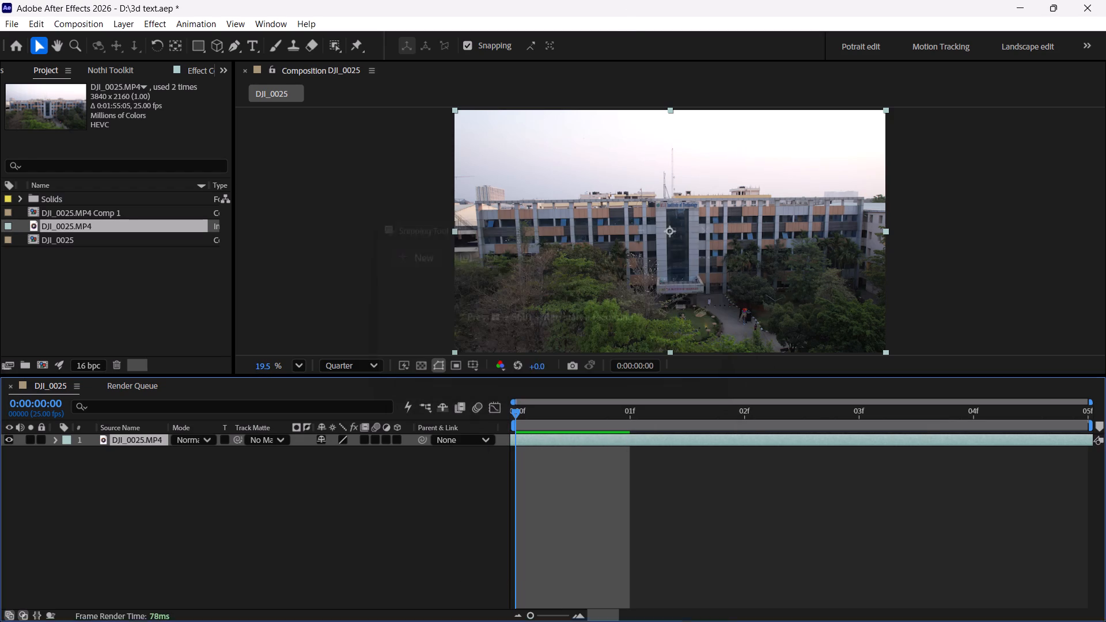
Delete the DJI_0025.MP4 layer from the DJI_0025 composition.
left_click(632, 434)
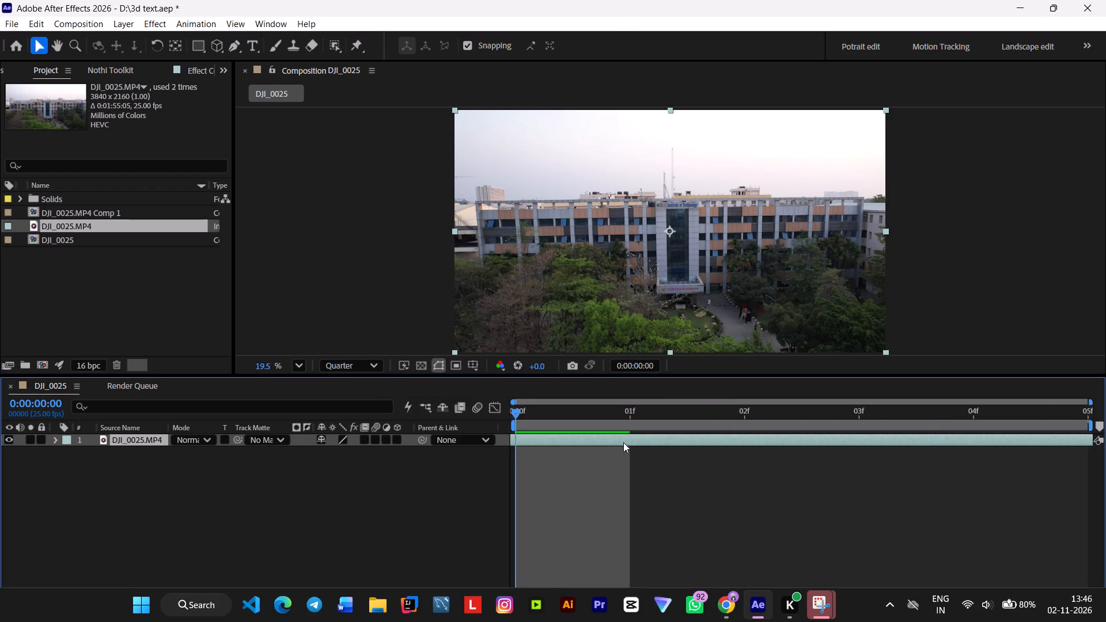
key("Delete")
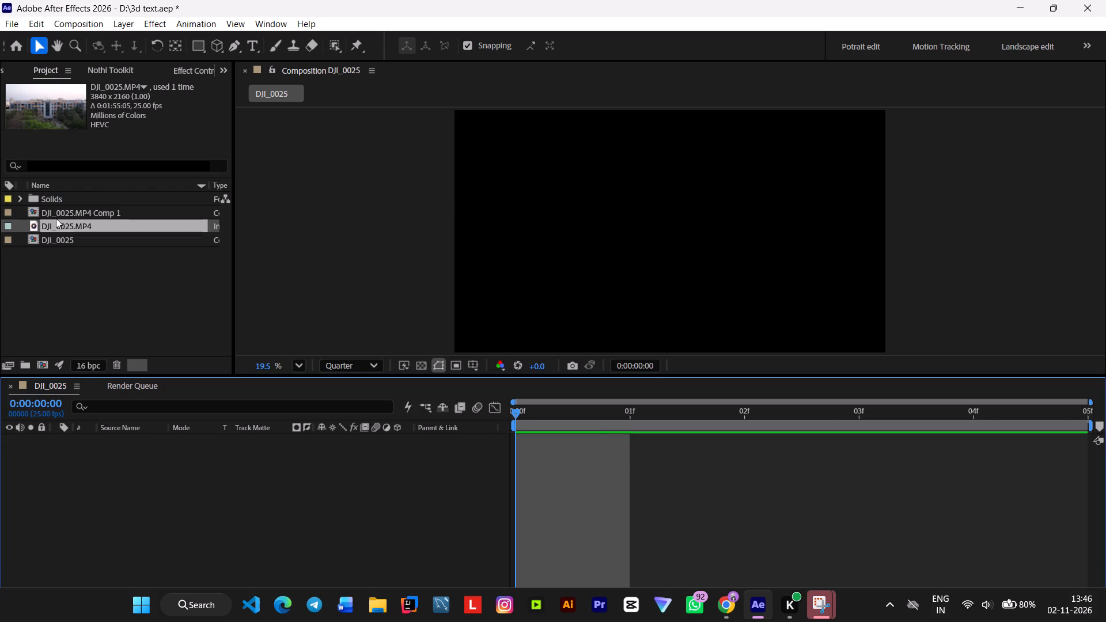
Add DJI_0025.MP4 Comp 1 to the DJI_0025 composition as its footage layer.
left_click(59, 215)
left_click_drag(62, 214, 146, 443)
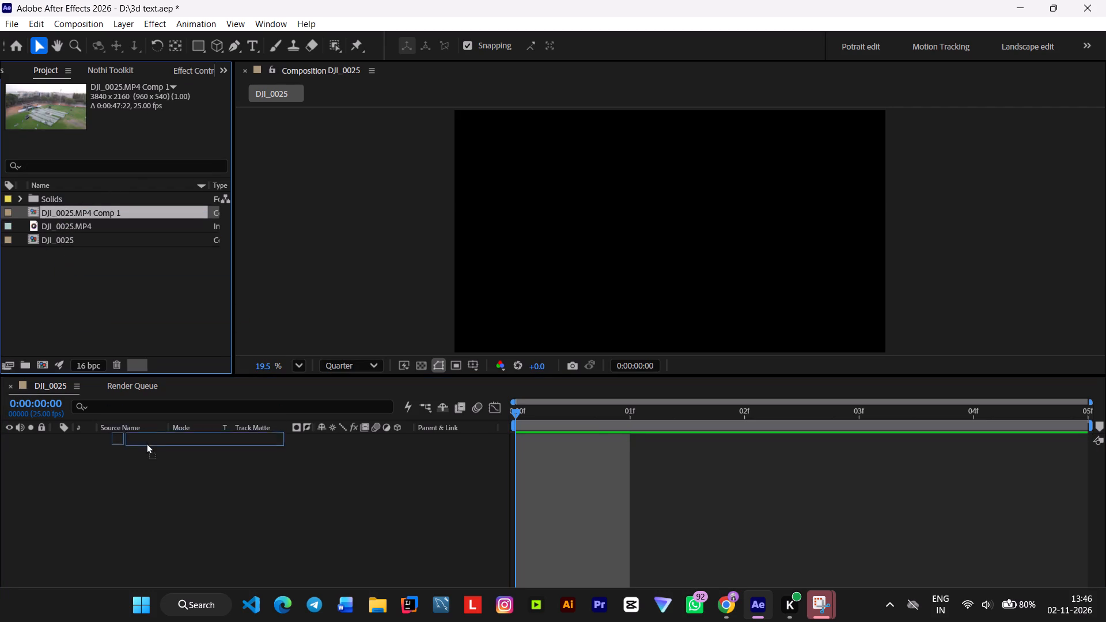
left_click_drag(146, 443, 148, 457)
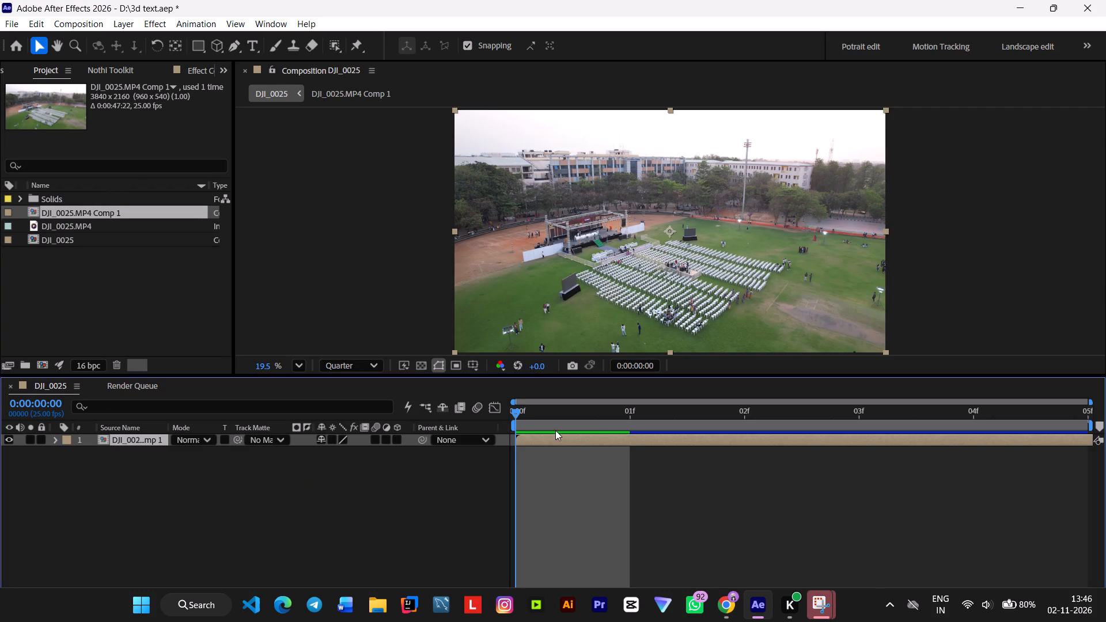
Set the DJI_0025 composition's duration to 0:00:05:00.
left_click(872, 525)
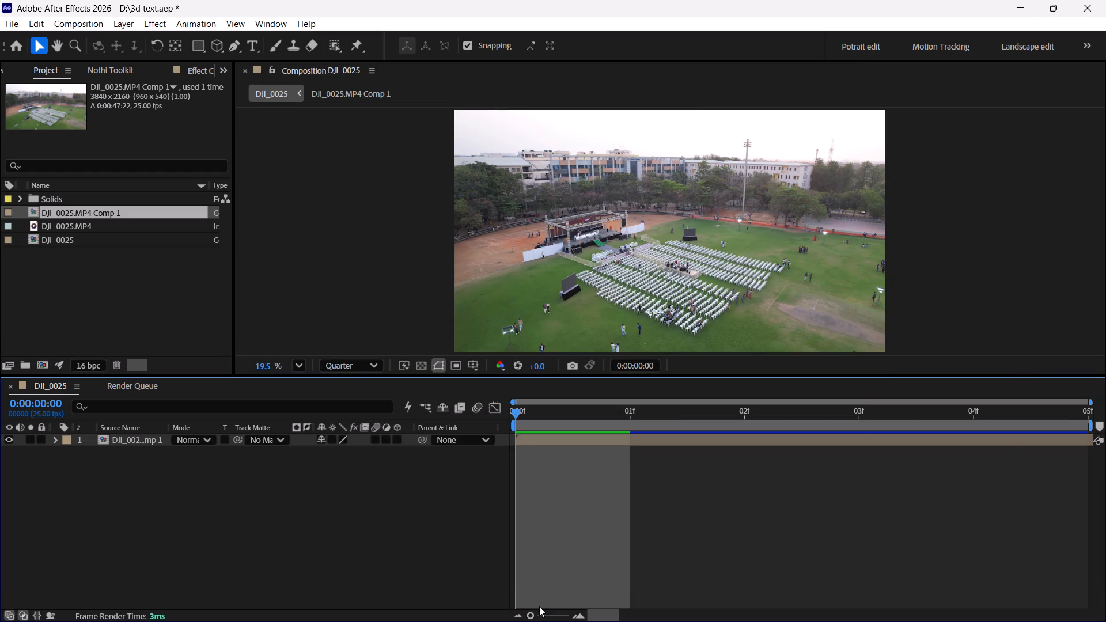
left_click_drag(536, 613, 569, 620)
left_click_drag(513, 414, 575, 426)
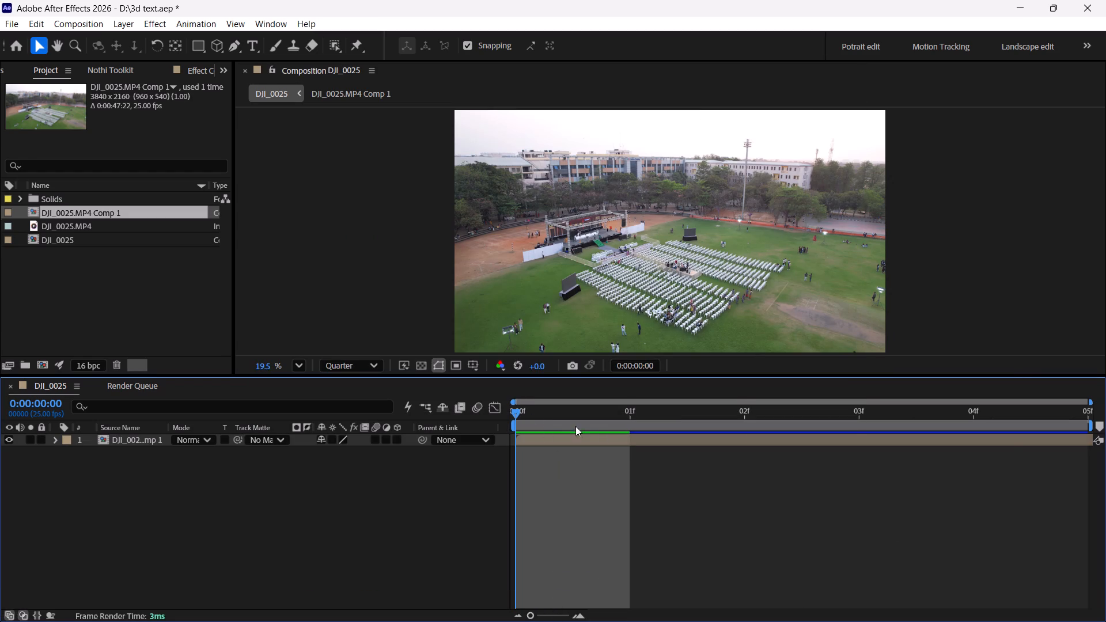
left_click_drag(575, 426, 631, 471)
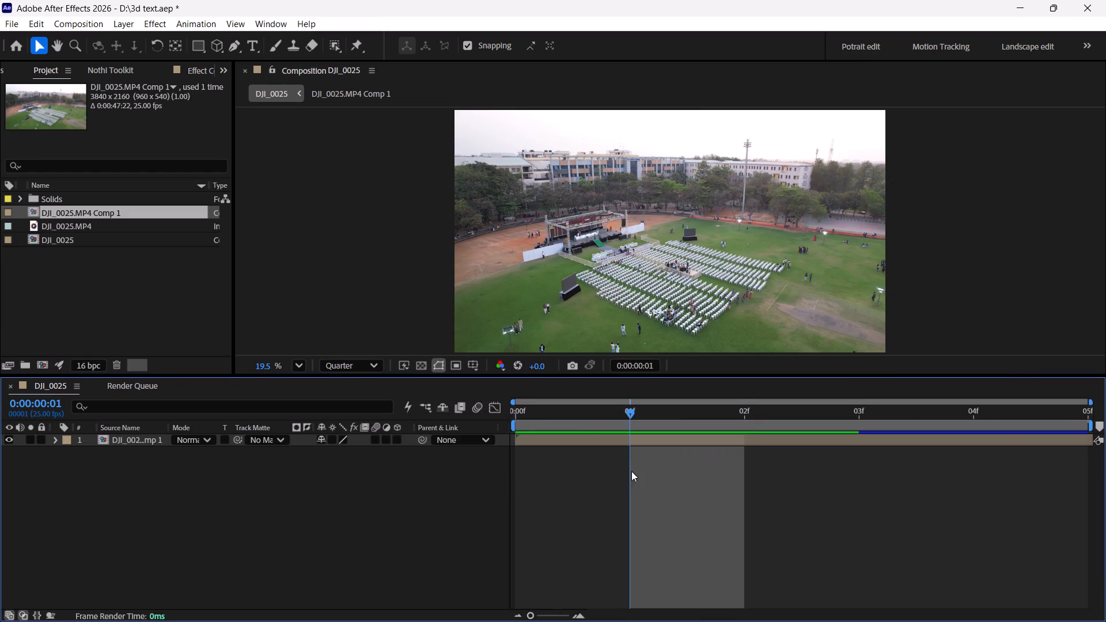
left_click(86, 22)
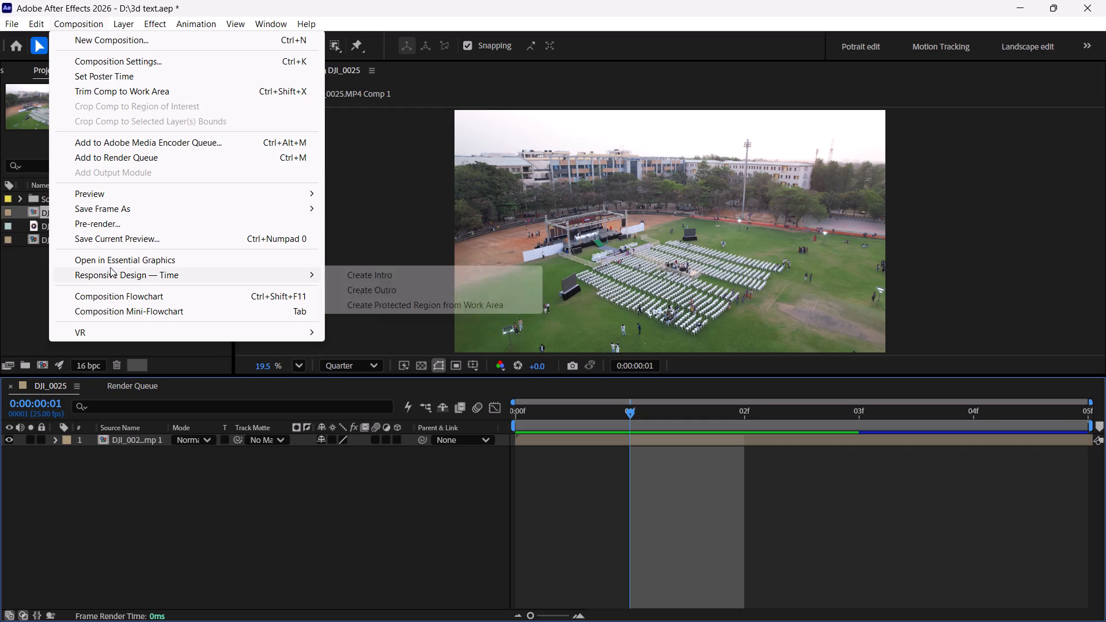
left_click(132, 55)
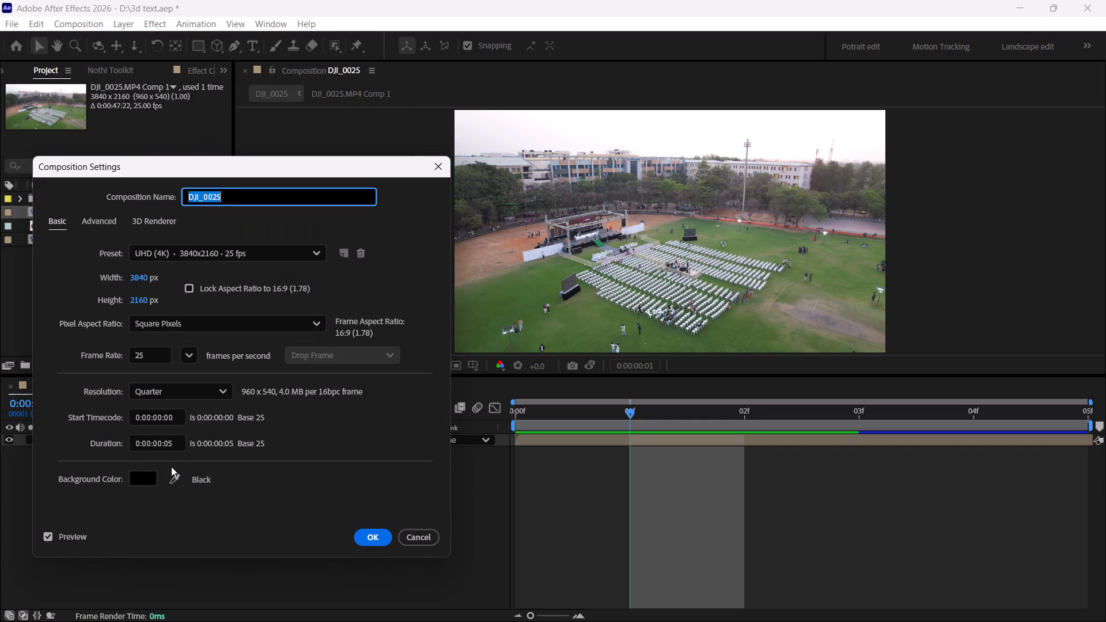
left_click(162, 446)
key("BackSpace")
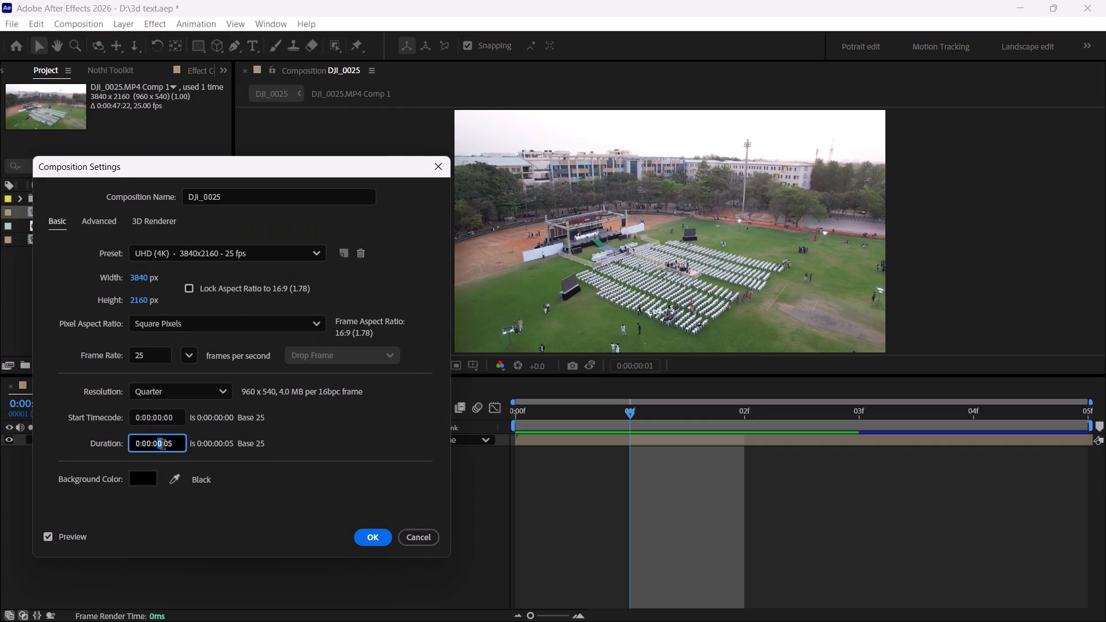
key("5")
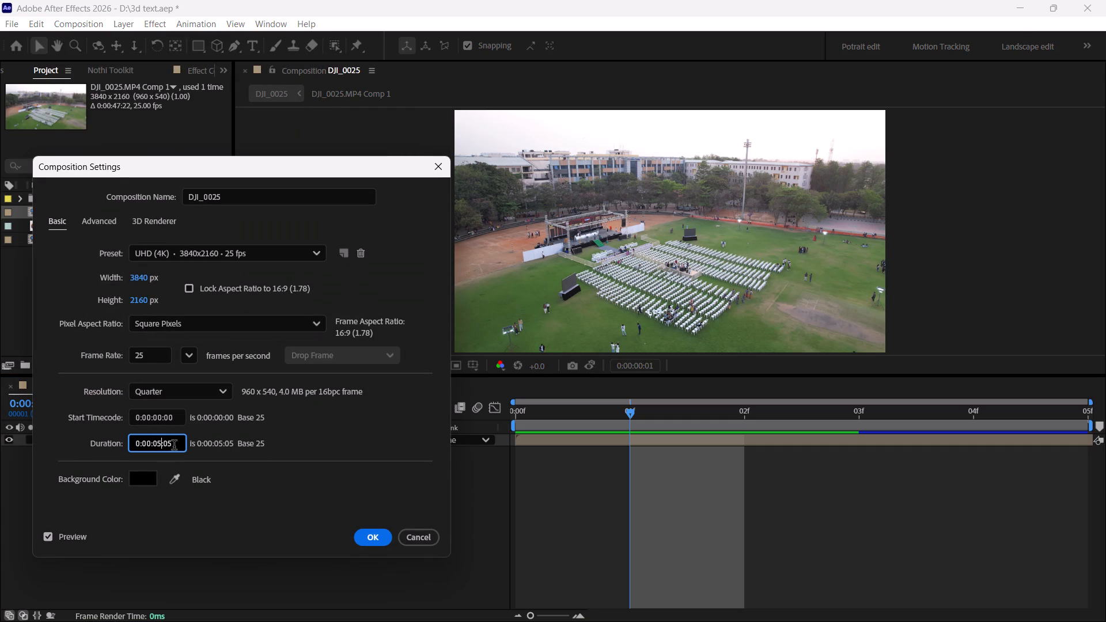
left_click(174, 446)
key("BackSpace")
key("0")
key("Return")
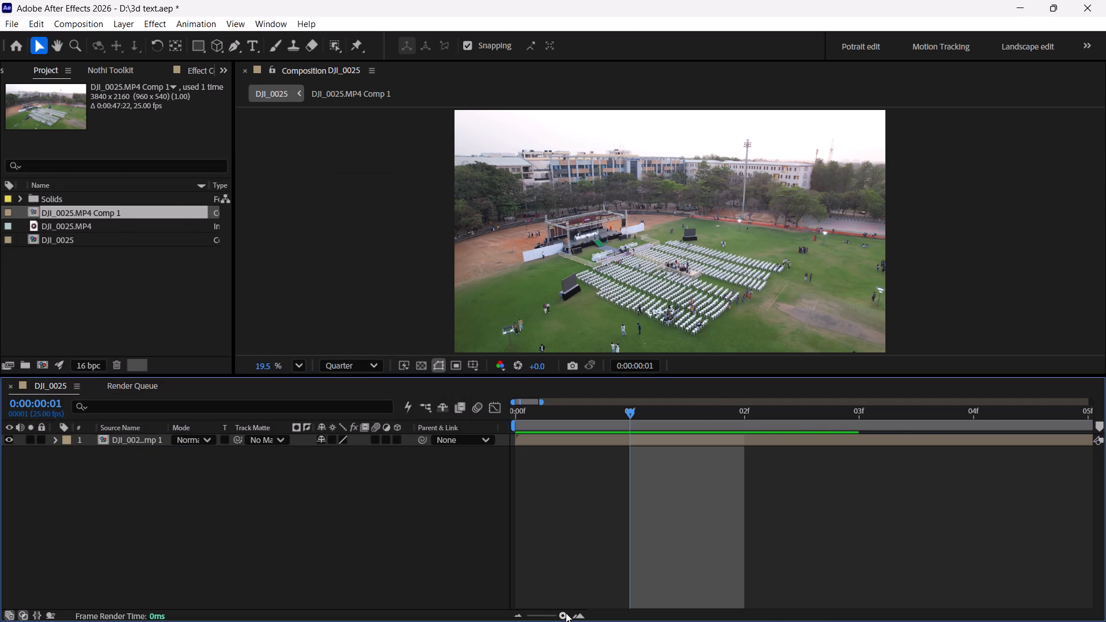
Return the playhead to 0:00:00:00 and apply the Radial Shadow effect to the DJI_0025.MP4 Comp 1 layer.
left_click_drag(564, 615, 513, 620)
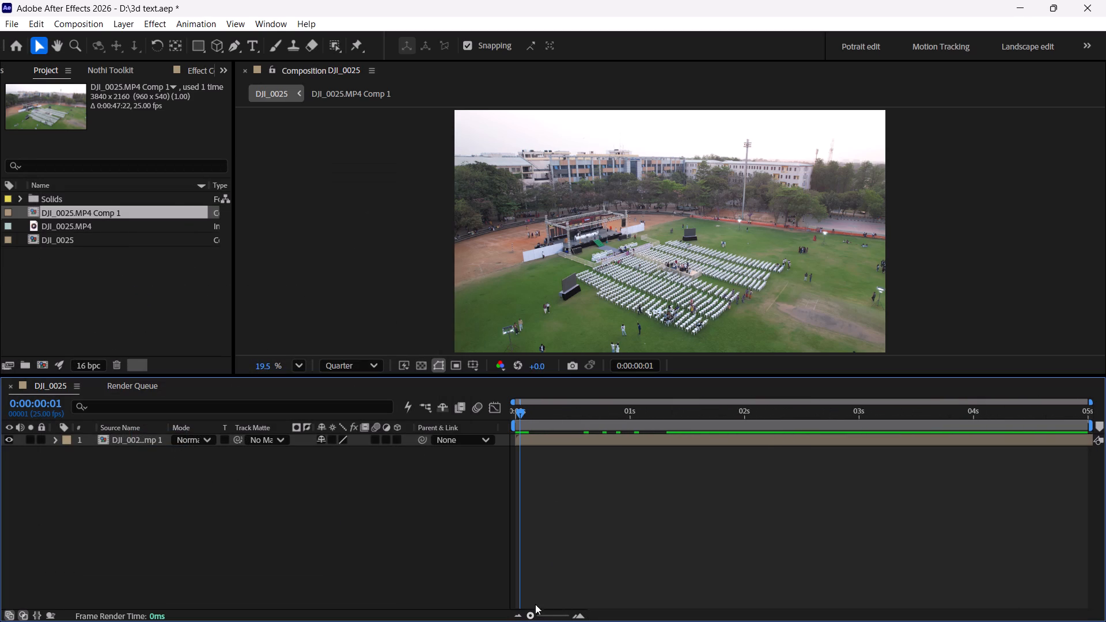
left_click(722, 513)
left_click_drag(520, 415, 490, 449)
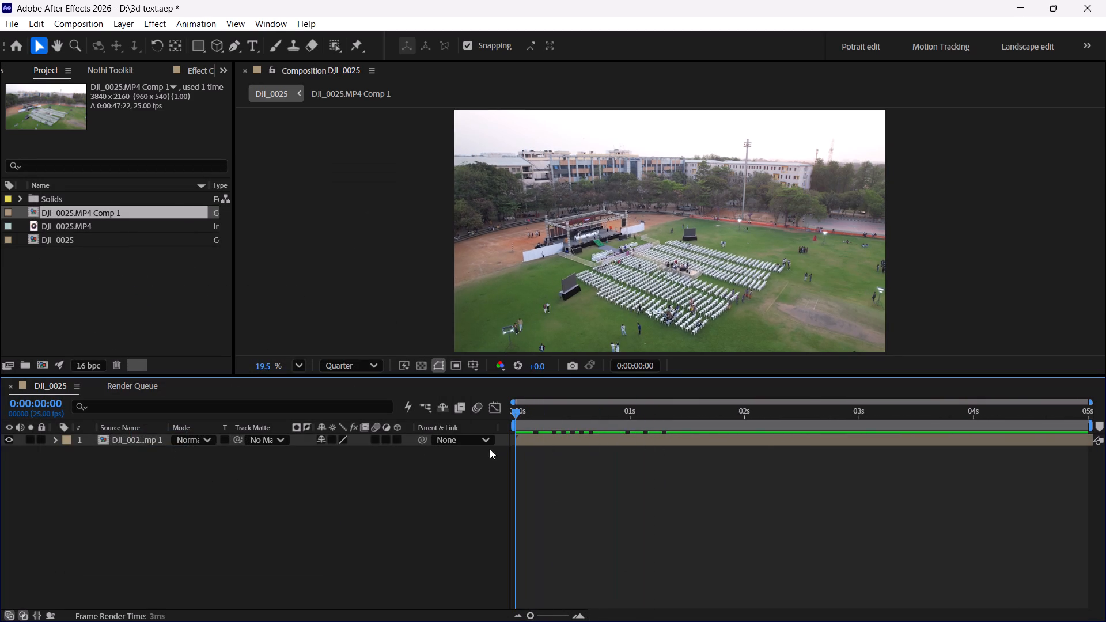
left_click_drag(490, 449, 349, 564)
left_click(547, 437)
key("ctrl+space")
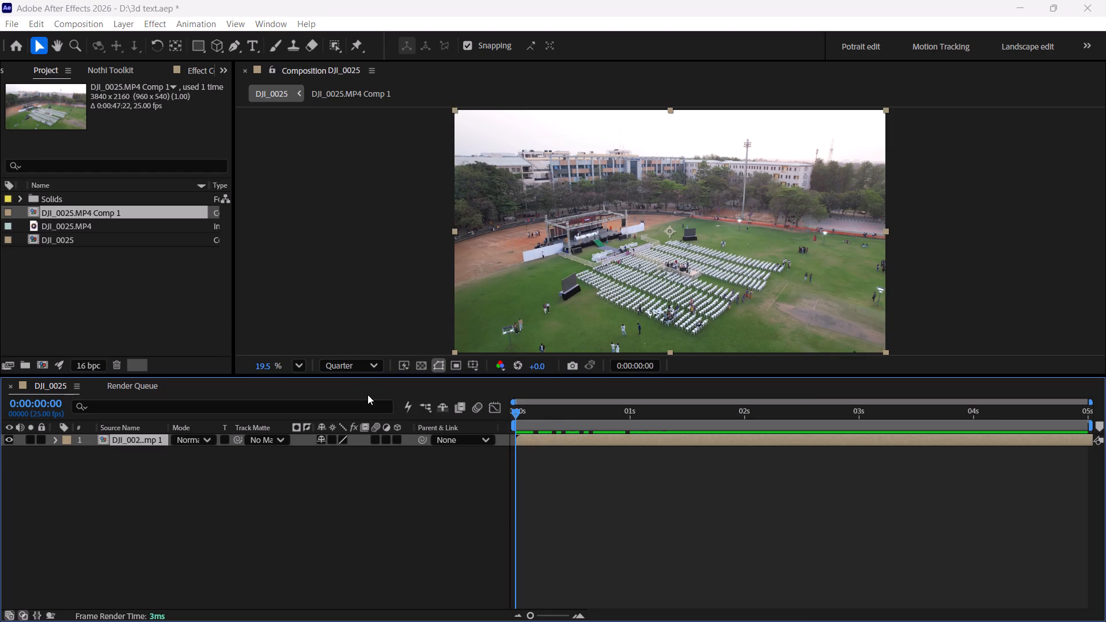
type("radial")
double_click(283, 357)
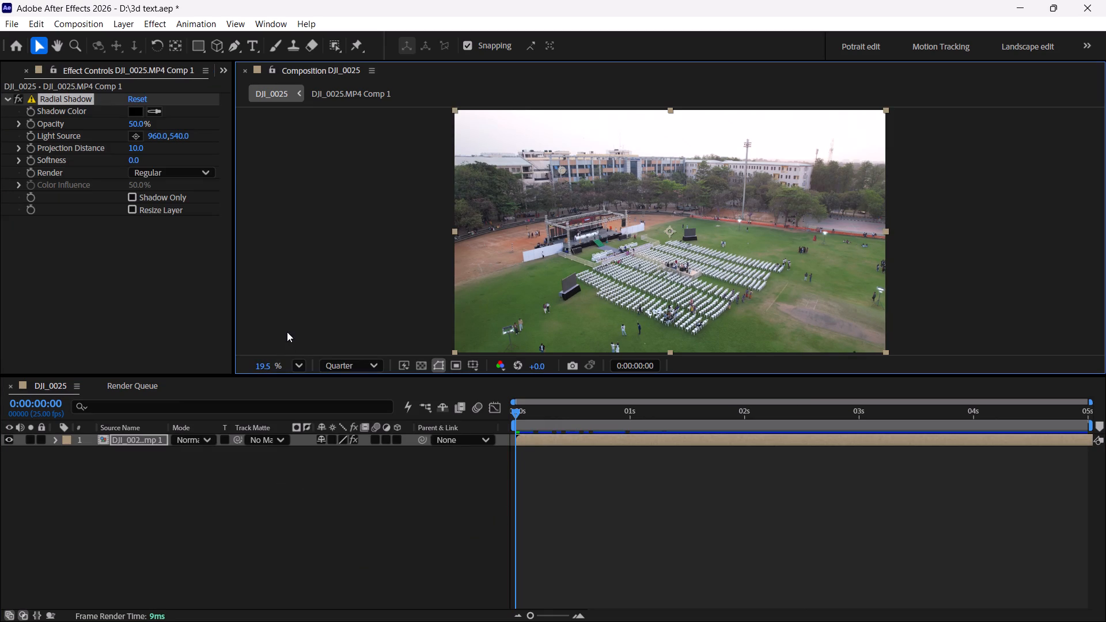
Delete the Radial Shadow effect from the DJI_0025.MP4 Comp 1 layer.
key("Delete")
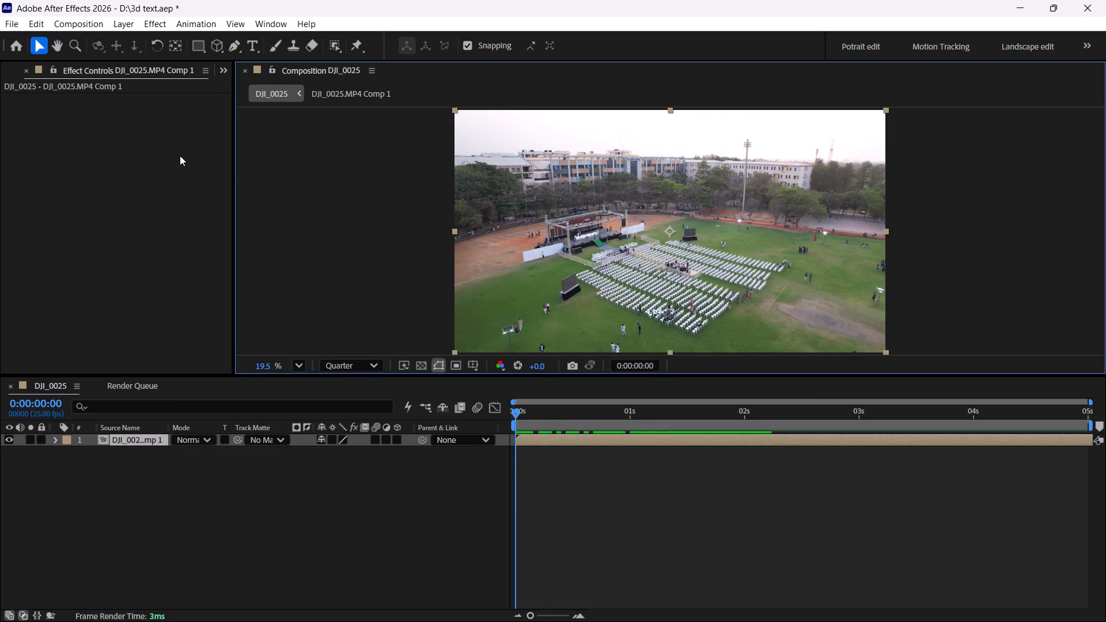
Show the rulers in the composition viewer.
key("ctrl+r")
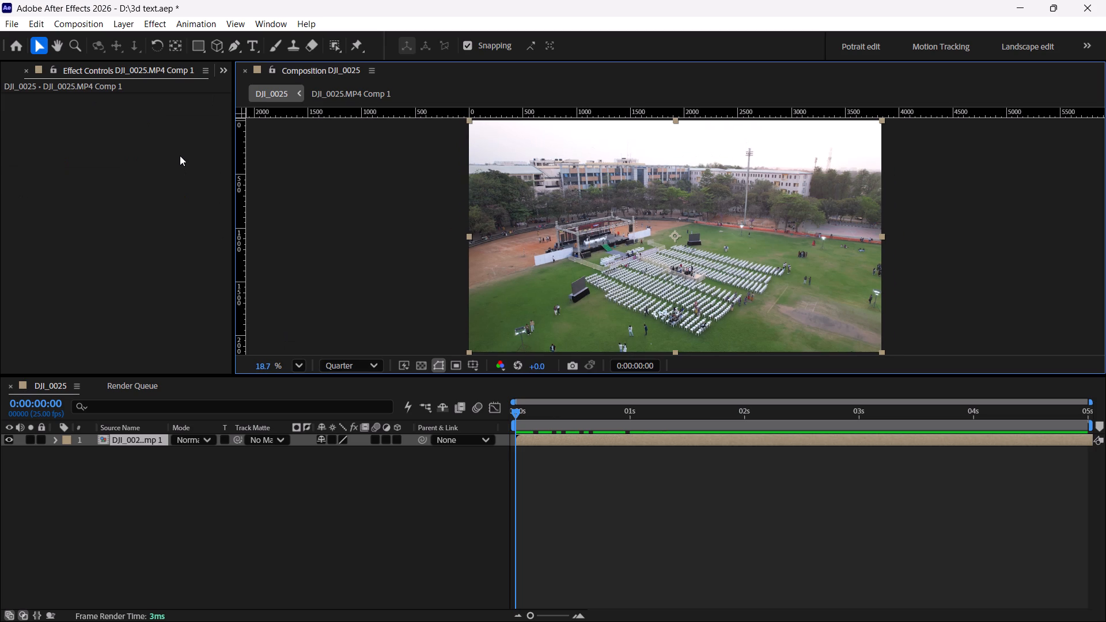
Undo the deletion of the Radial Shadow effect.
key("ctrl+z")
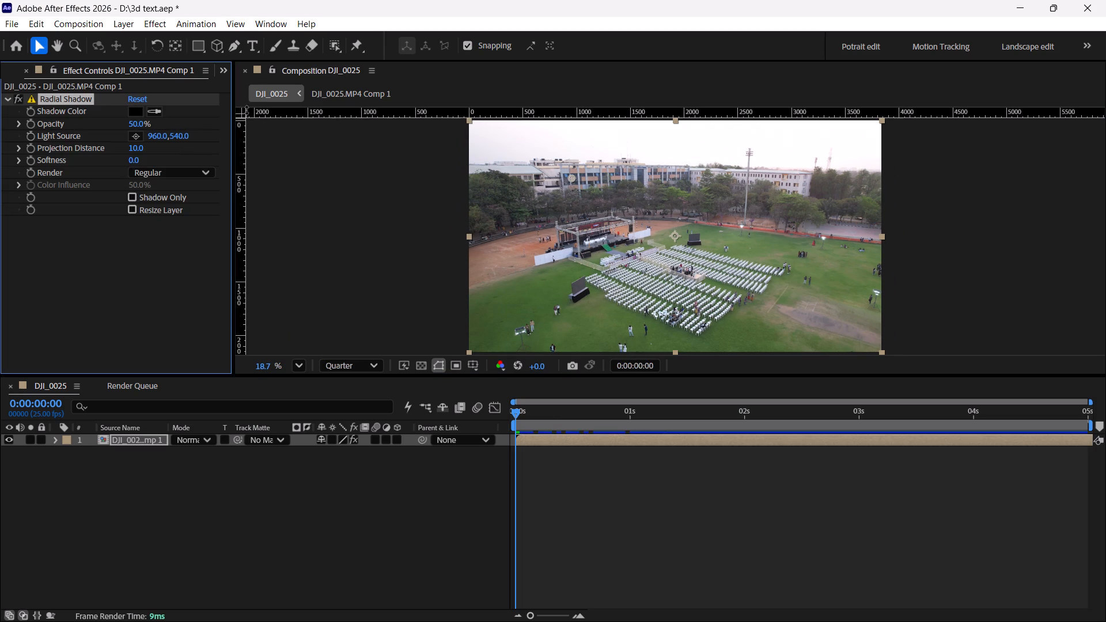
Open the nested DJI_0025.MP4 Comp 1 composition and return to DJI_0025.
left_click(298, 94)
left_click(422, 91)
left_click(274, 100)
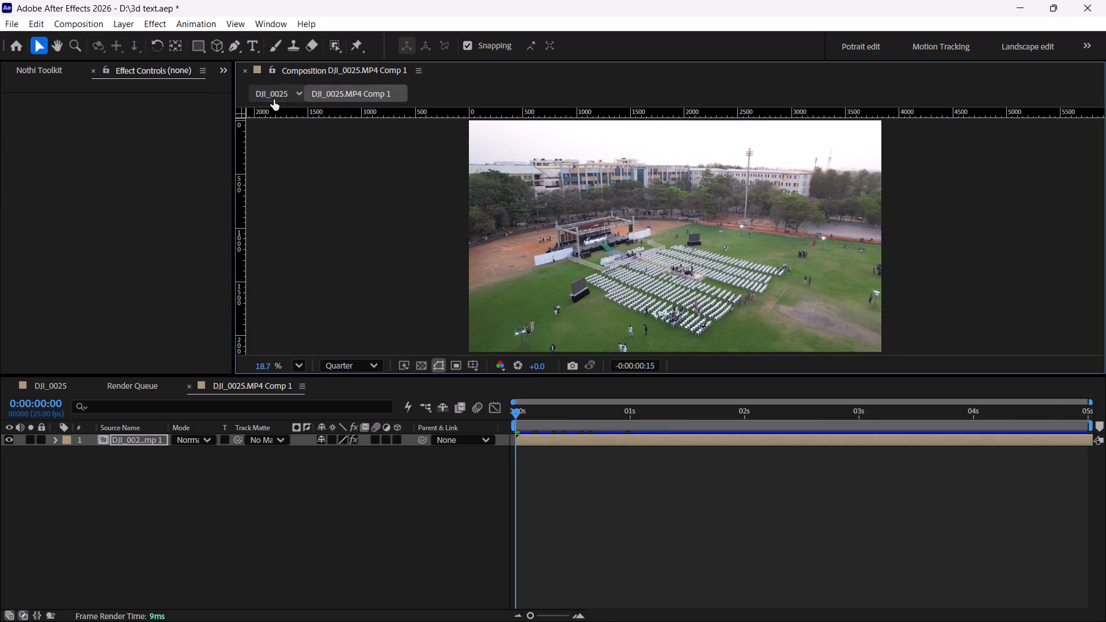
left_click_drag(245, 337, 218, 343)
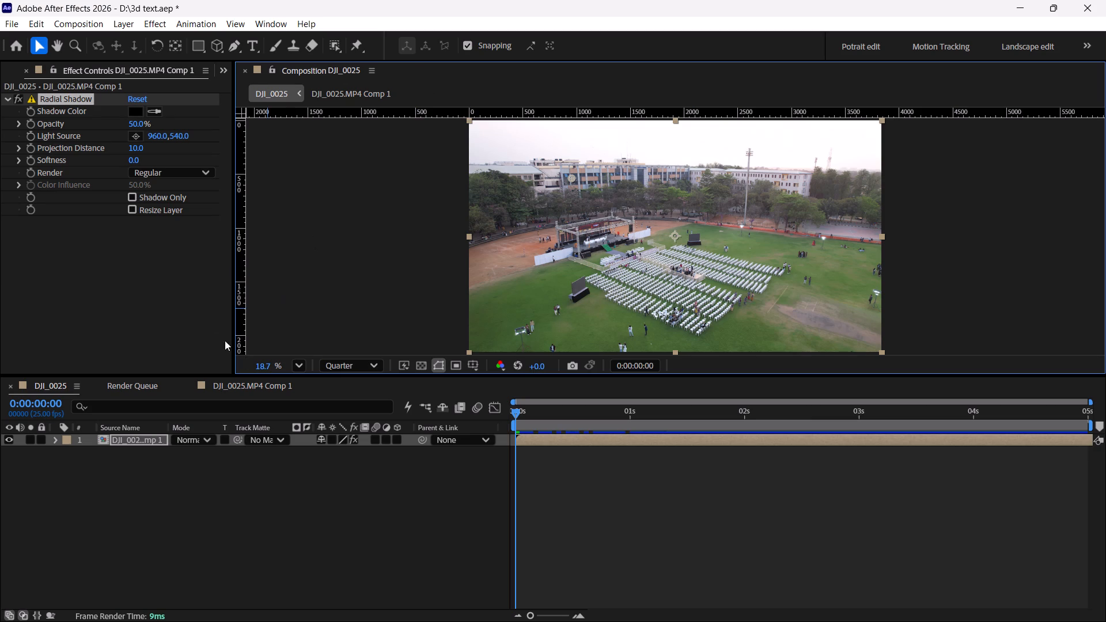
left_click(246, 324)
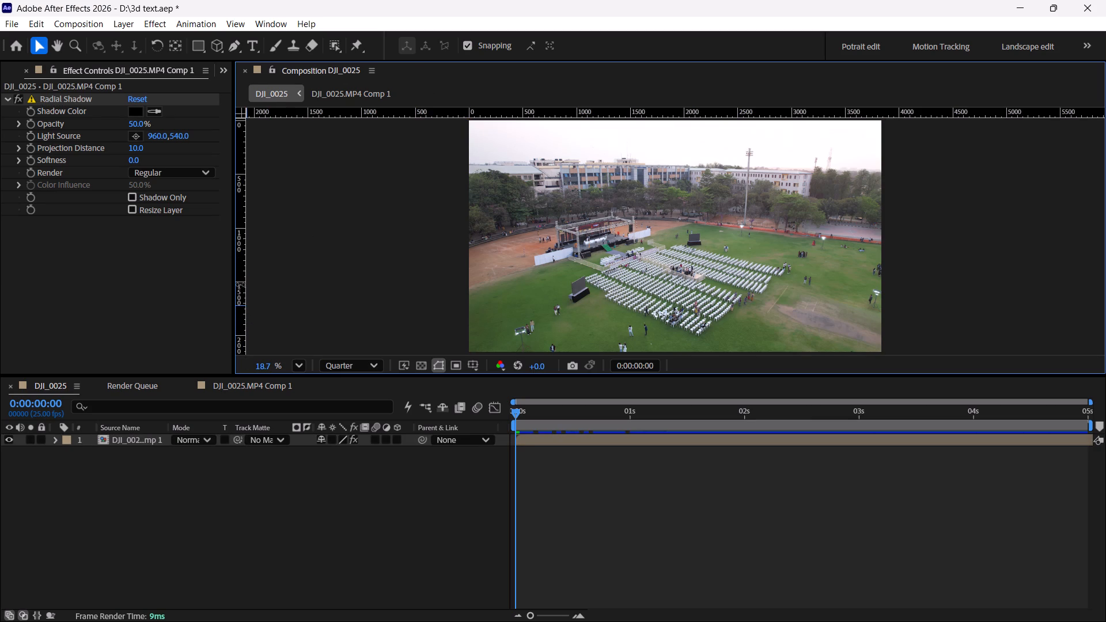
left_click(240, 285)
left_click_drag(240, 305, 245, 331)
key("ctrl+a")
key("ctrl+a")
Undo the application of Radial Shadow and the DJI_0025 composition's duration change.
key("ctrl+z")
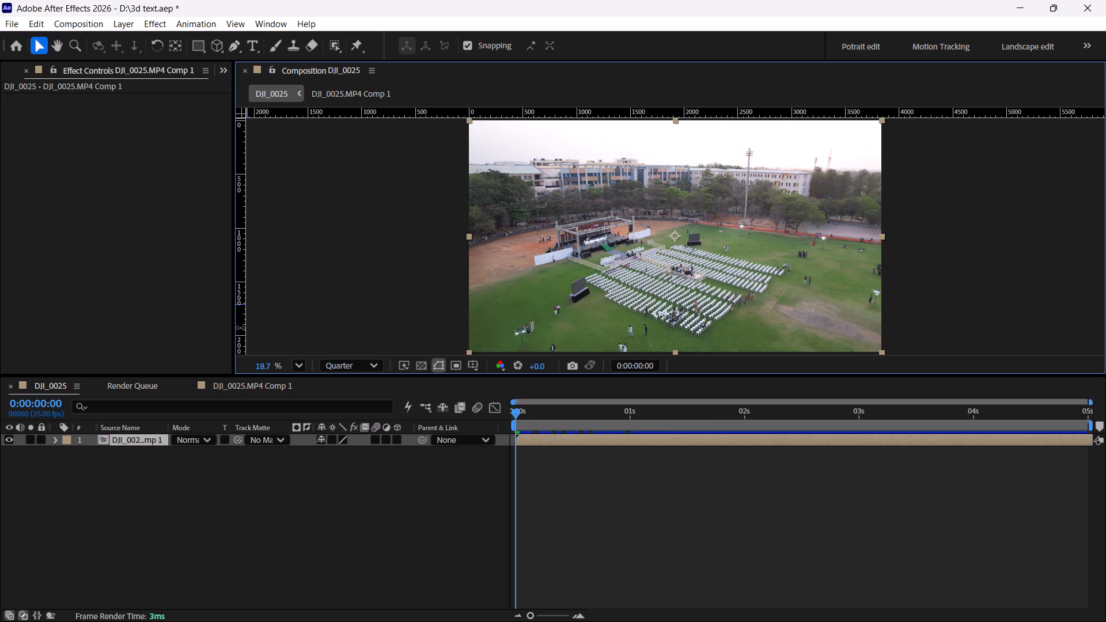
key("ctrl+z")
Save the 3d text project.
key("ctrl+s")
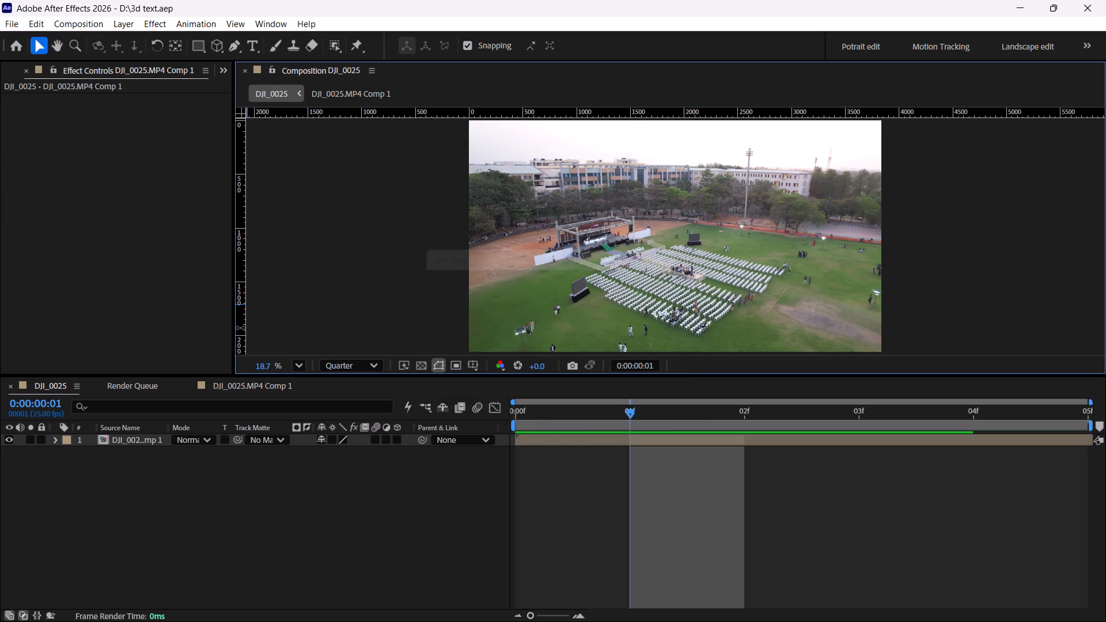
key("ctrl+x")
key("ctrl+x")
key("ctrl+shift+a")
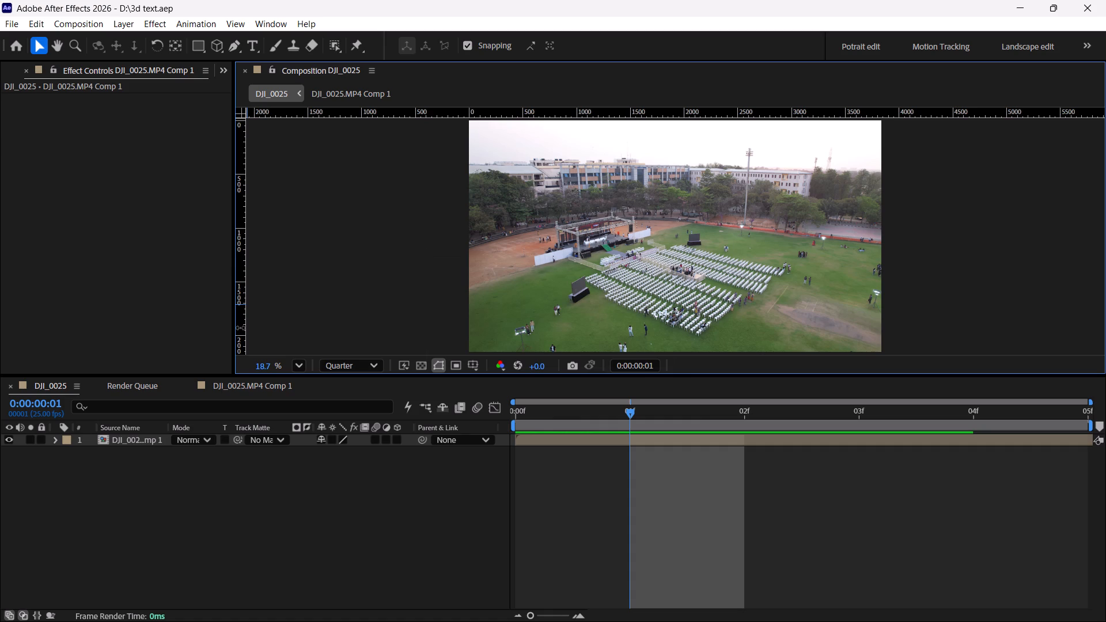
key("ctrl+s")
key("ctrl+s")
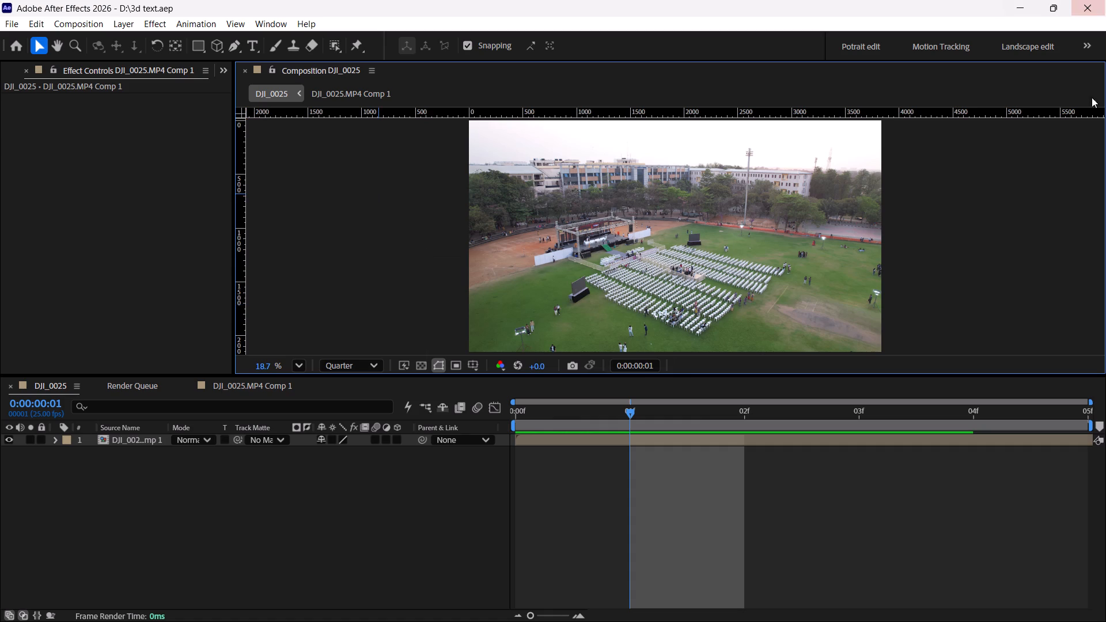
Reset the Libraries workspace to its saved layout and switch to the Landscape edit workspace.
left_click(261, 24)
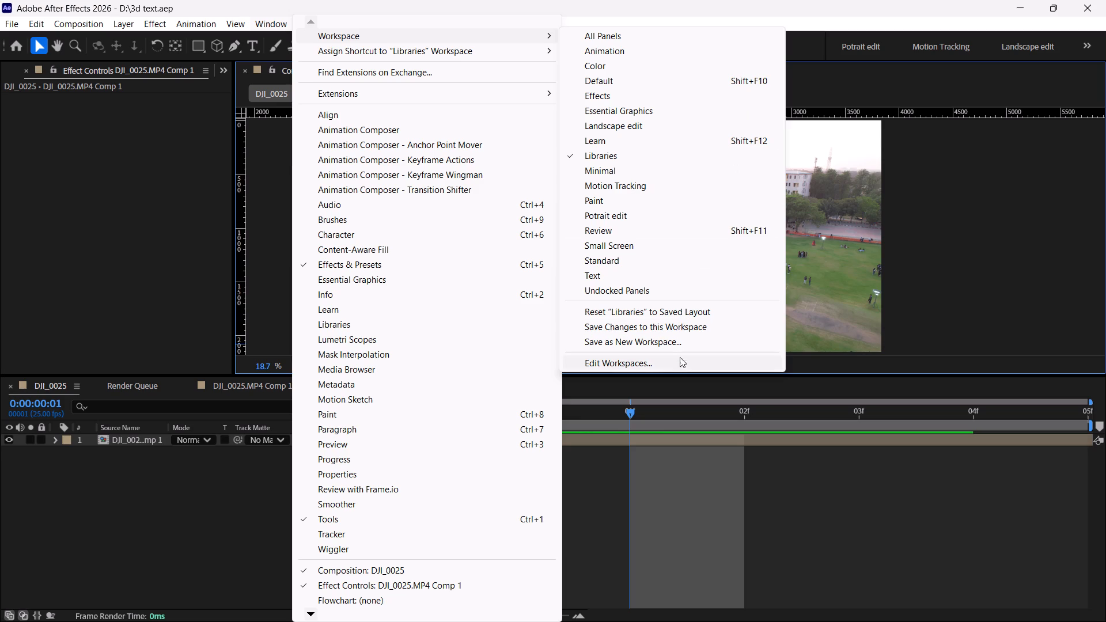
left_click(681, 314)
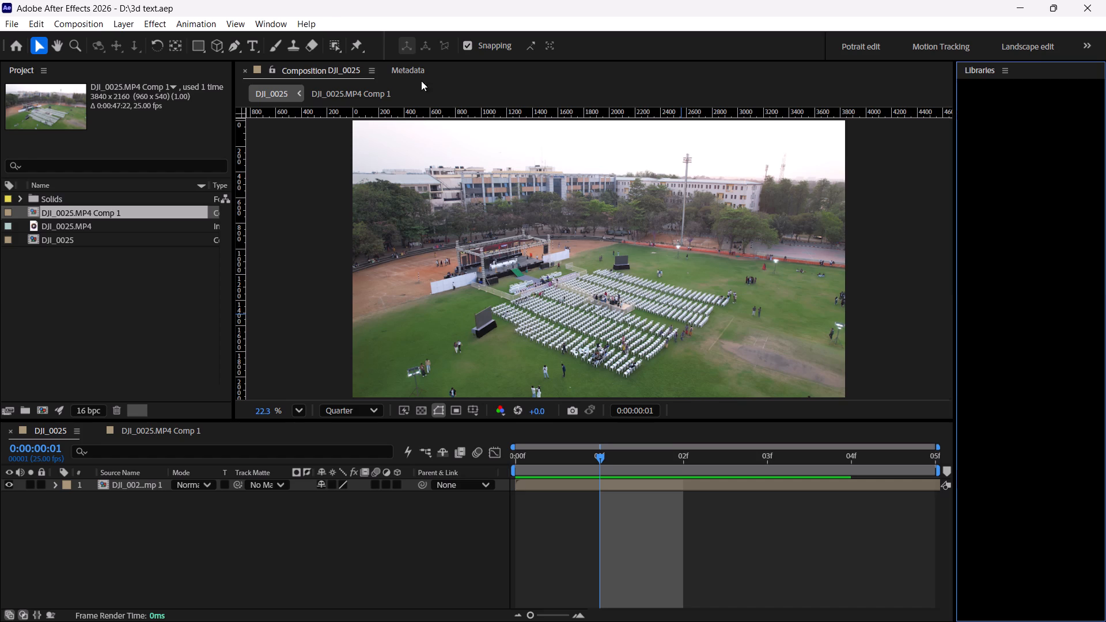
left_click(1036, 45)
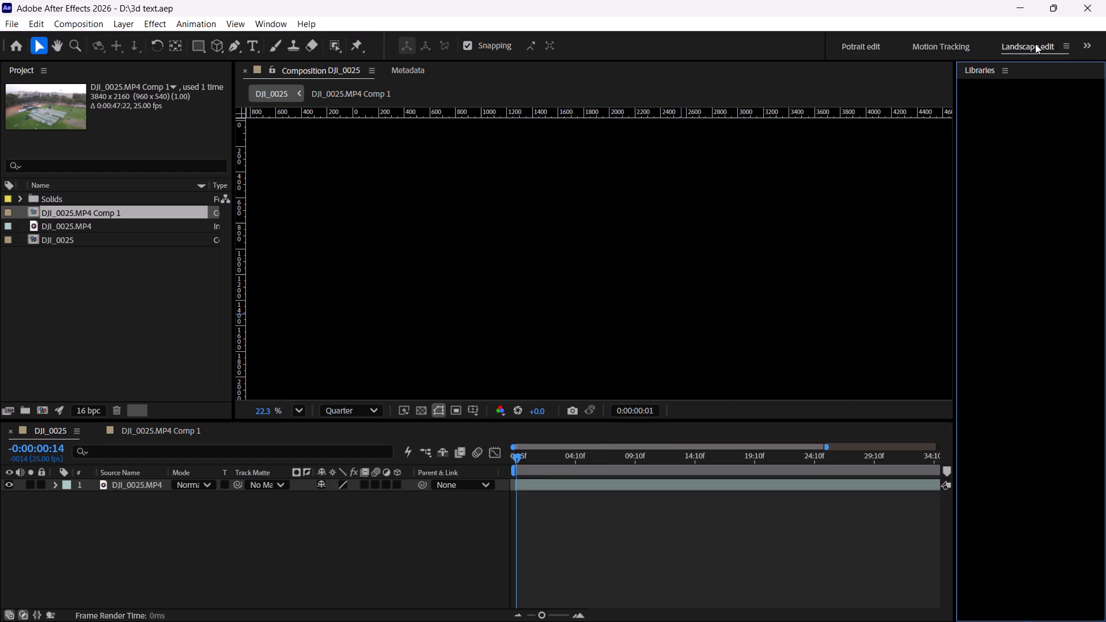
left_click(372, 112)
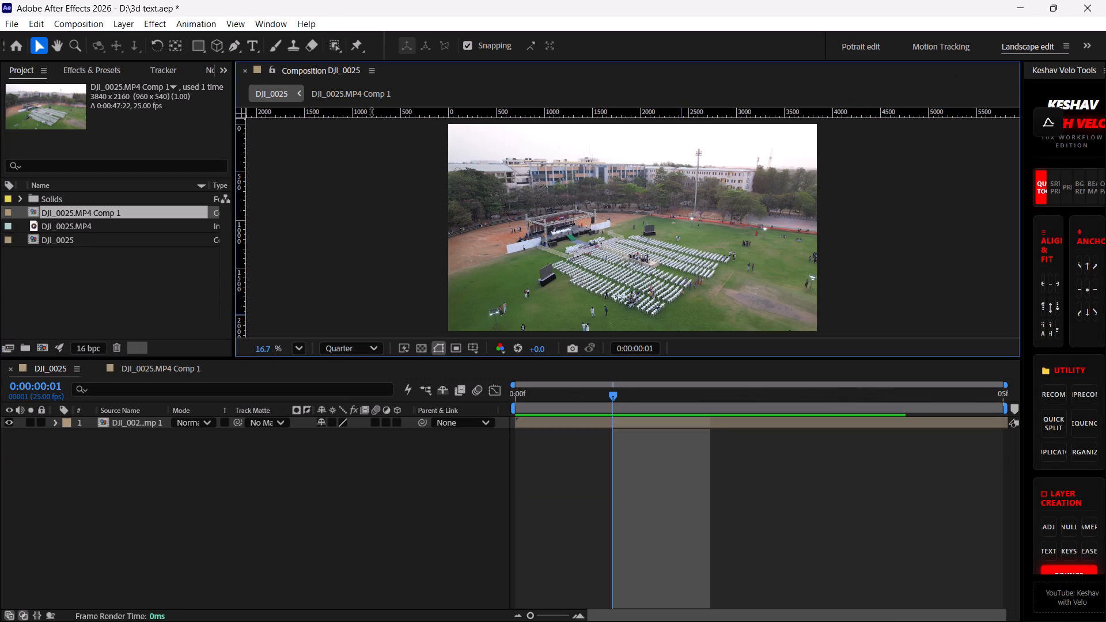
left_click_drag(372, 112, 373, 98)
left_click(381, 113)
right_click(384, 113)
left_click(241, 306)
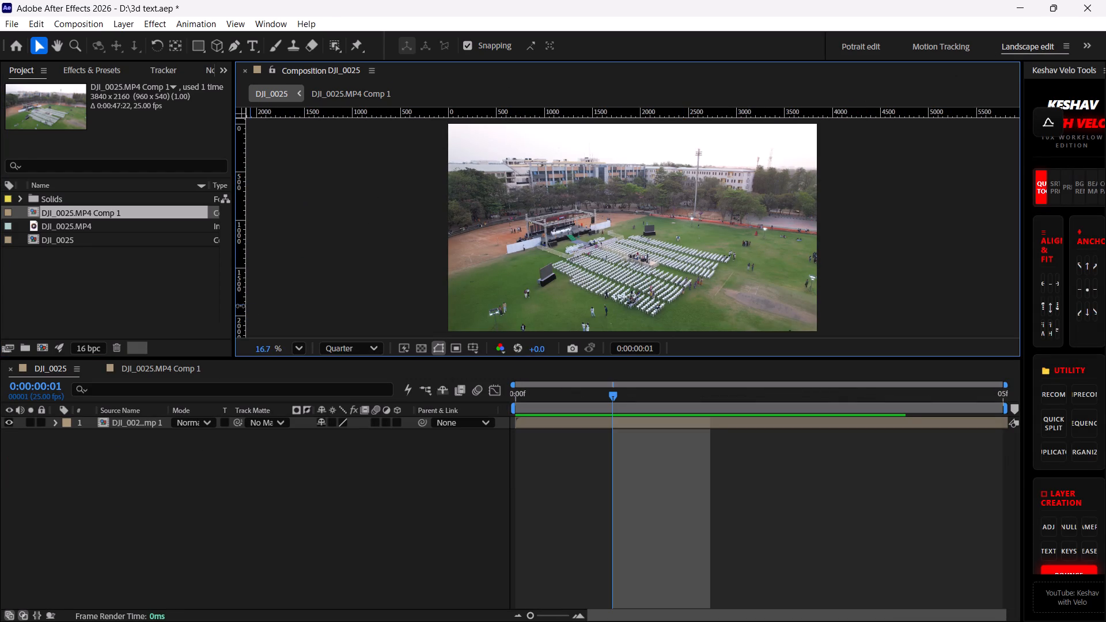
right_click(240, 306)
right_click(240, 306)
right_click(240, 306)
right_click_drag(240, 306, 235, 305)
Place two vertical guides in the empty area to the left of the footage frame in the DJI_0025 composition.
left_click_drag(240, 119, 279, 139)
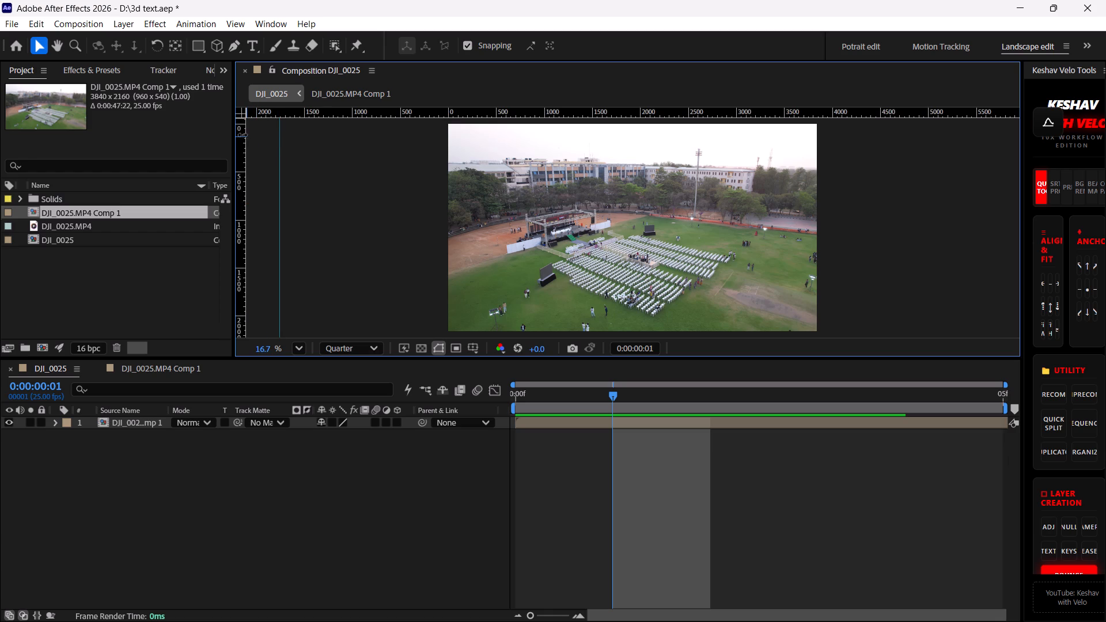
left_click_drag(241, 135, 367, 159)
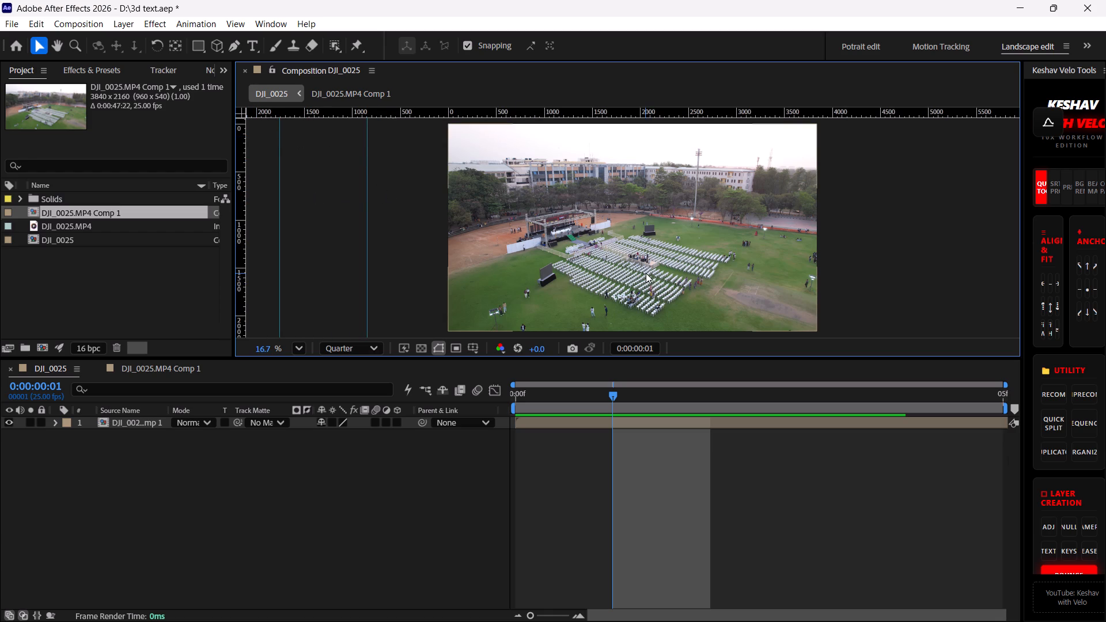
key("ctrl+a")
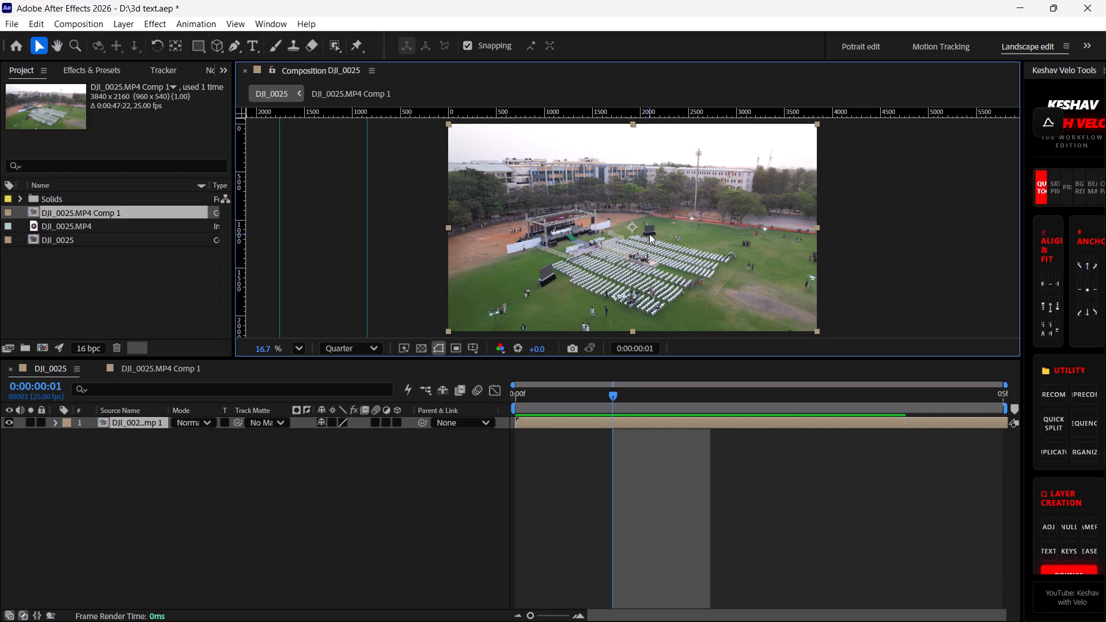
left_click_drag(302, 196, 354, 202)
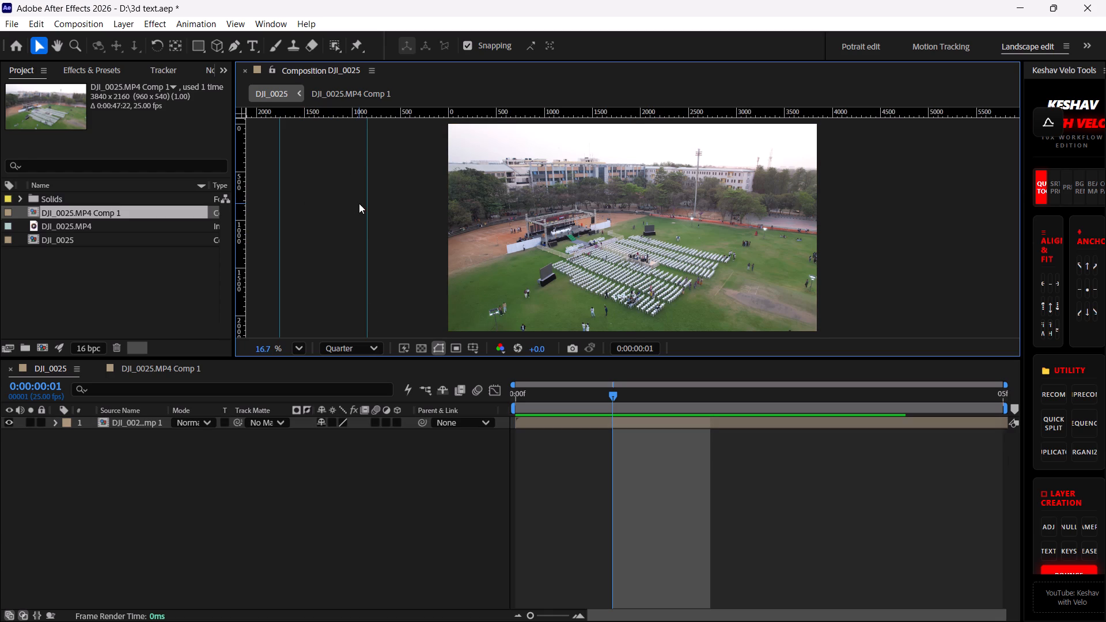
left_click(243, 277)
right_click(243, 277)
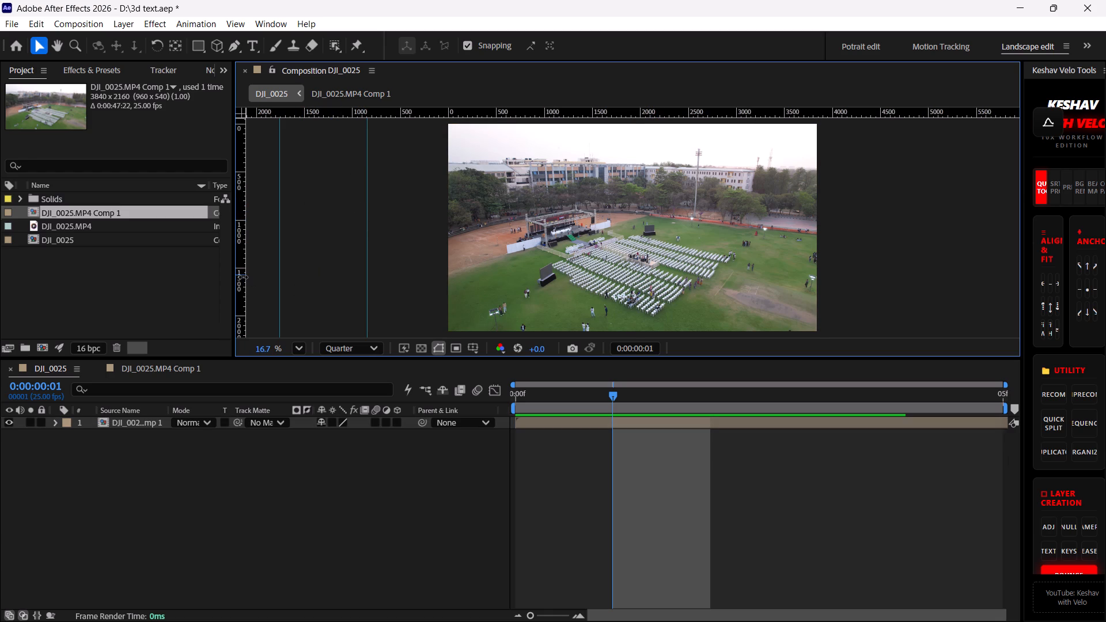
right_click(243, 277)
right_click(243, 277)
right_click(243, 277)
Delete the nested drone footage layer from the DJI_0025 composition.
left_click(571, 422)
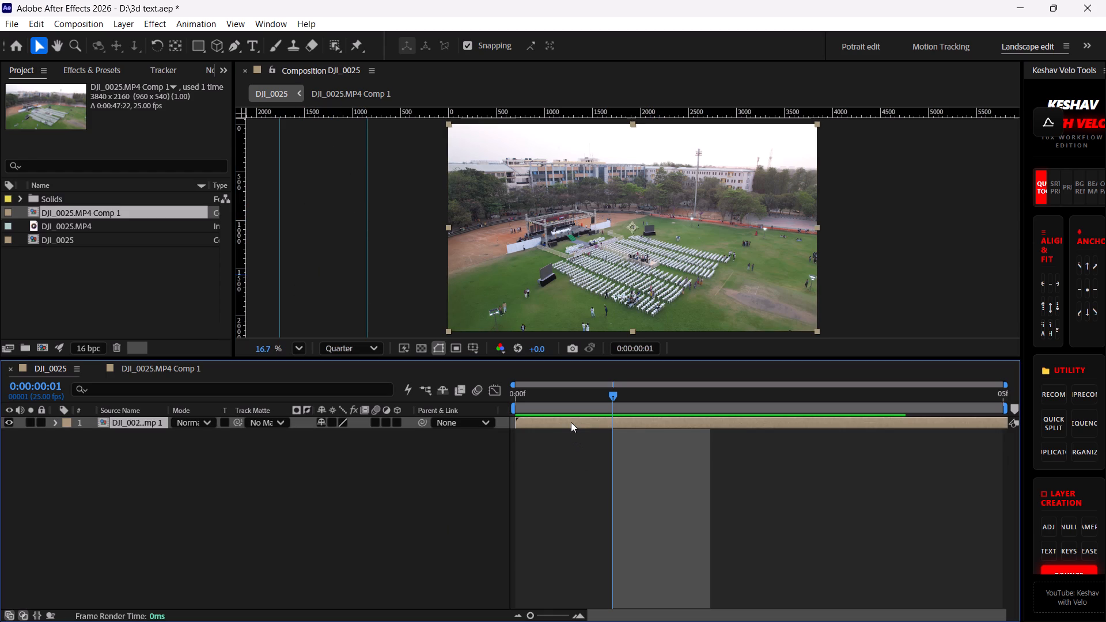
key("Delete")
Close After Effects and discard the unsaved changes to the 3d text project.
left_click(1105, 0)
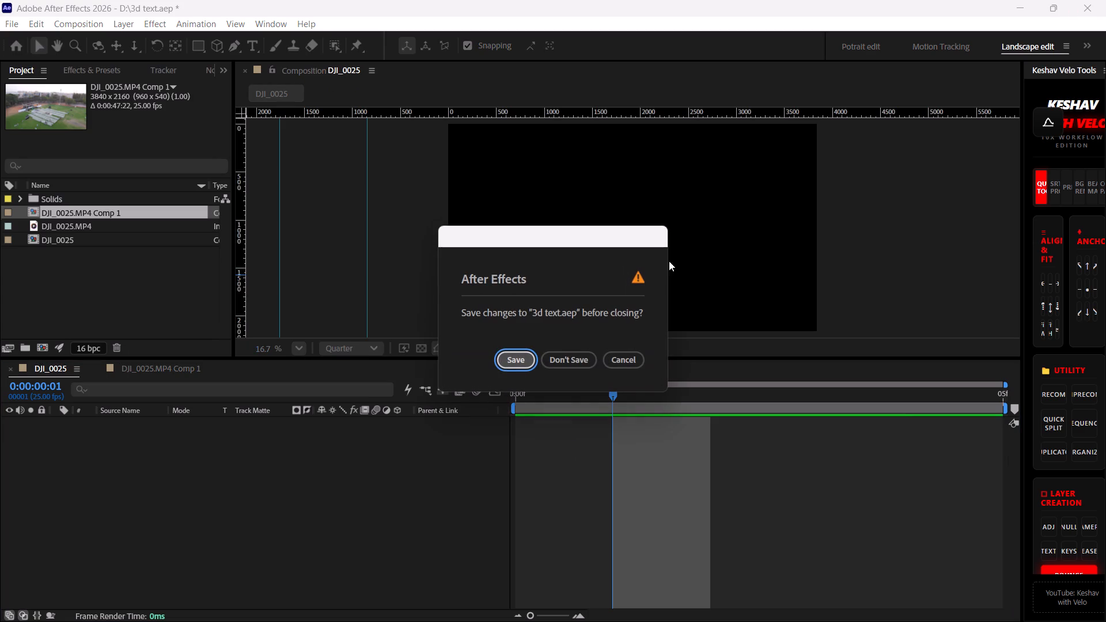
left_click(577, 359)
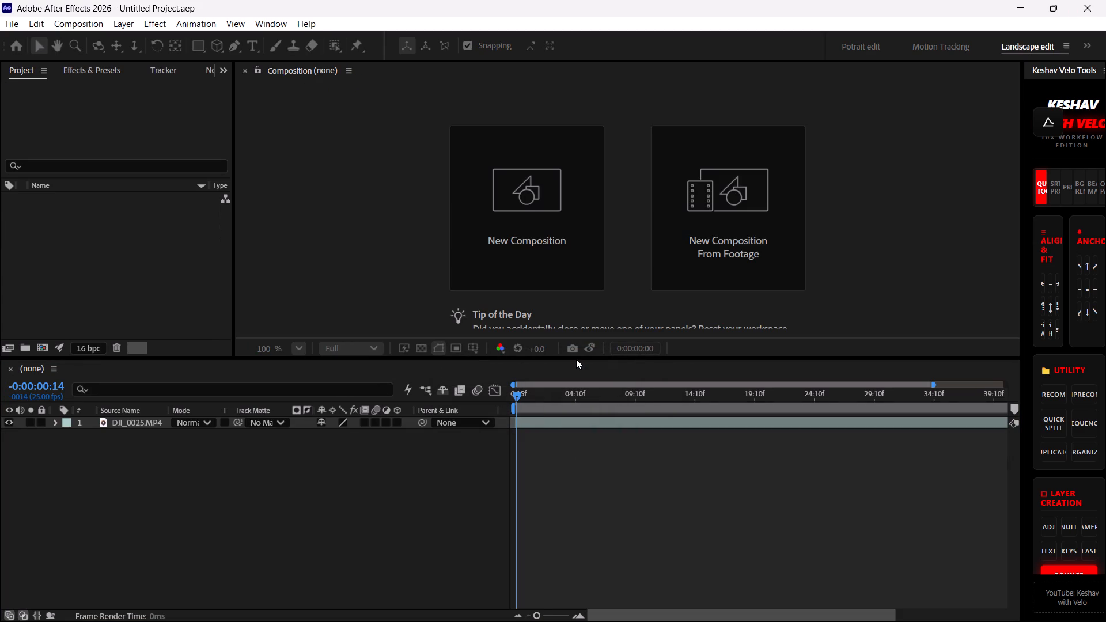
Close the Snipping Tool window.
left_click(711, 233)
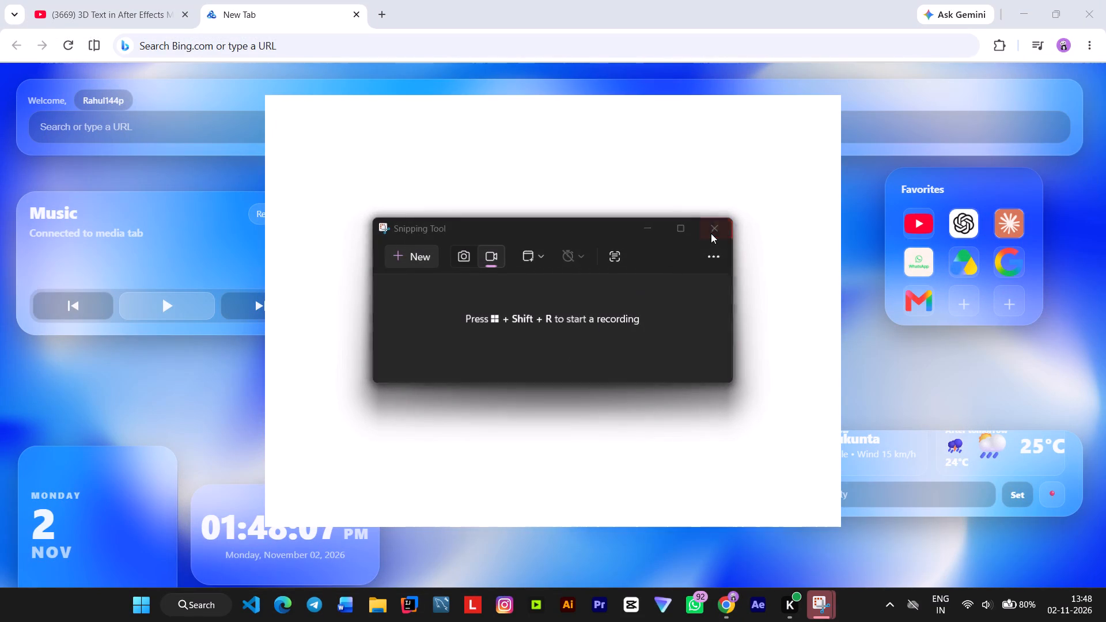
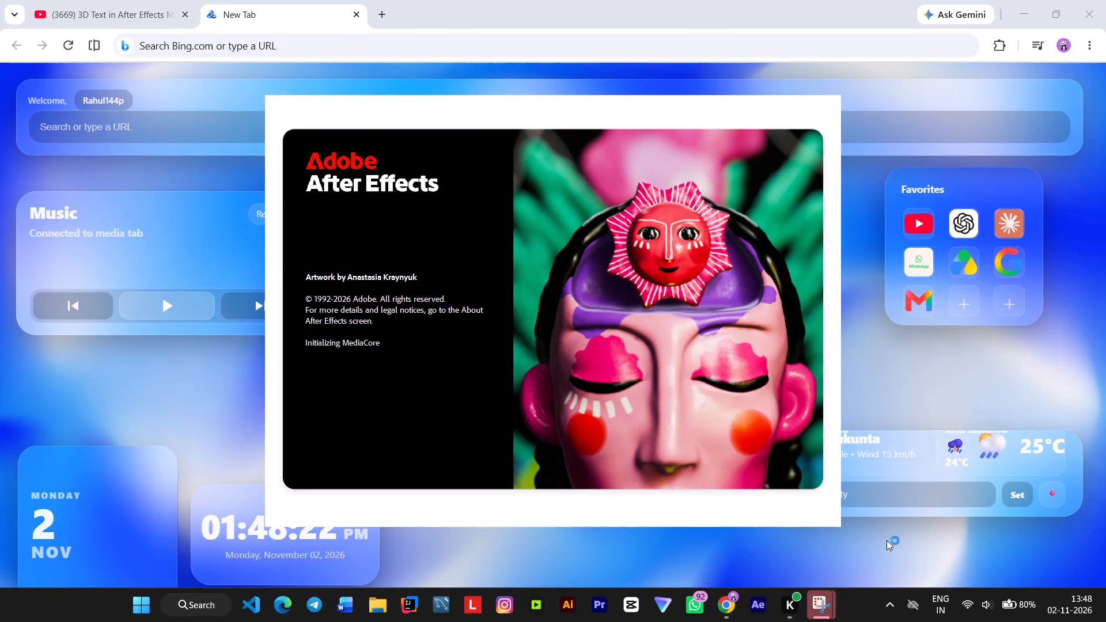
Close the Snipping Tool window that is still open.
left_click(809, 489)
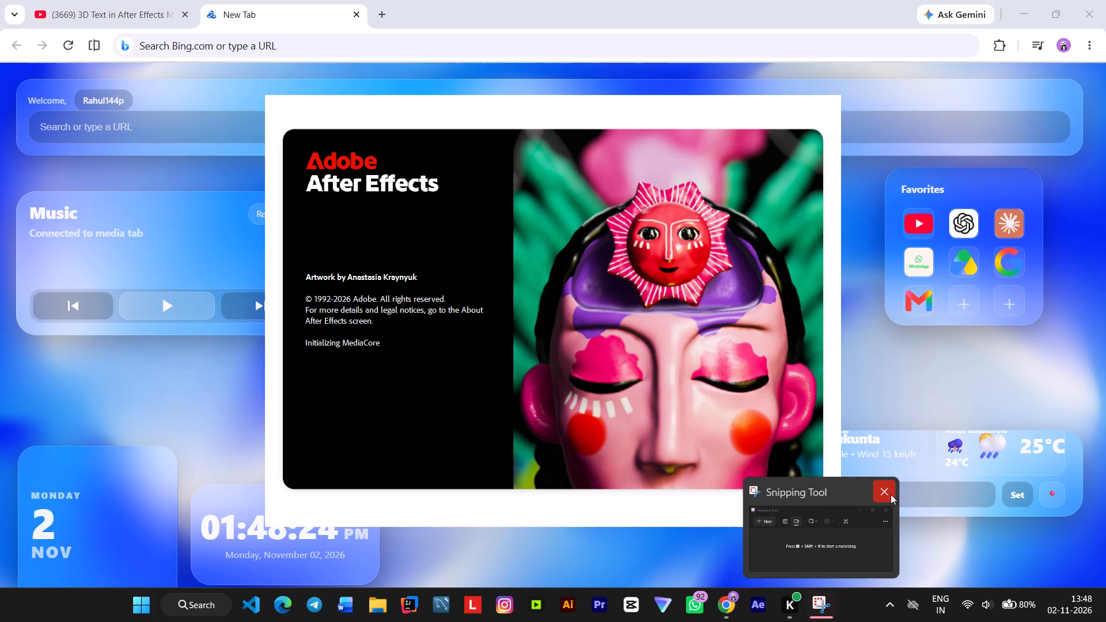
left_click(891, 494)
left_click(846, 529)
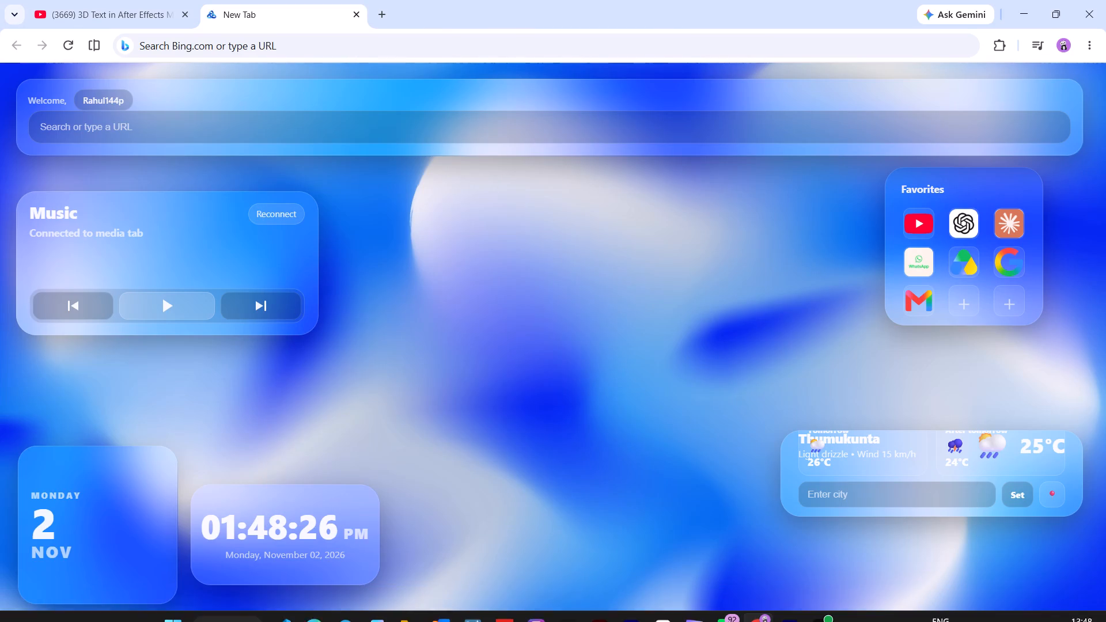
Switch to the YouTube 3D Text in After Effects Malayalam tutorial and read its description and comments, expanding the pinned comment.
left_click(118, 2)
left_click(410, 195)
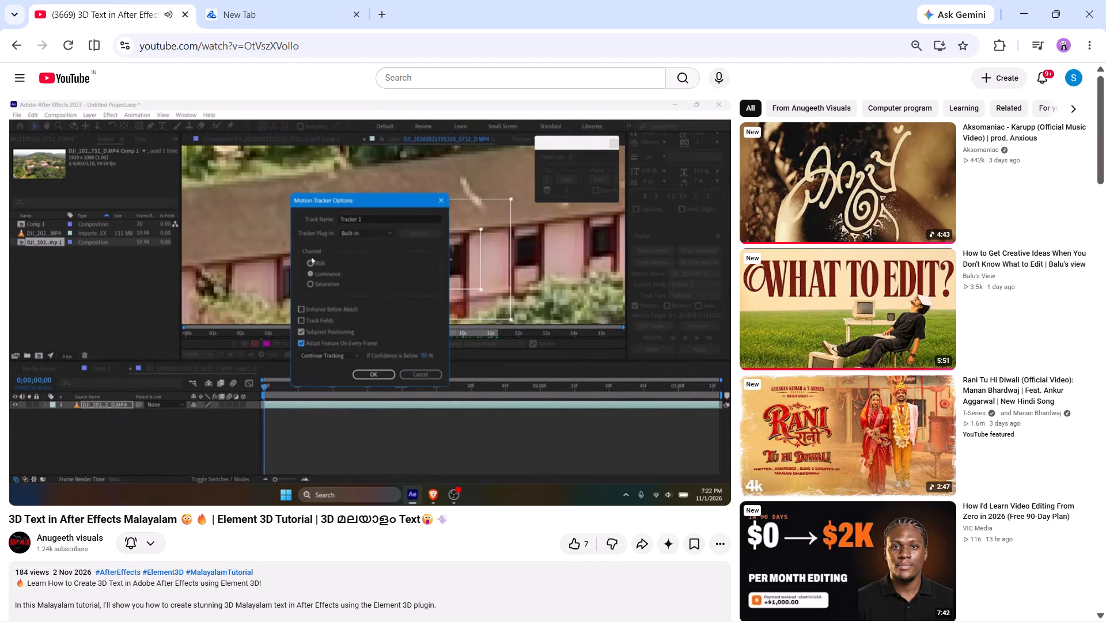
scroll(373, 358, "down", 1)
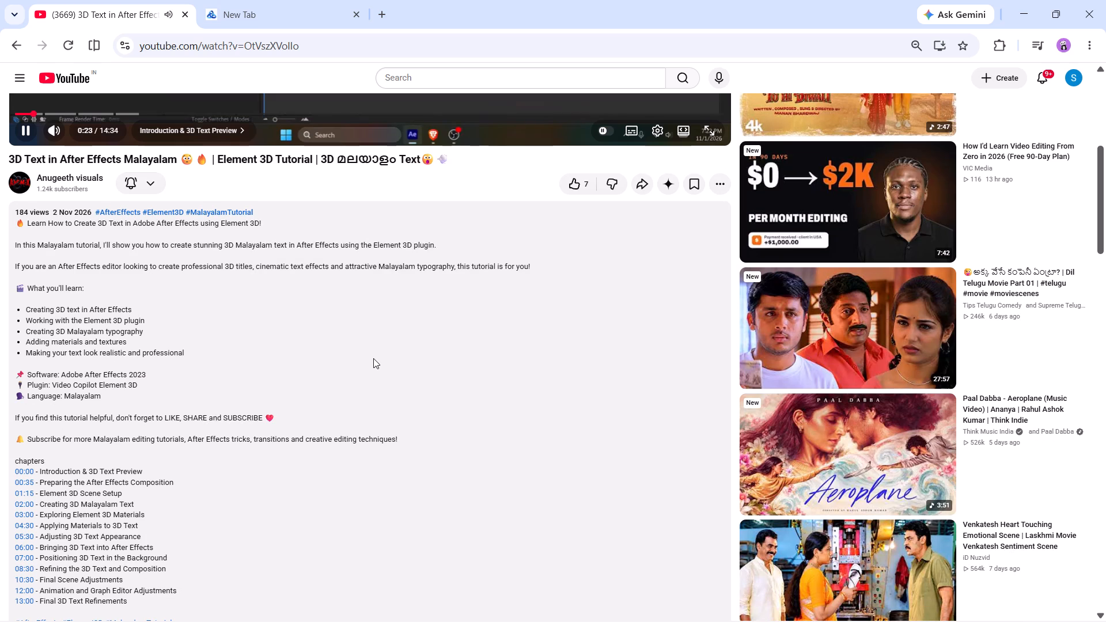
scroll(373, 358, "down", 5)
scroll(373, 358, "up", 2)
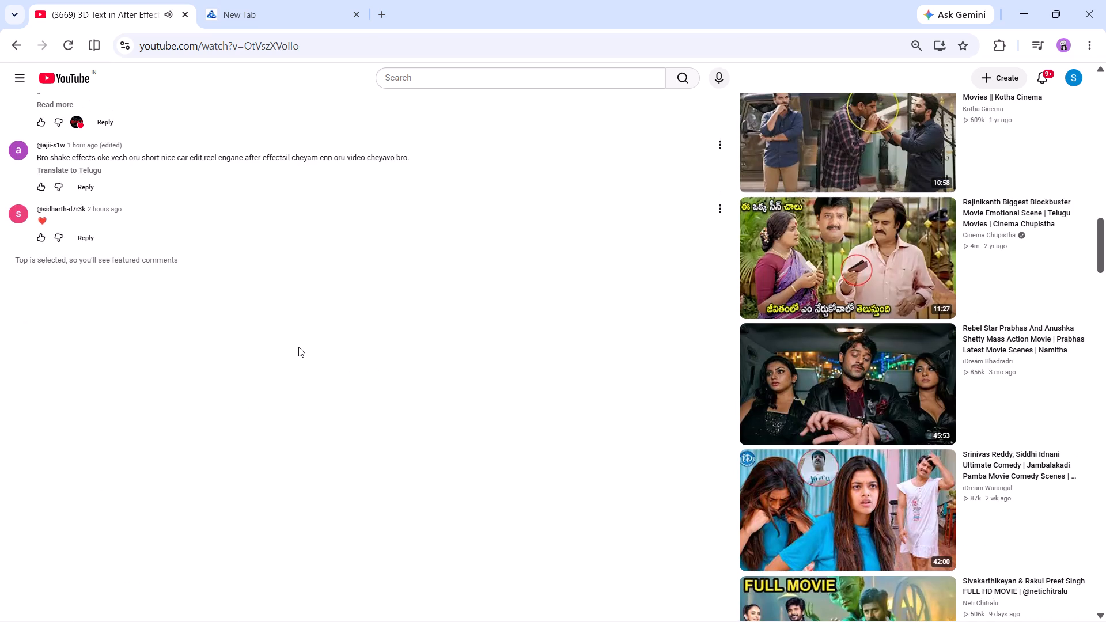
scroll(298, 347, "up", 1)
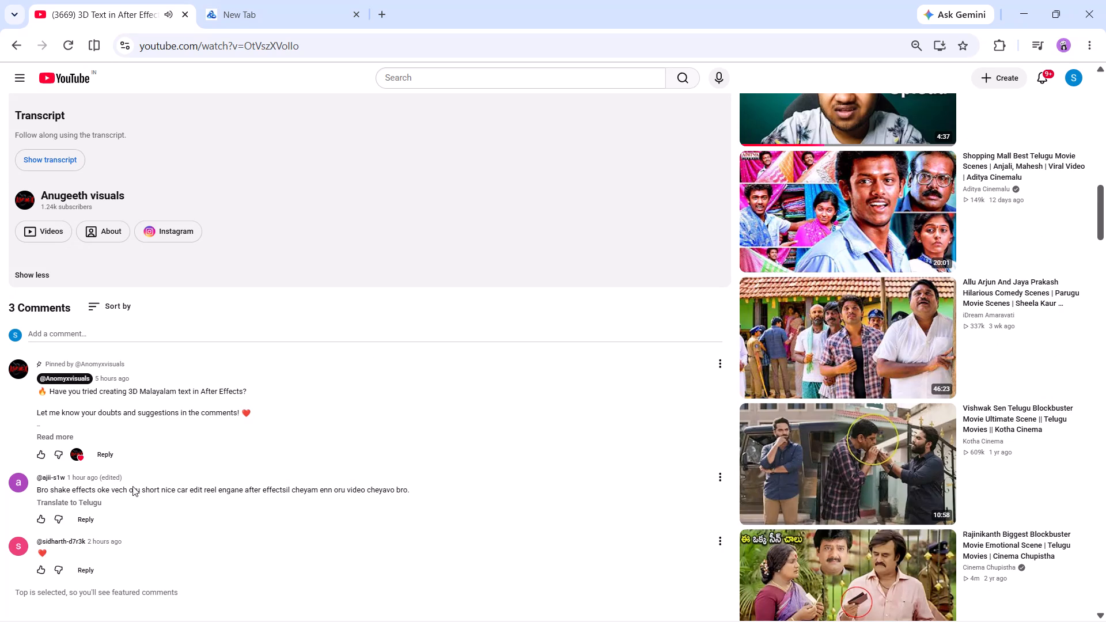
left_click(67, 463)
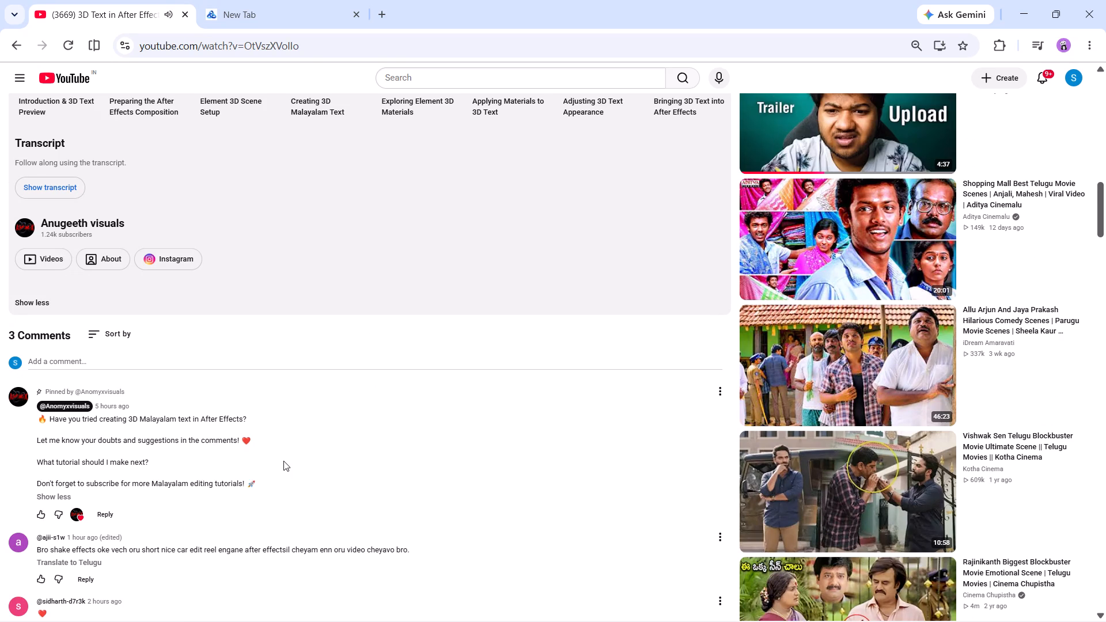
scroll(283, 461, "up", 4)
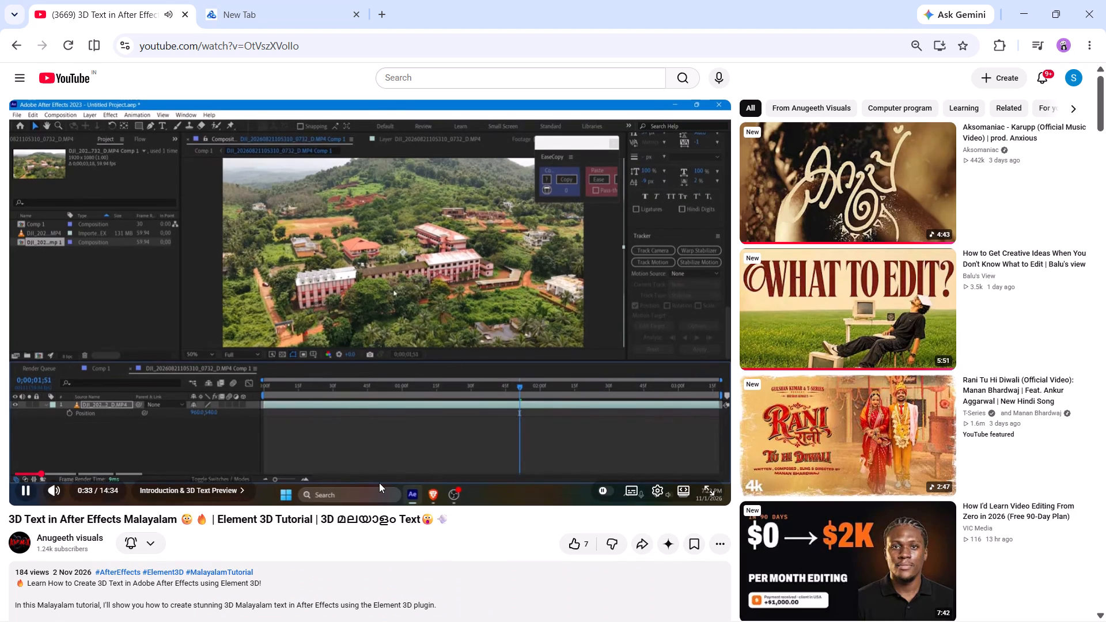
Skim the tutorial video by jumping ahead to about 7:32, 10:23 and 12:06.
left_click(379, 483)
left_click(389, 486)
left_click(387, 474)
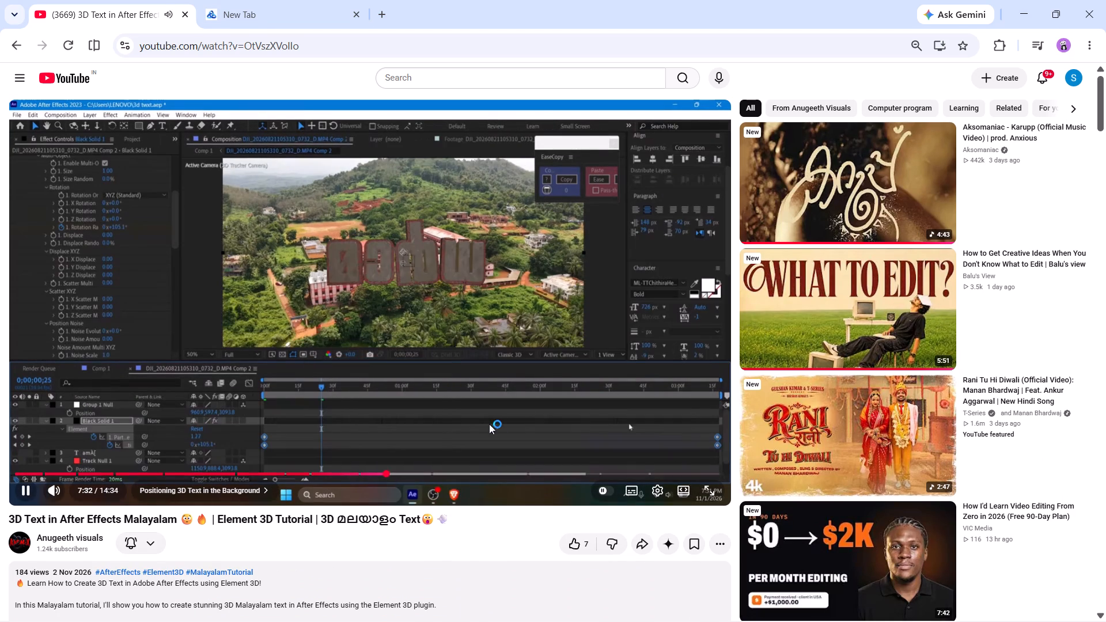
left_click(521, 472)
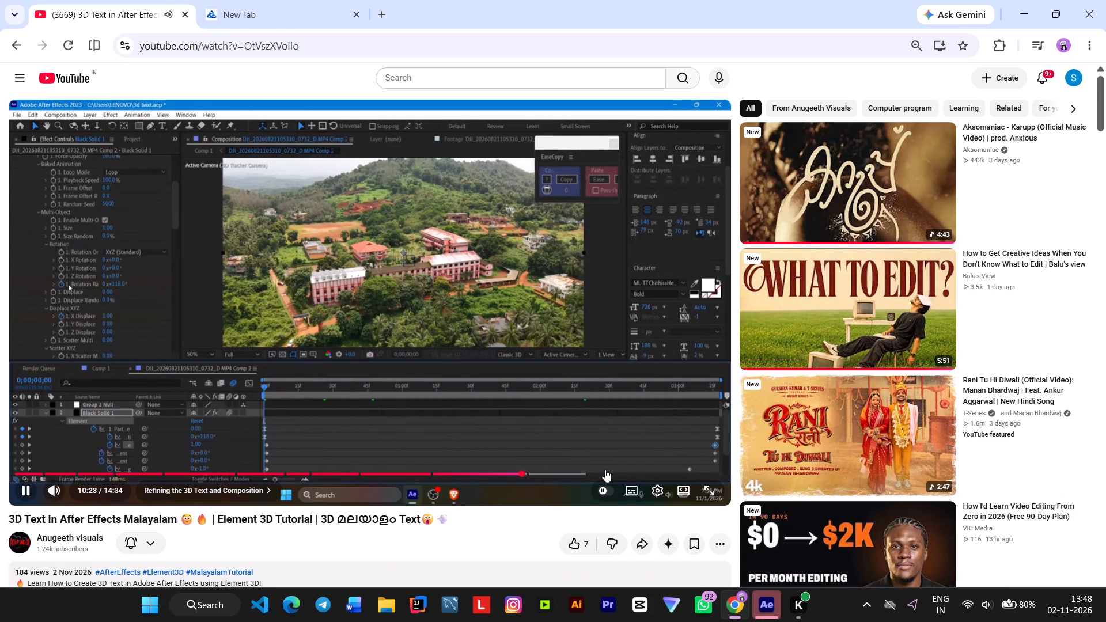
left_click(606, 475)
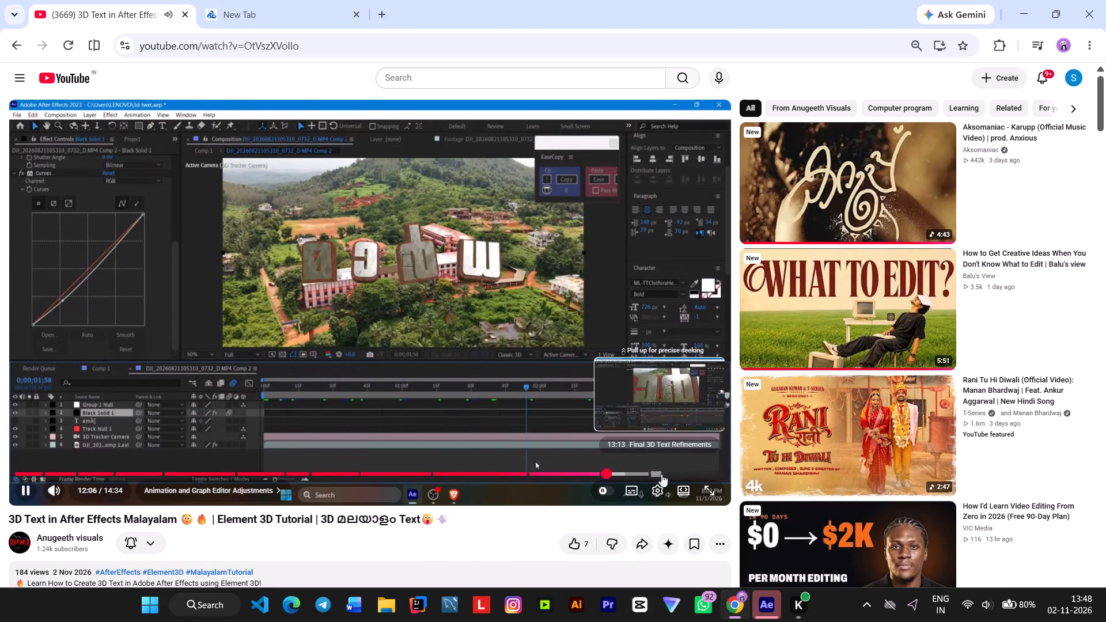
left_click(476, 324)
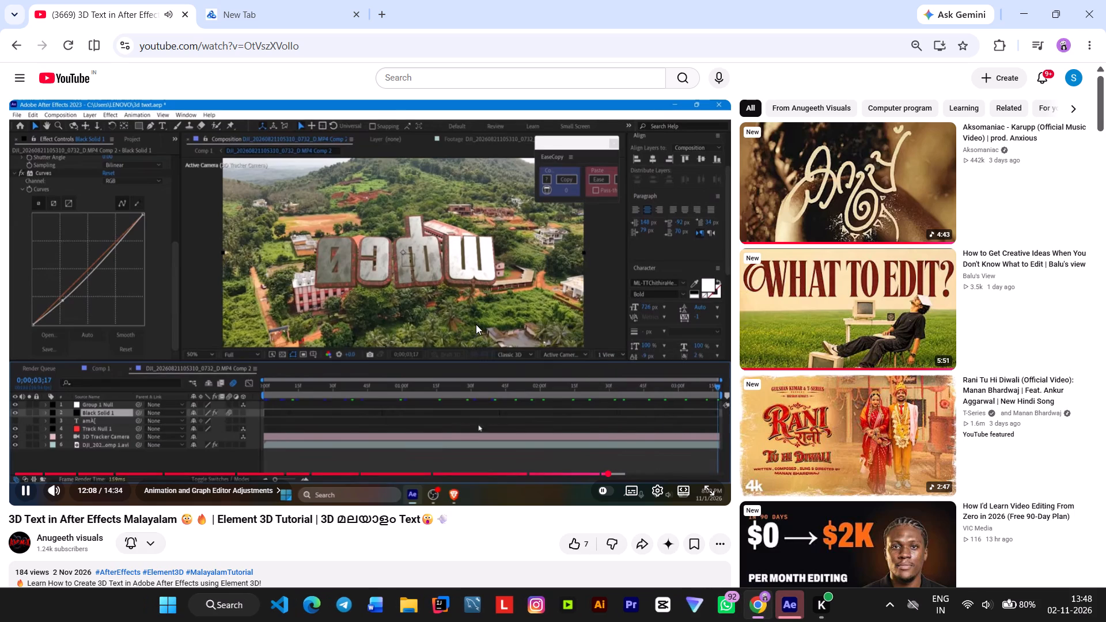
Switch to After Effects and open the recent project 3d text.
left_click(792, 605)
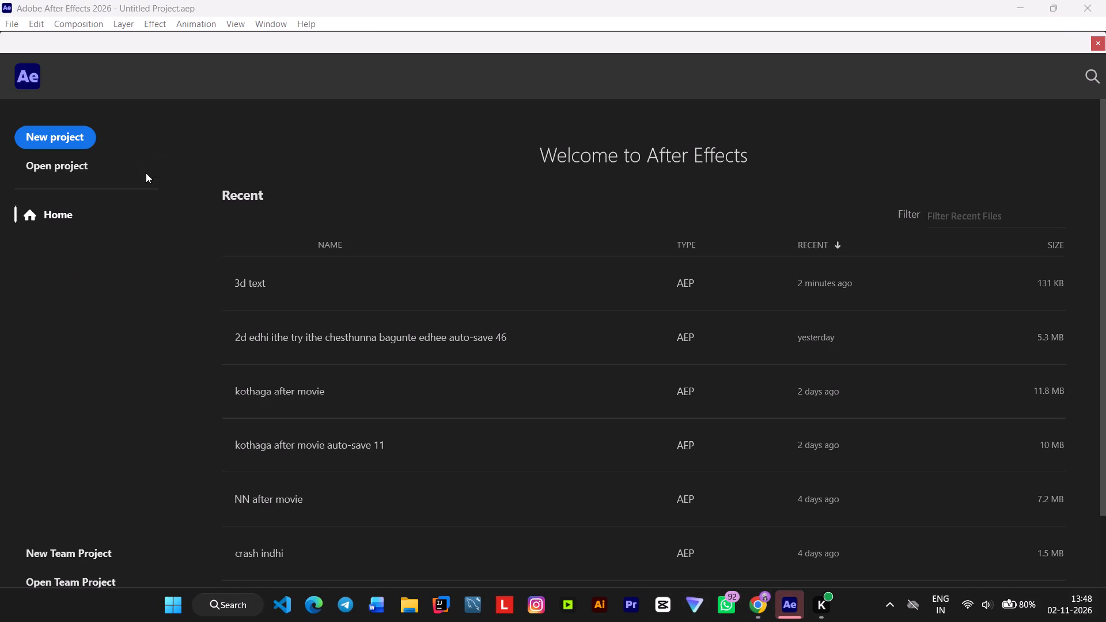
left_click(289, 287)
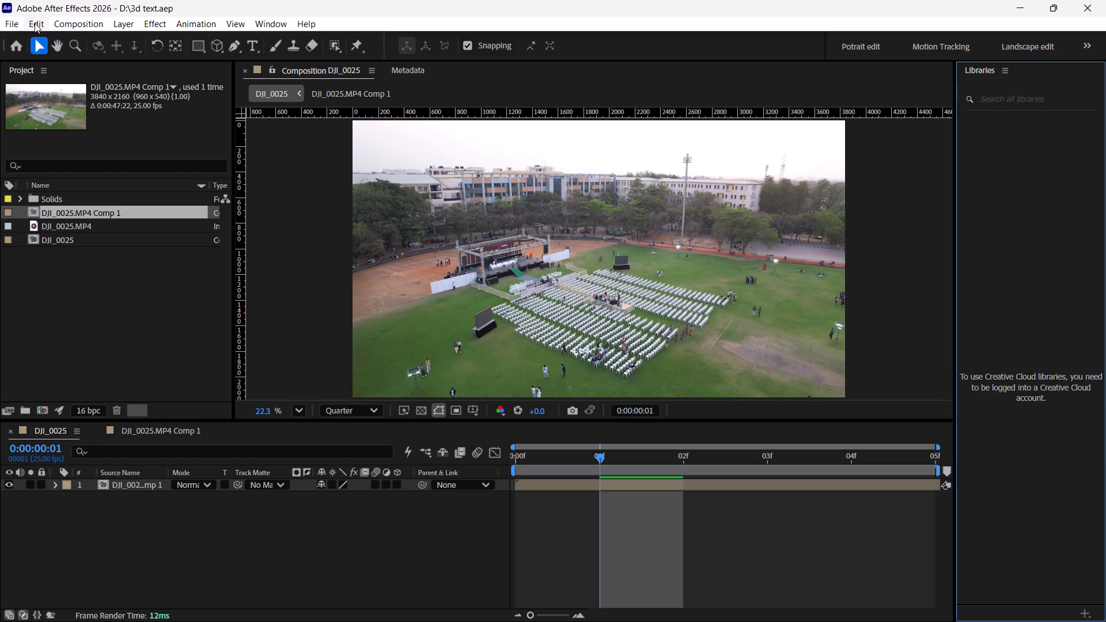
Switch to the Landscape edit workspace.
left_click(1040, 40)
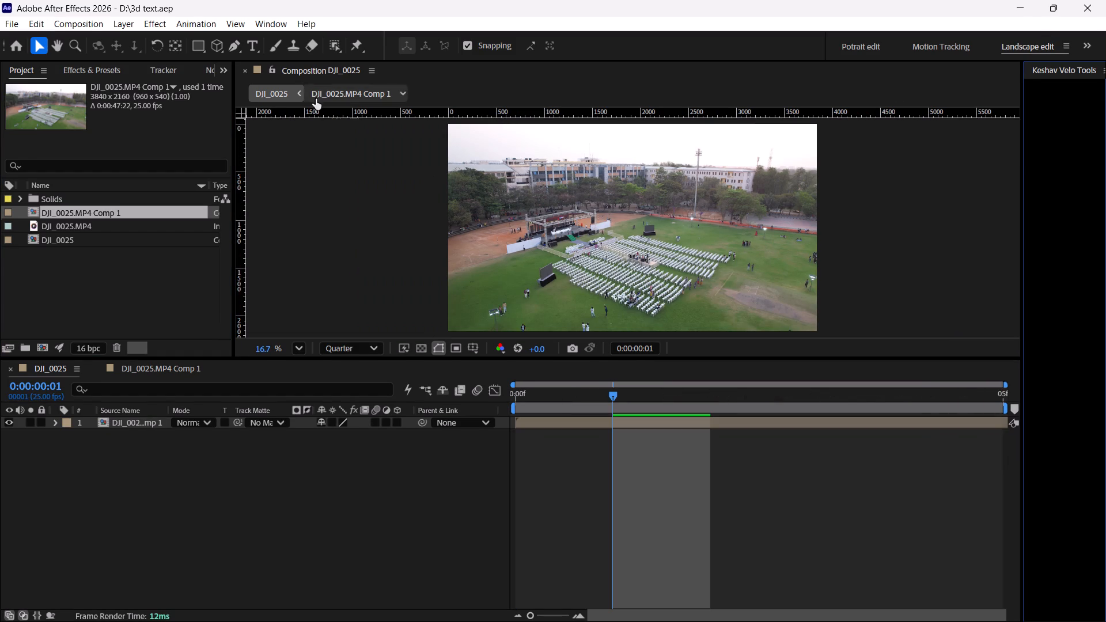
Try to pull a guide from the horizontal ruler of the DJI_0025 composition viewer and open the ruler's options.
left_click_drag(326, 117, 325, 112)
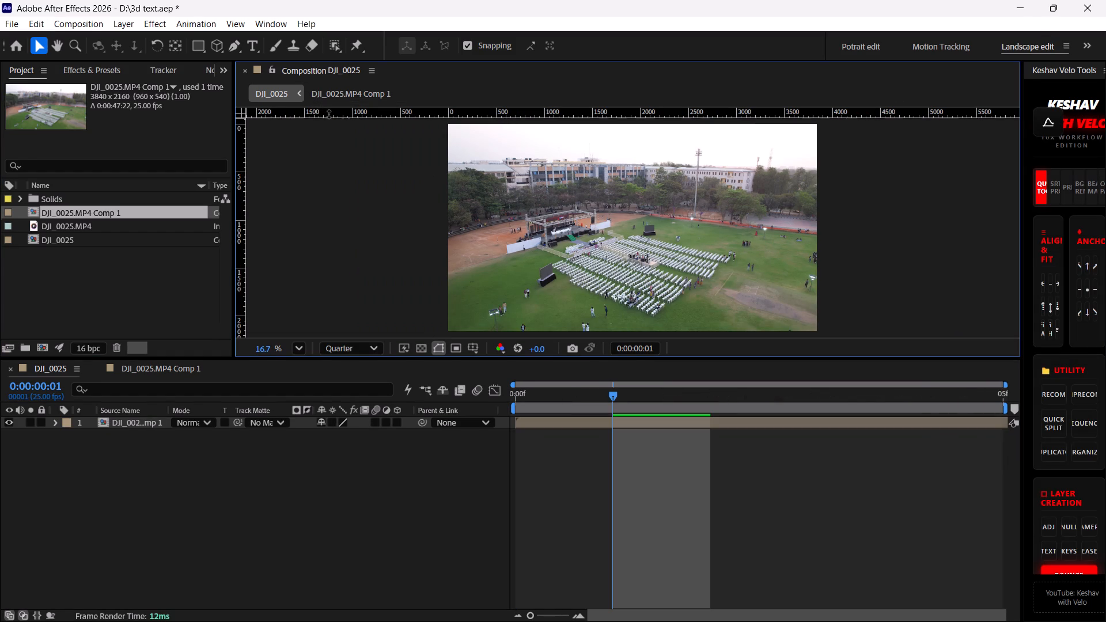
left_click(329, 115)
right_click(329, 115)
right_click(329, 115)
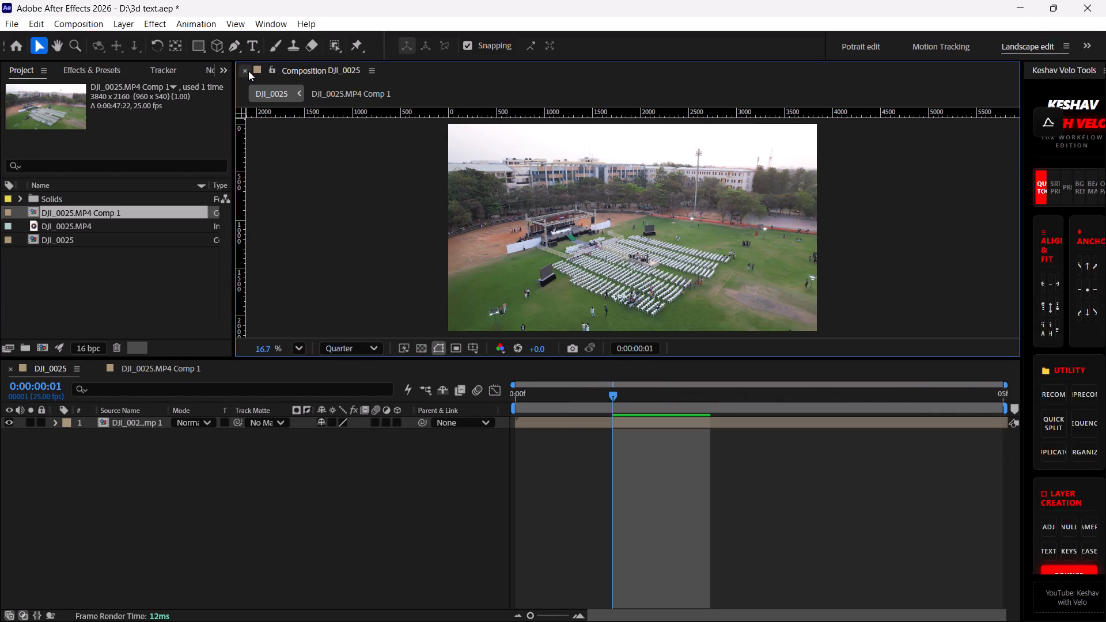
Close the DJI_0025 composition viewer.
left_click(248, 71)
Close After Effects with the 3d text project open.
left_click(1105, 0)
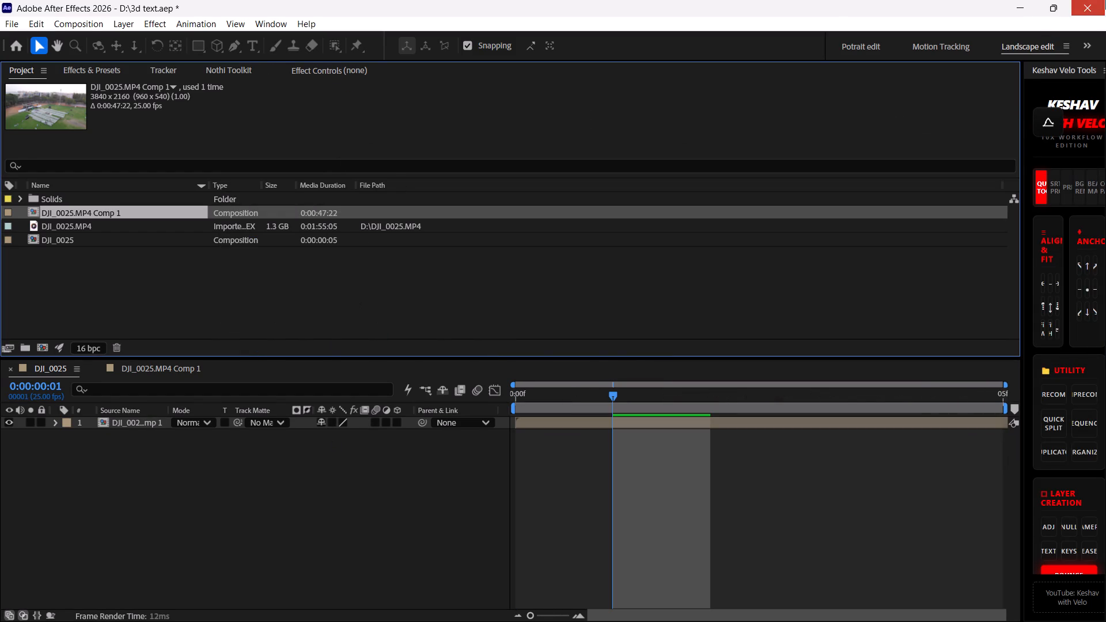
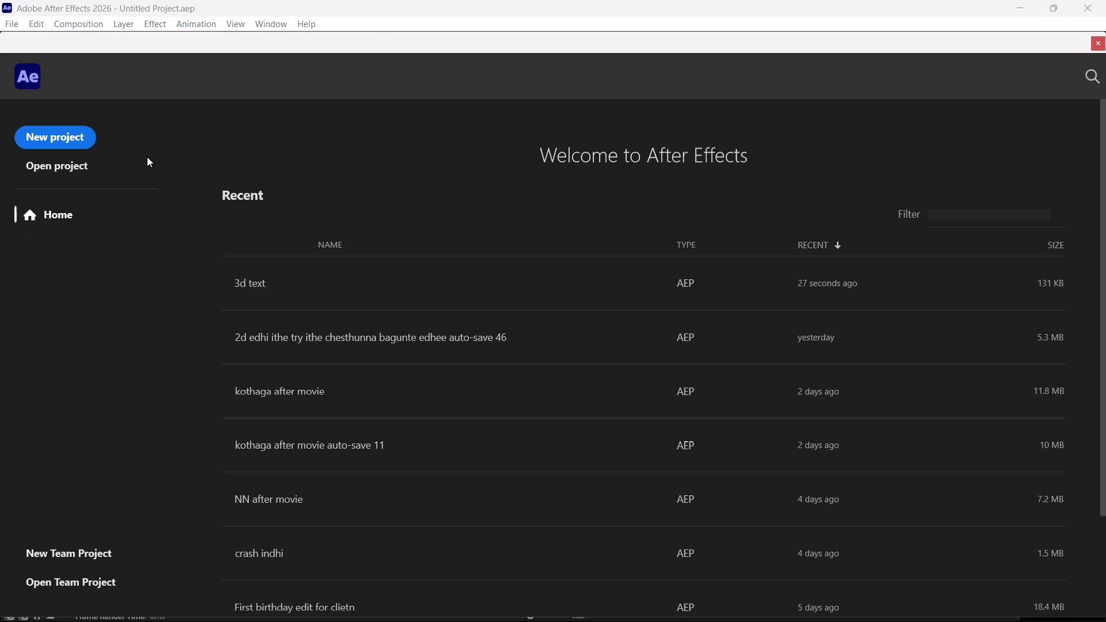
Start a new, empty project from the welcome screen.
left_click(63, 146)
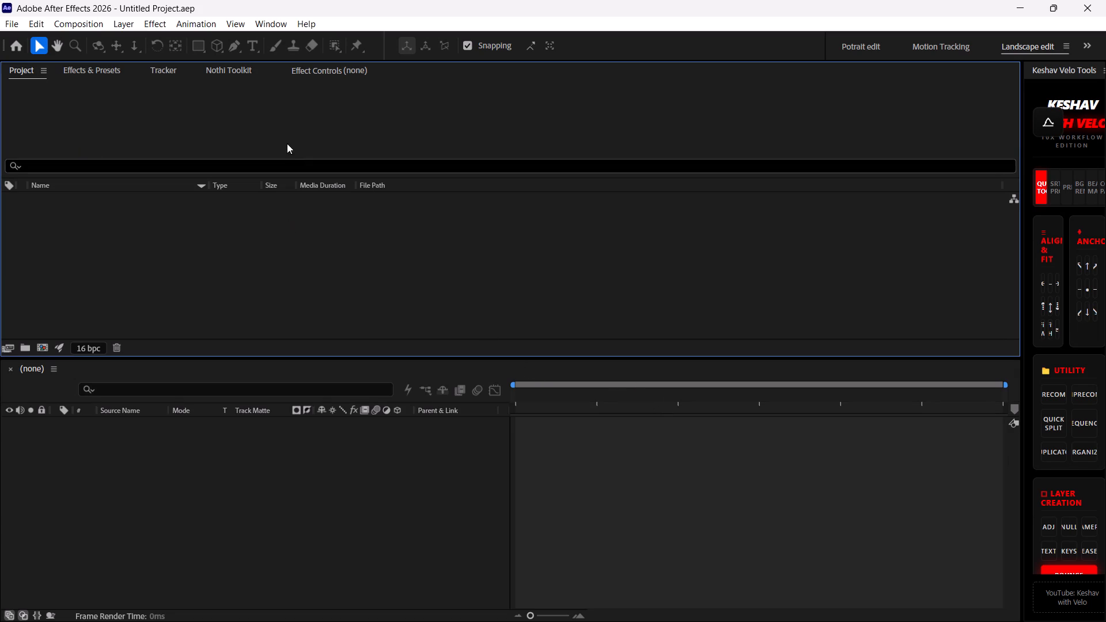
Import the DJI_0025 video from New Volume (D:) into the project as footage.
double_click(148, 240)
scroll(529, 285, "down", 3)
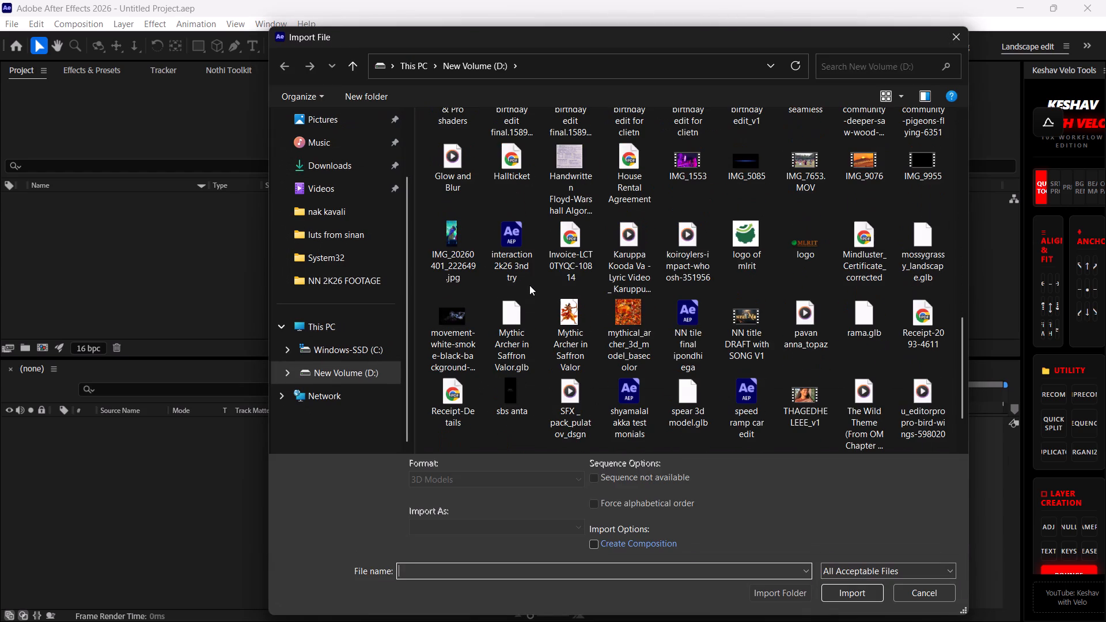
scroll(529, 285, "down", 1)
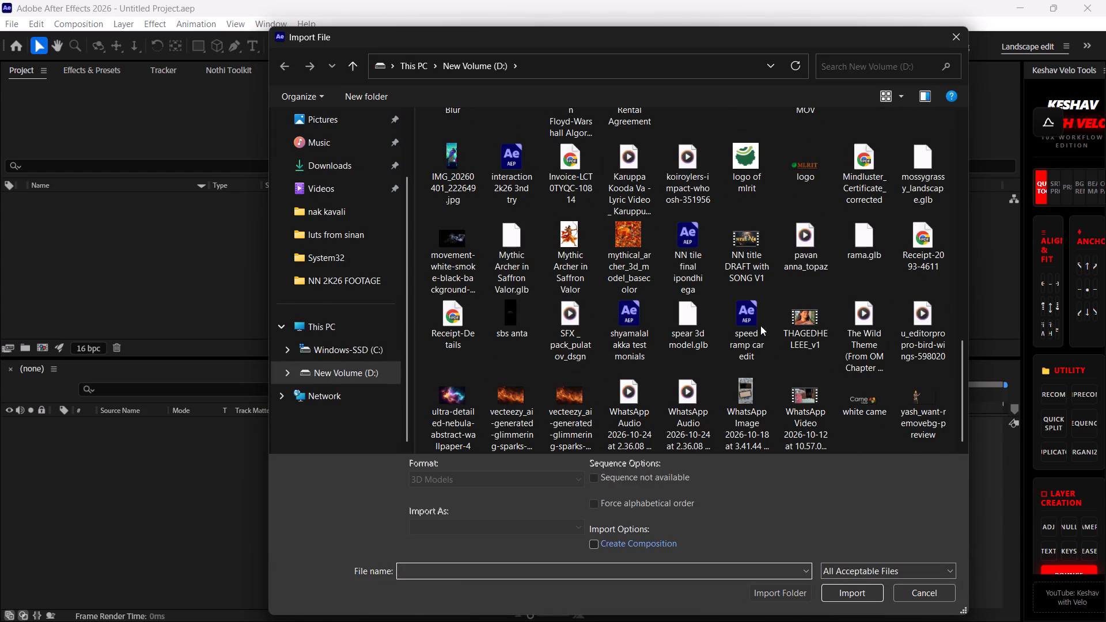
scroll(760, 327, "up", 1)
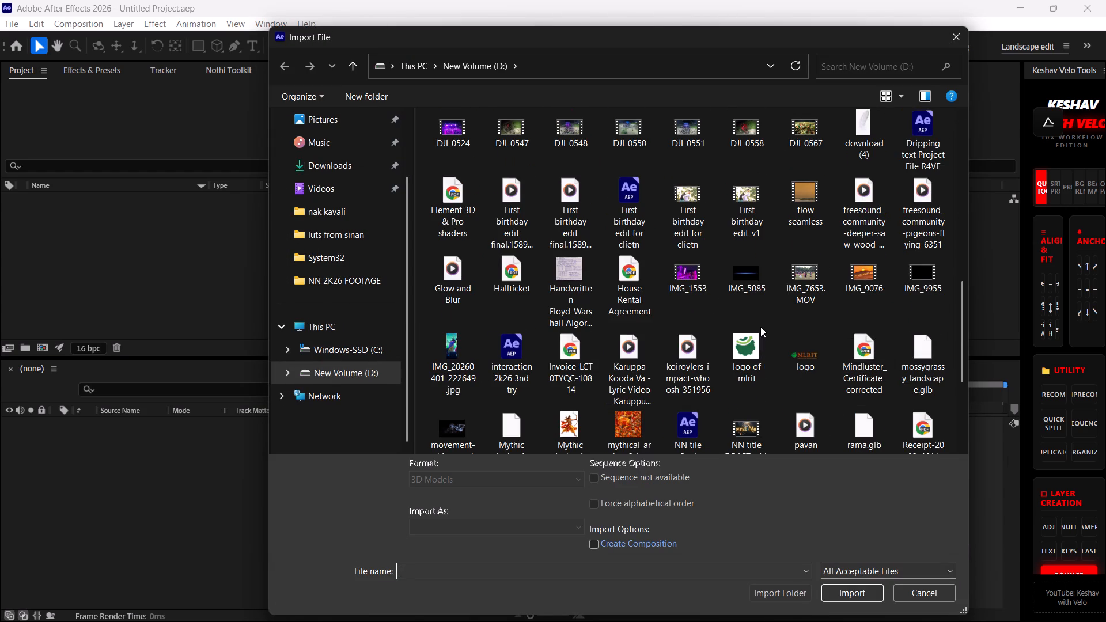
scroll(747, 290, "up", 1)
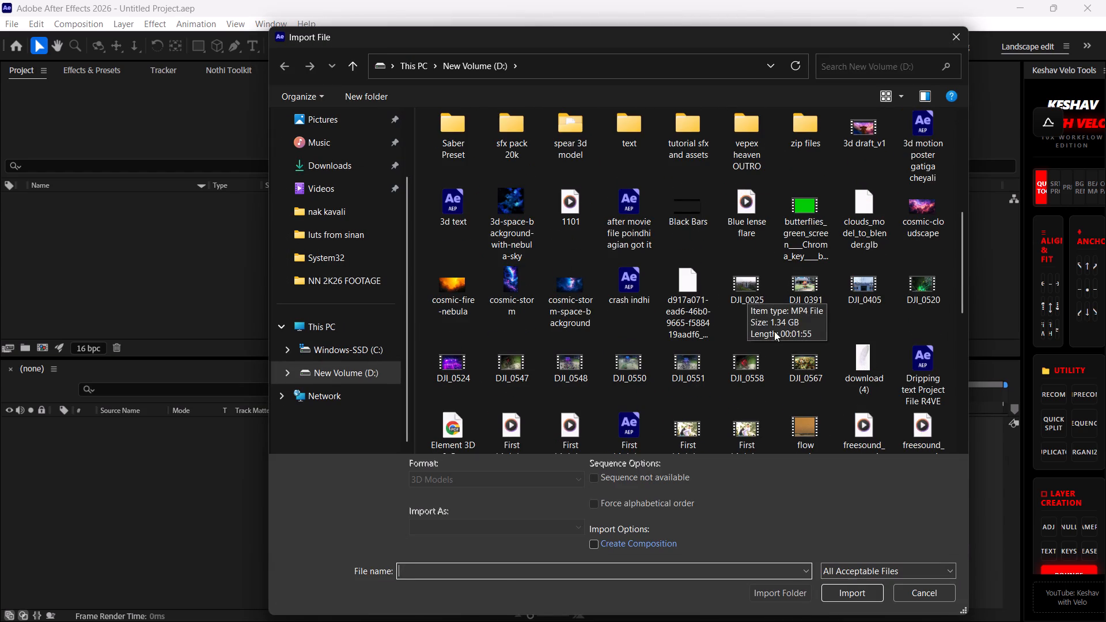
left_click(747, 295)
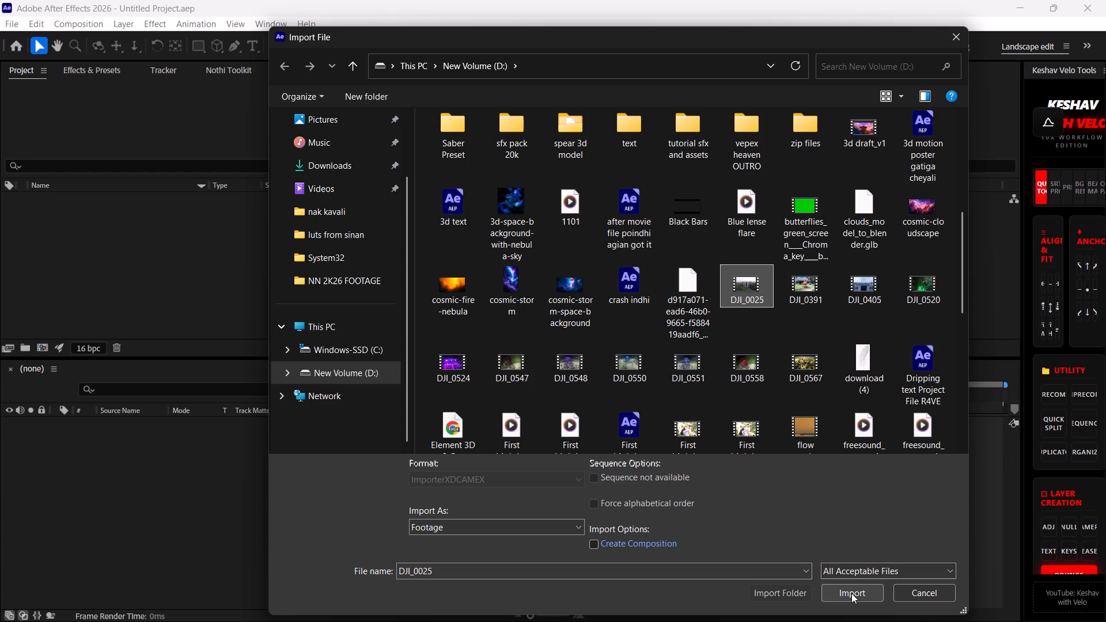
left_click(851, 593)
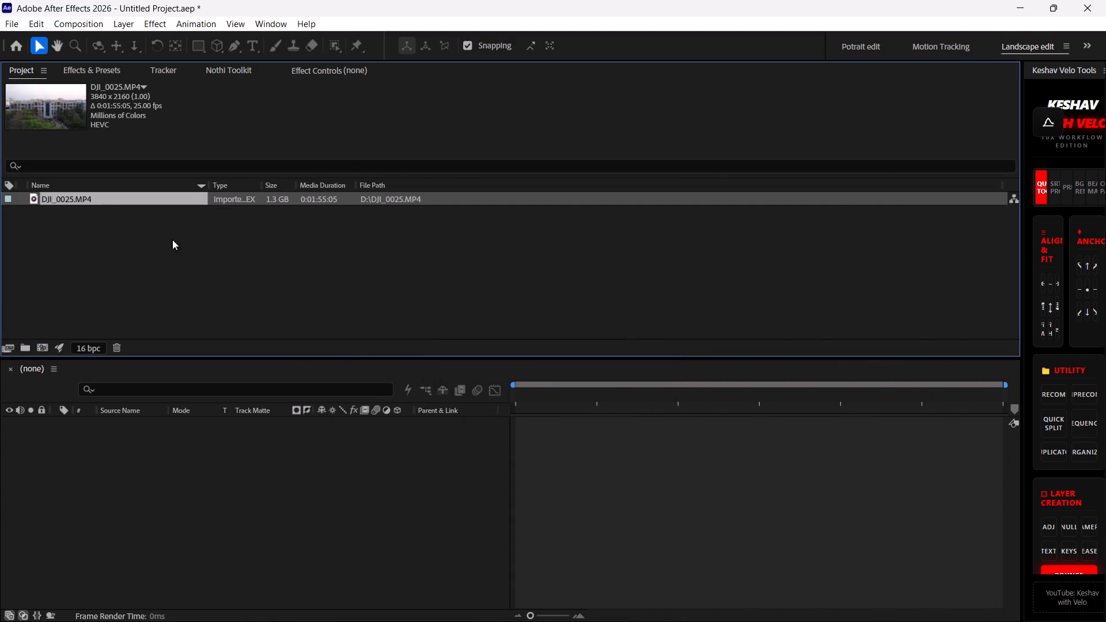
Create a composition from the DJI_0025.MP4 footage.
left_click_drag(92, 197, 51, 557)
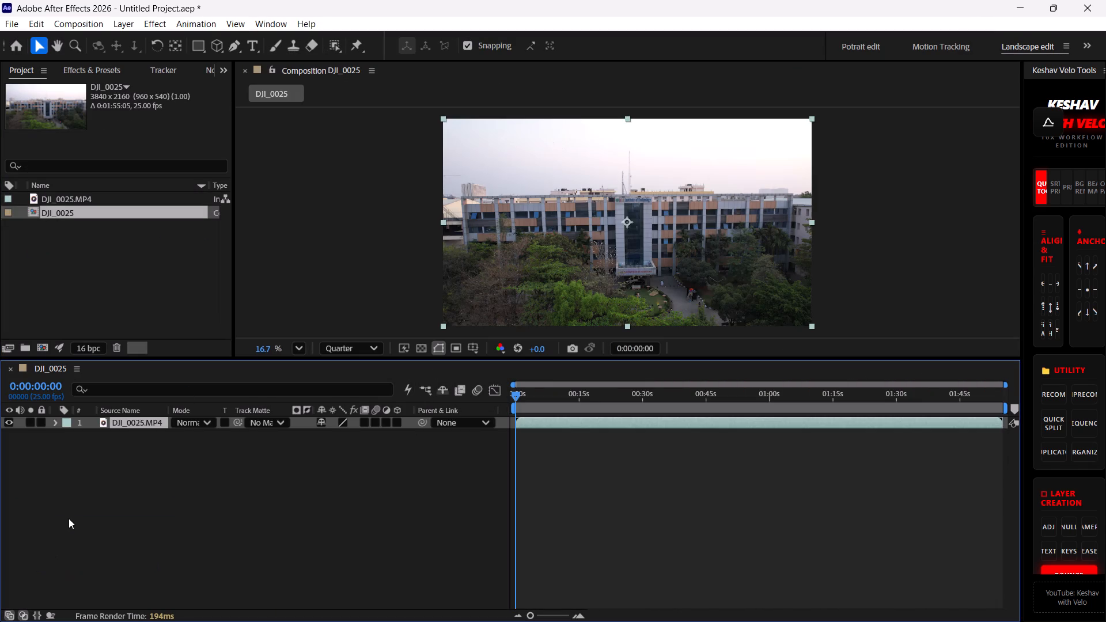
Split the DJI_0025.MP4 layer at 0:01:38:22 and delete the part before the split.
left_click_drag(516, 397, 588, 402)
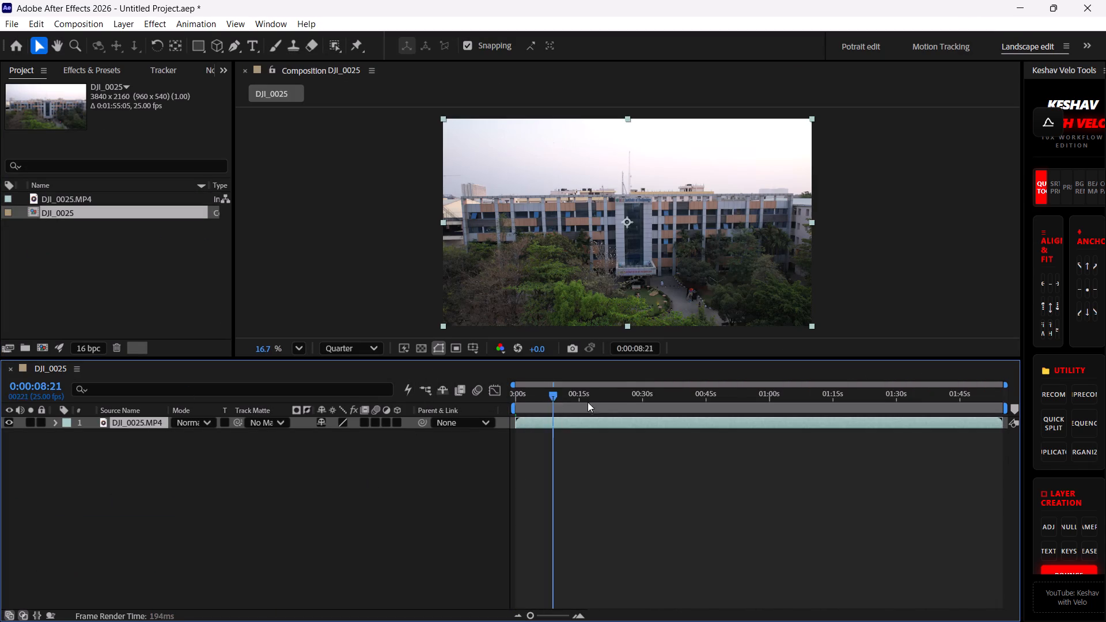
left_click_drag(588, 402, 988, 481)
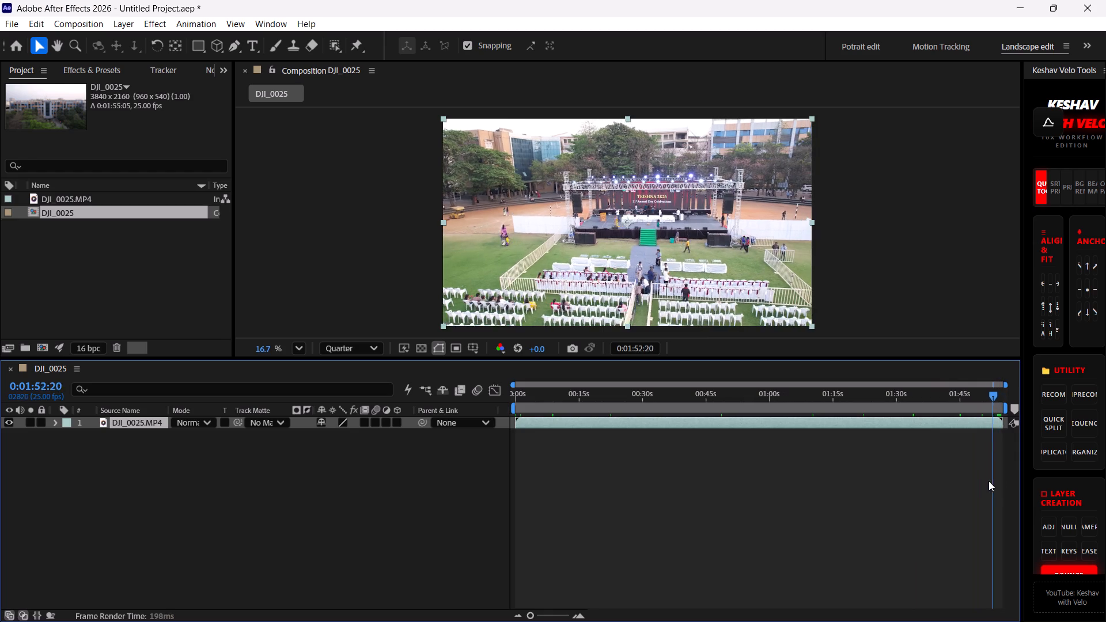
left_click_drag(988, 481, 934, 490)
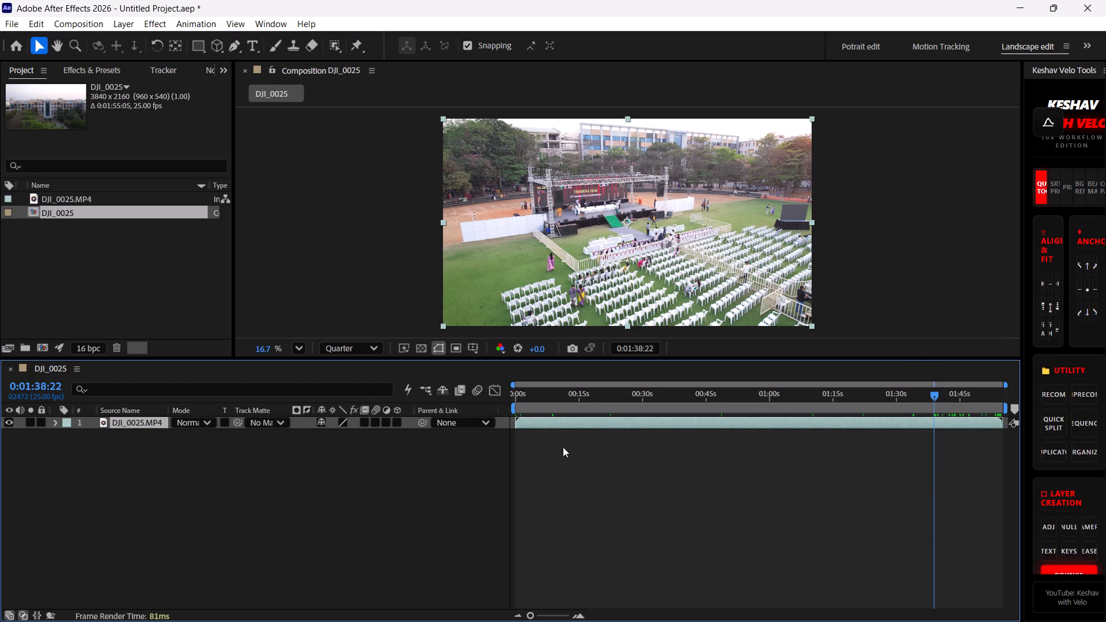
left_click(585, 424)
right_click(585, 424)
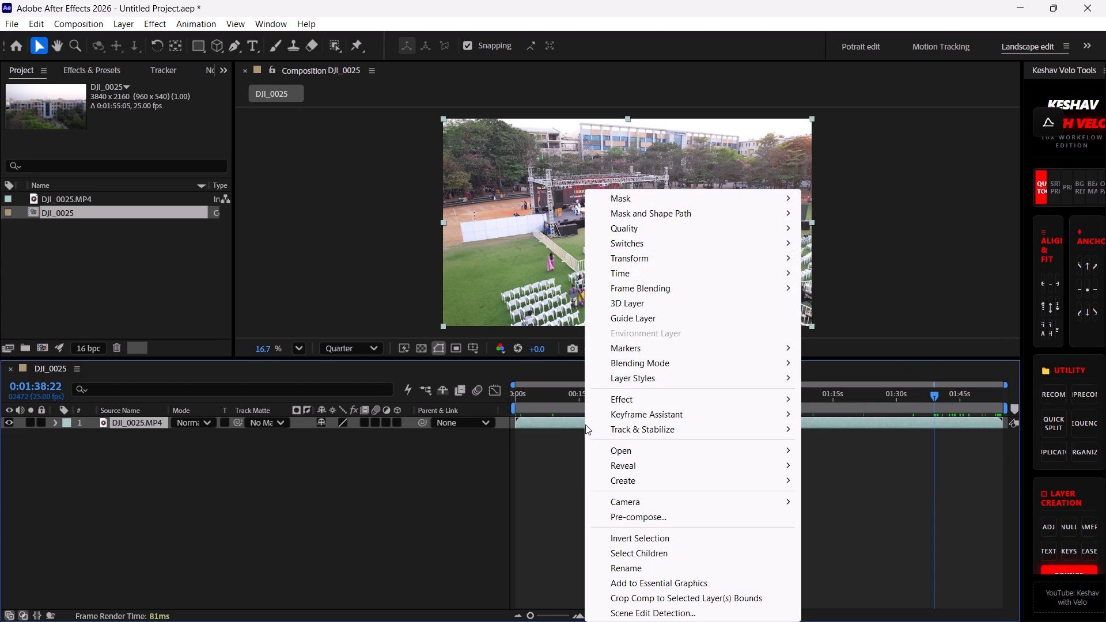
left_click(914, 470)
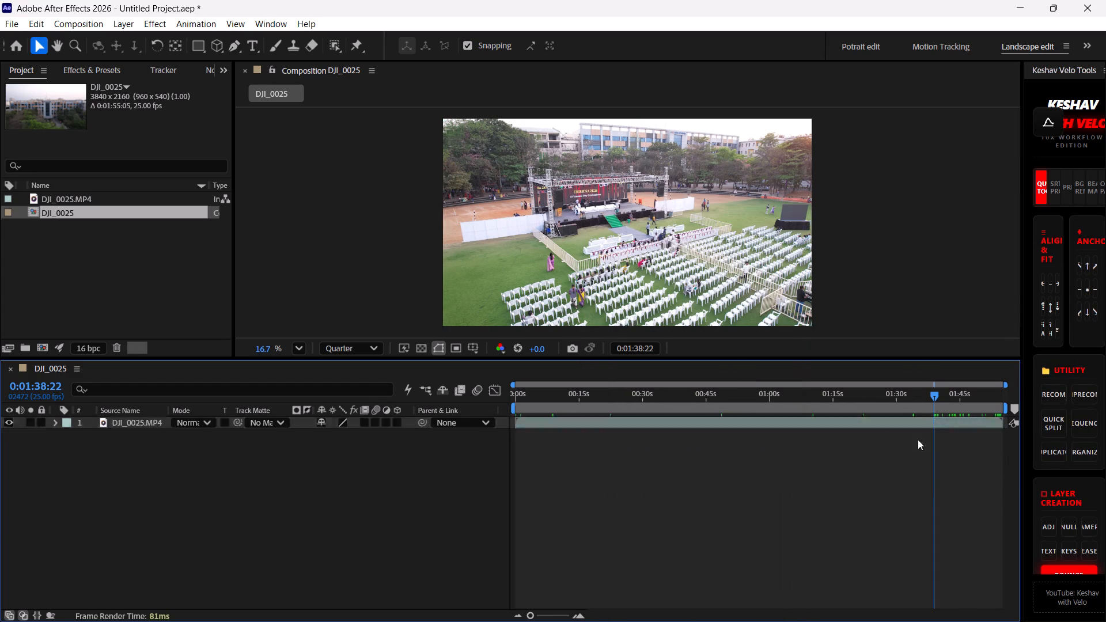
left_click(943, 421)
key("ctrl+shift+d")
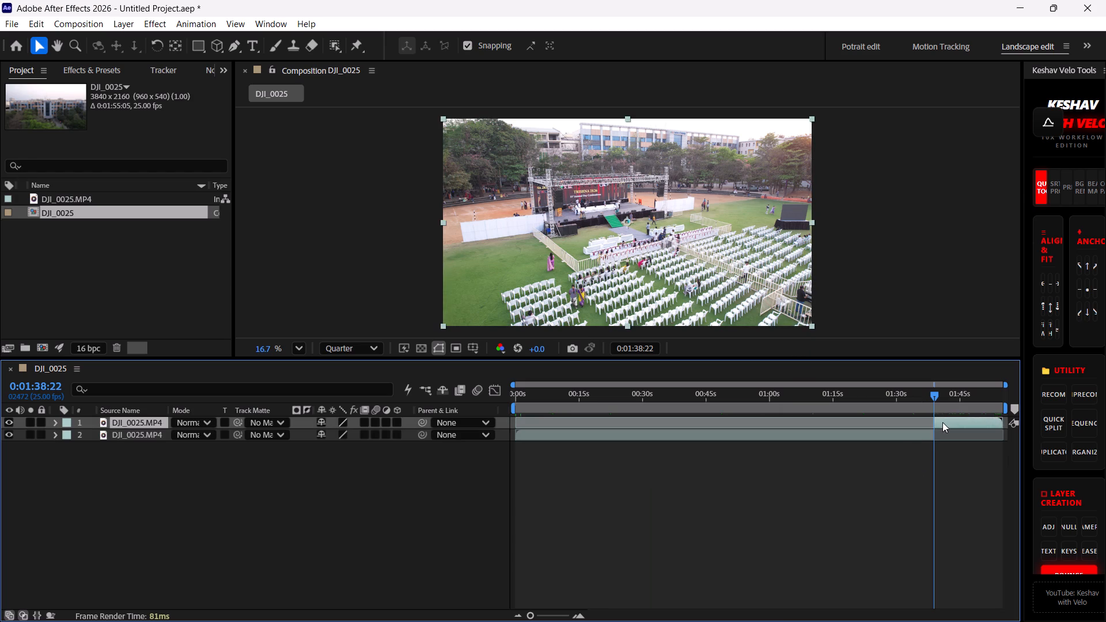
left_click(910, 438)
key("Delete")
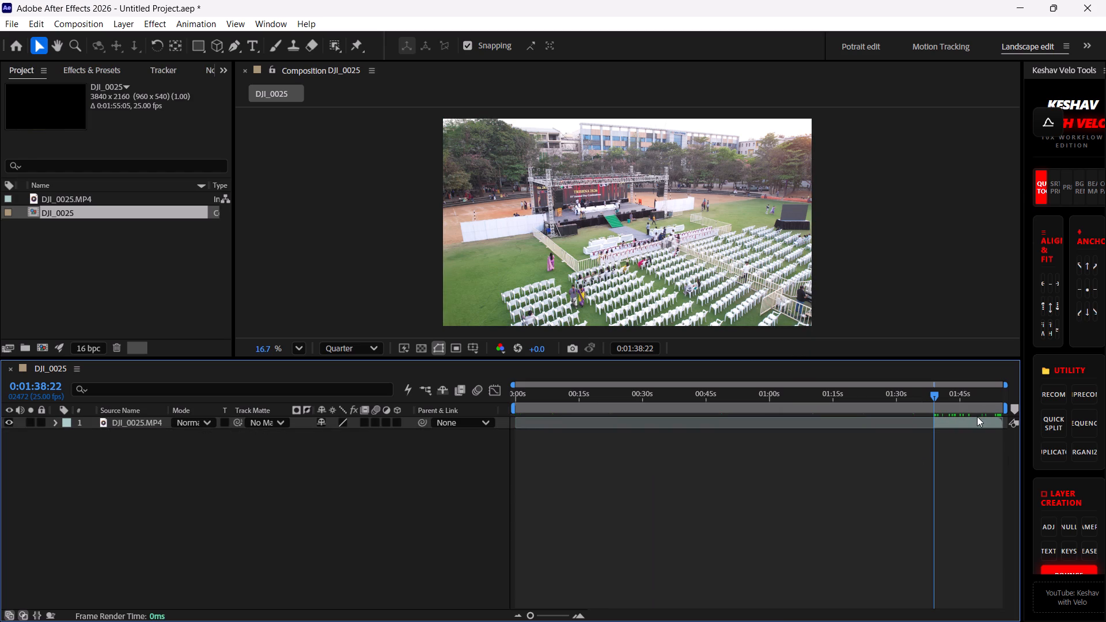
Move the remaining DJI_0025.MP4 clip to the start of the composition and return the current time to 0:00:00:00.
left_click_drag(977, 418, 561, 440)
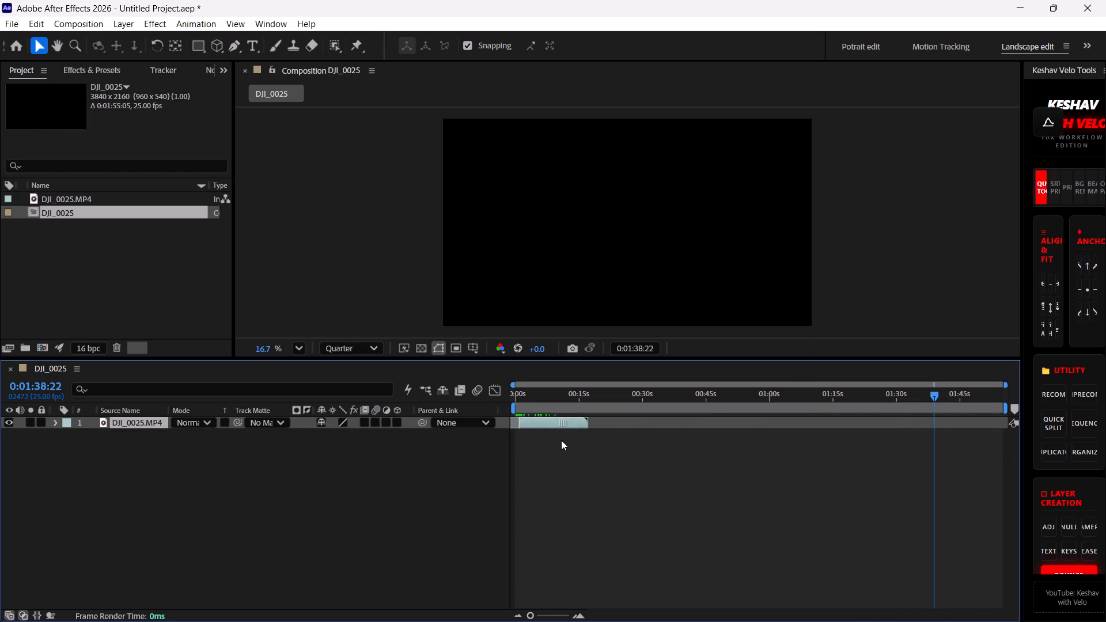
left_click_drag(561, 440, 558, 443)
left_click_drag(925, 399, 525, 437)
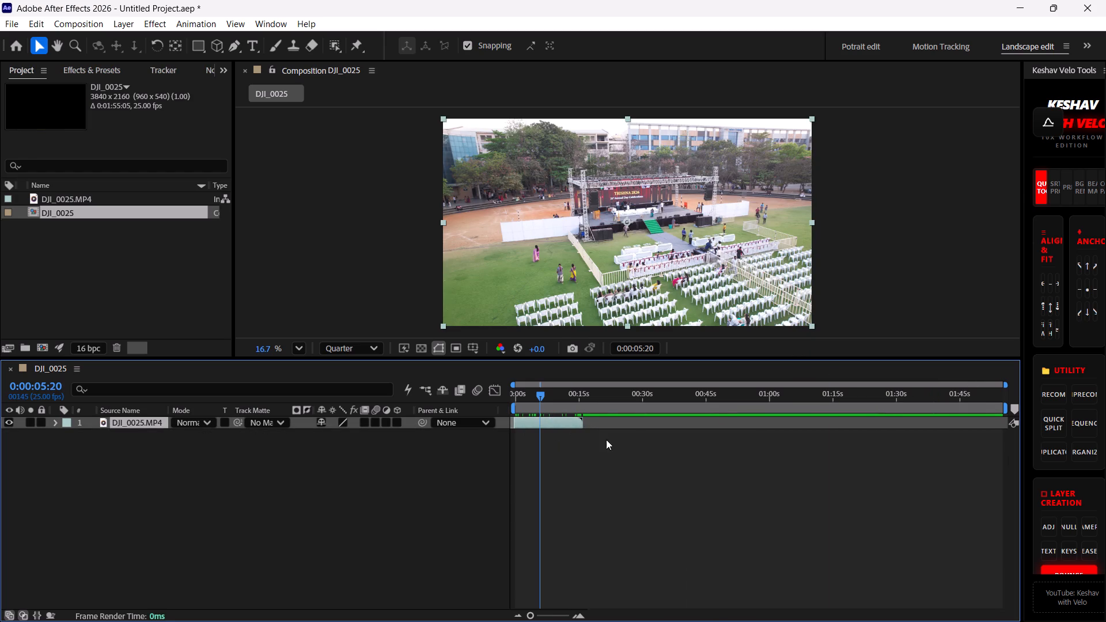
left_click_drag(544, 390, 478, 404)
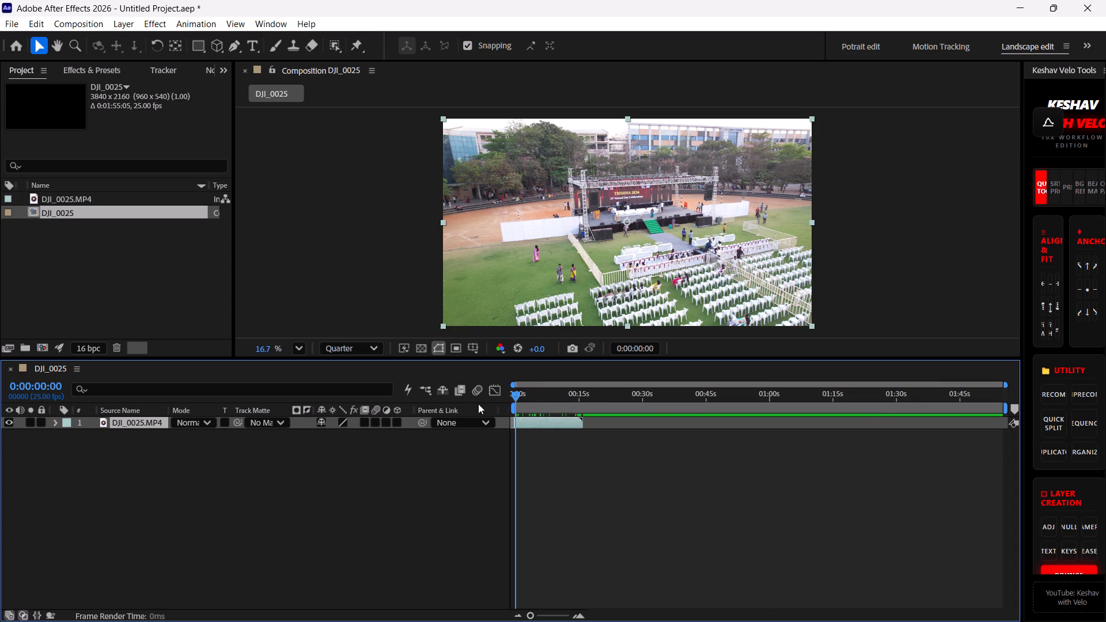
left_click_drag(478, 404, 470, 404)
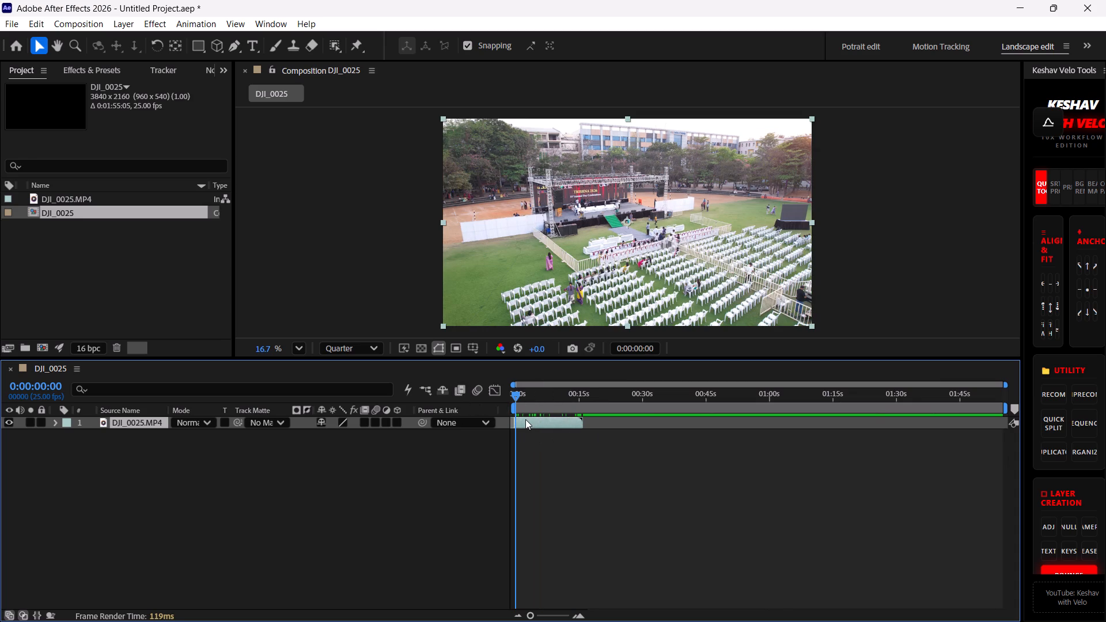
In the composition settings, set the duration to 0:00:05:00.
left_click(78, 19)
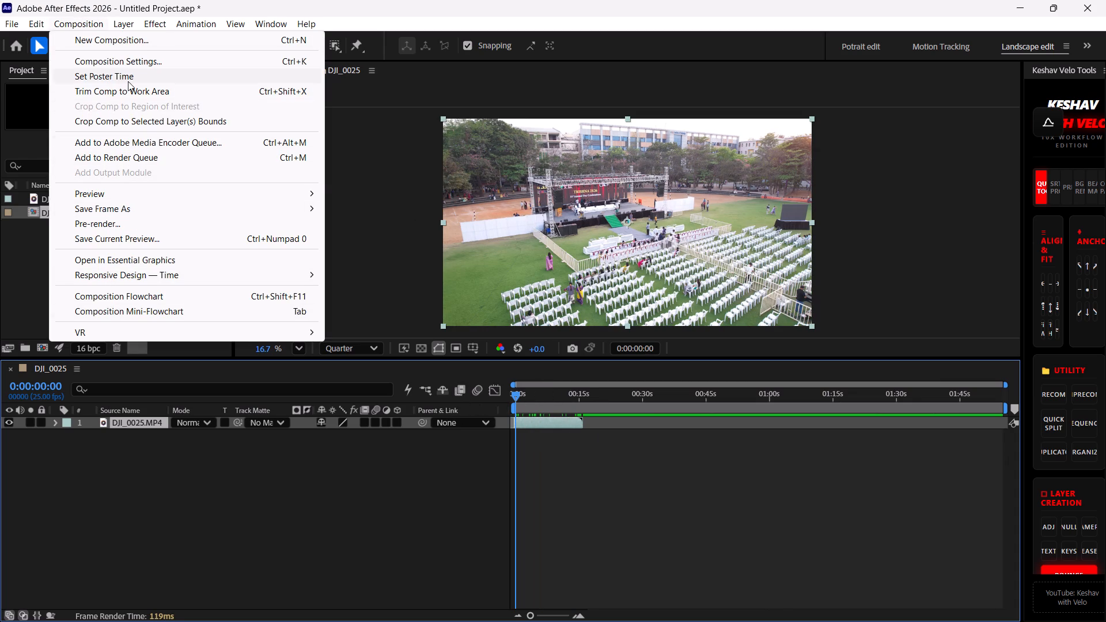
left_click(127, 63)
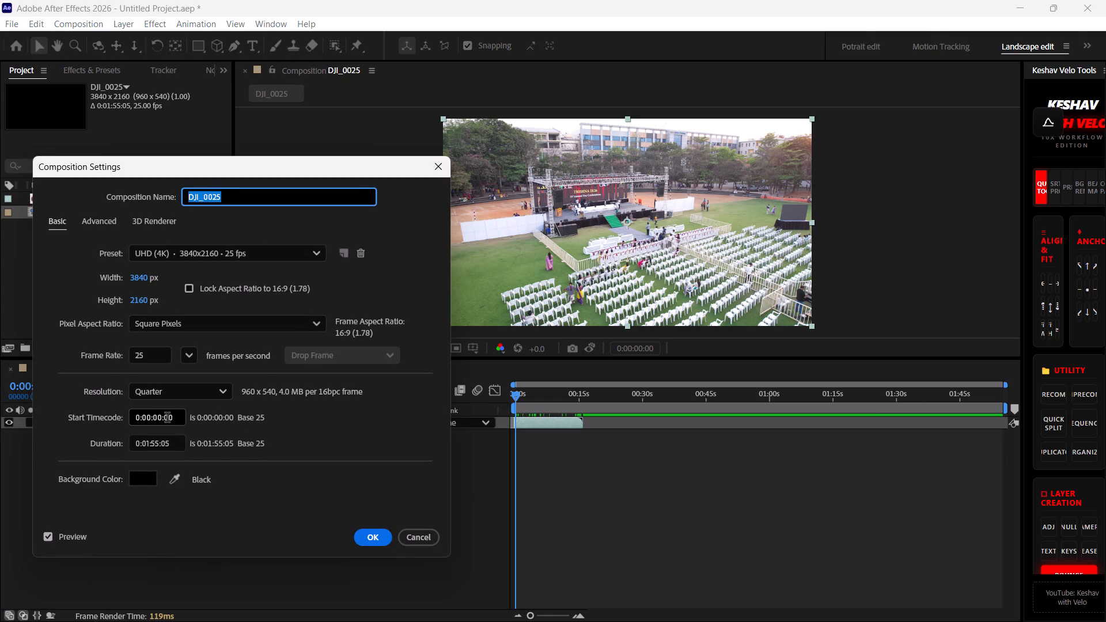
left_click_drag(159, 444, 153, 443)
key("0")
key("0")
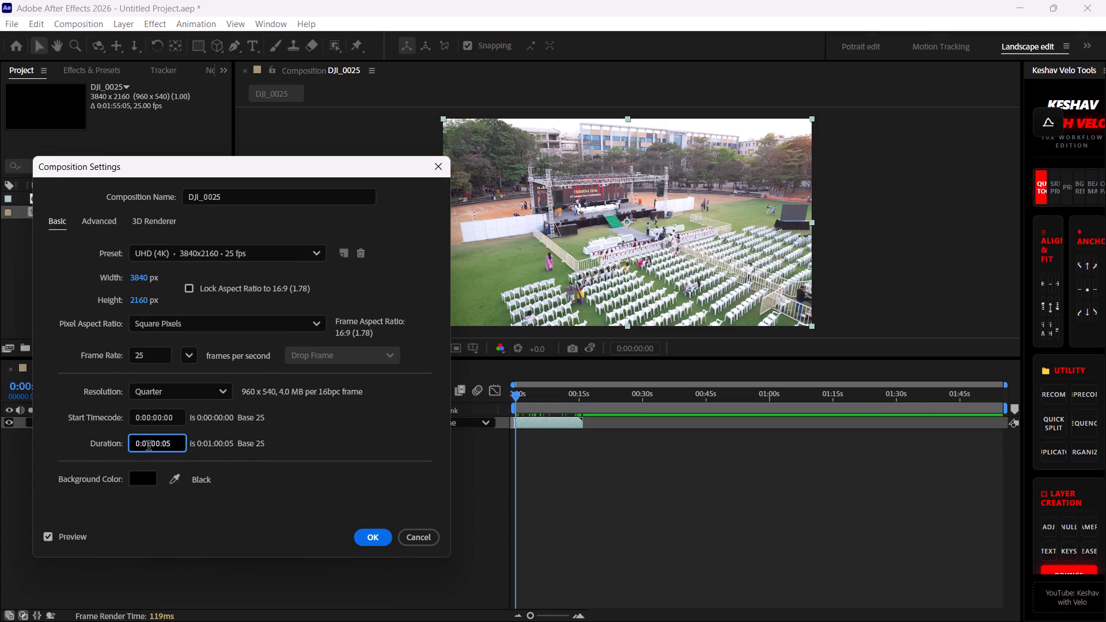
left_click(147, 441)
key("Right")
key("BackSpace")
key("Right")
key("0")
left_click(161, 445)
key("BackSpace")
key("5")
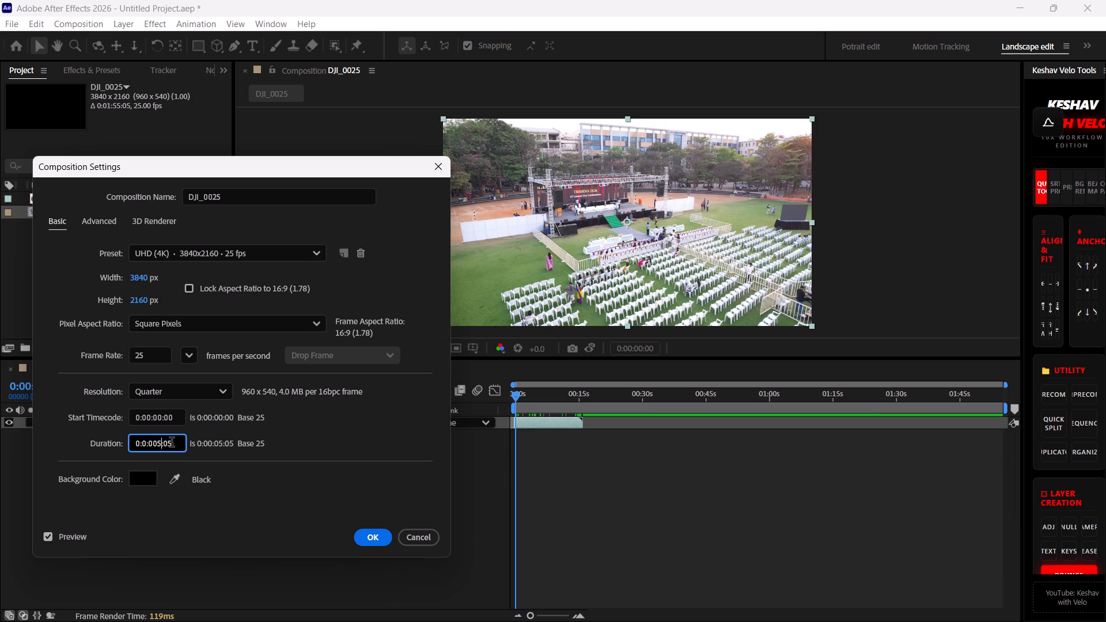
left_click(171, 441)
key("BackSpace")
key("0")
Rename the composition "3d text" and apply the composition settings.
left_click_drag(235, 195, 141, 188)
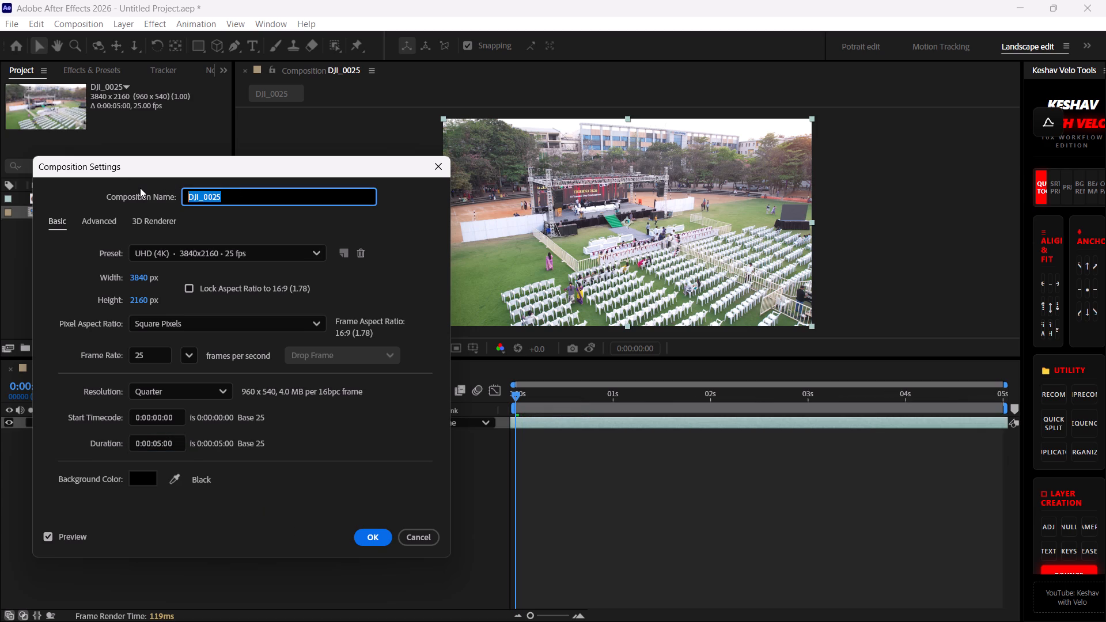
type("#d te")
key("BackSpace")
key("BackSpace")
key("BackSpace")
key("BackSpace")
key("BackSpace")
key("BackSpace")
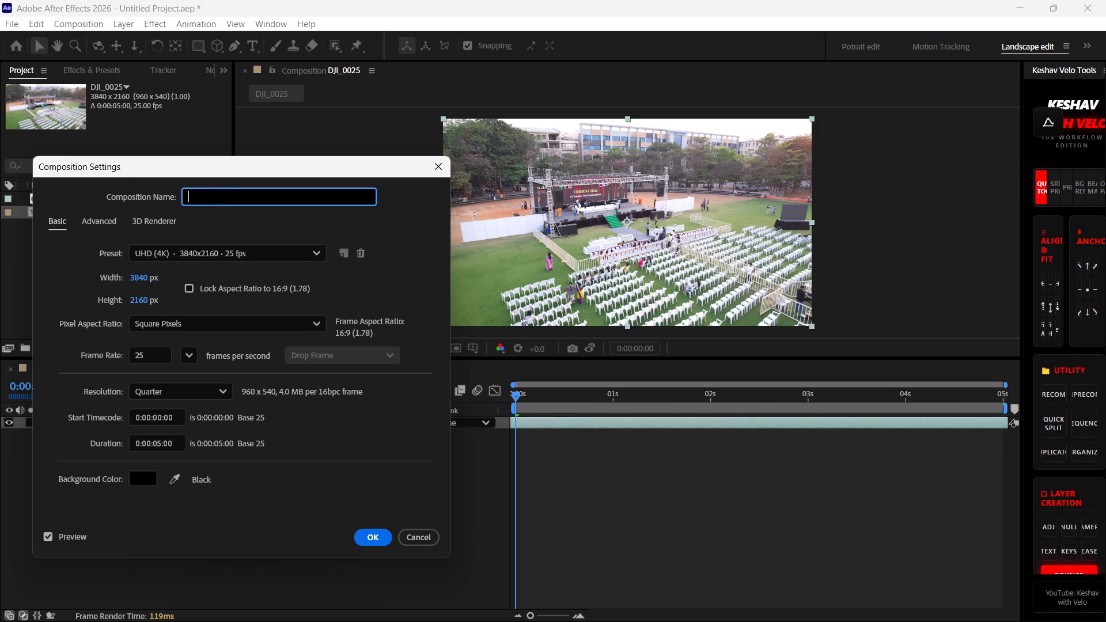
type("3d te")
type("xt")
key("4")
key("BackSpace")
key("Return")
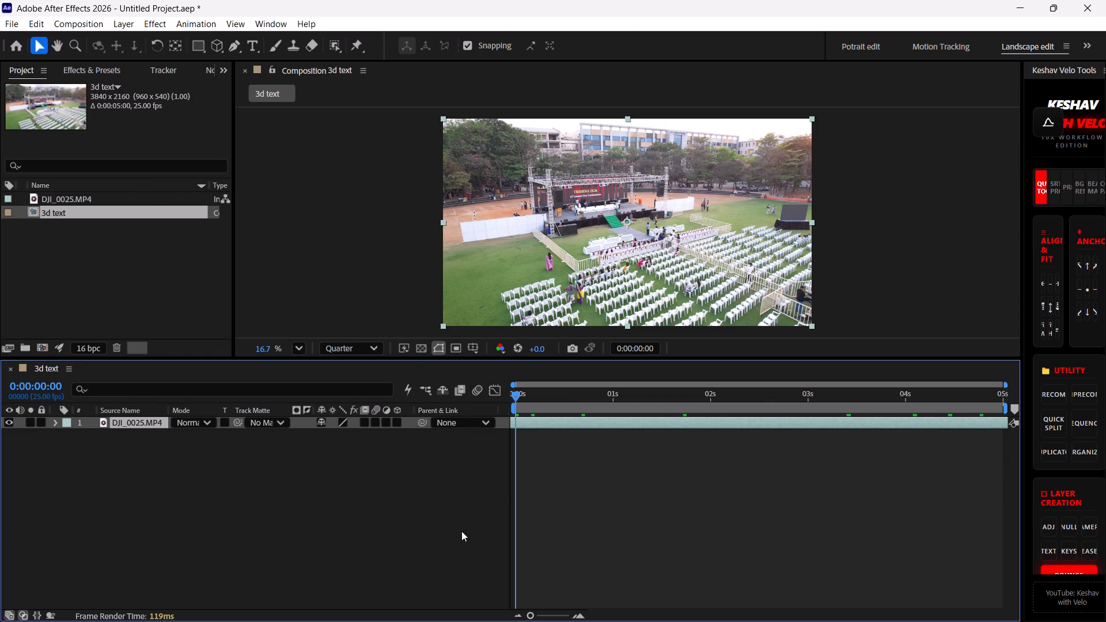
Apply the Radial Blur effect to the DJI_0025.MP4 layer.
left_click(267, 513)
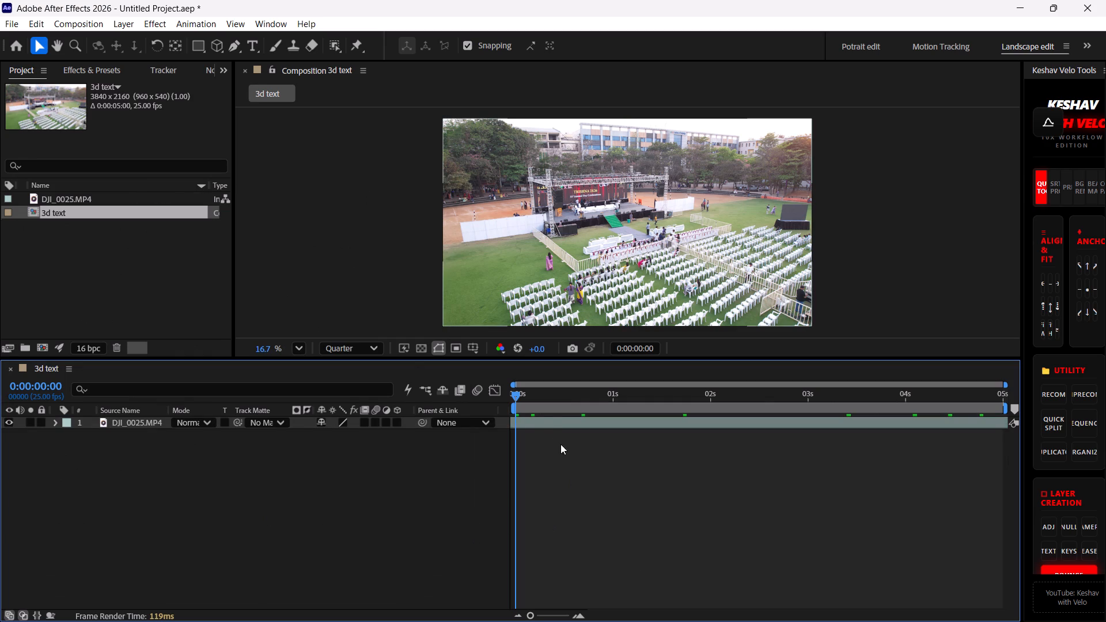
left_click(543, 419)
key("ctrl+space")
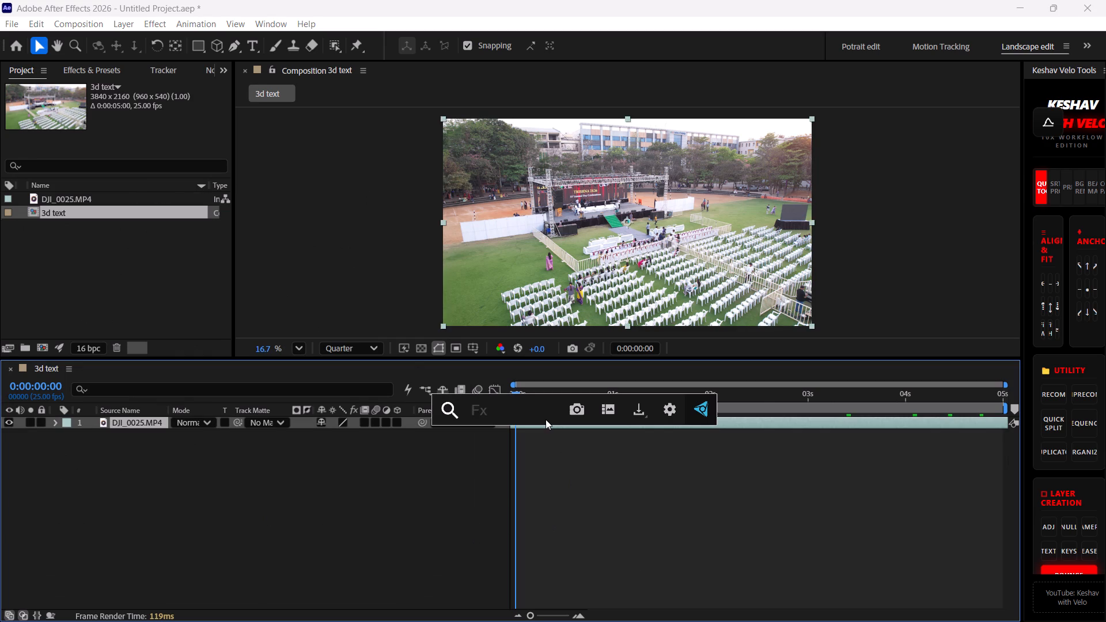
type("radi")
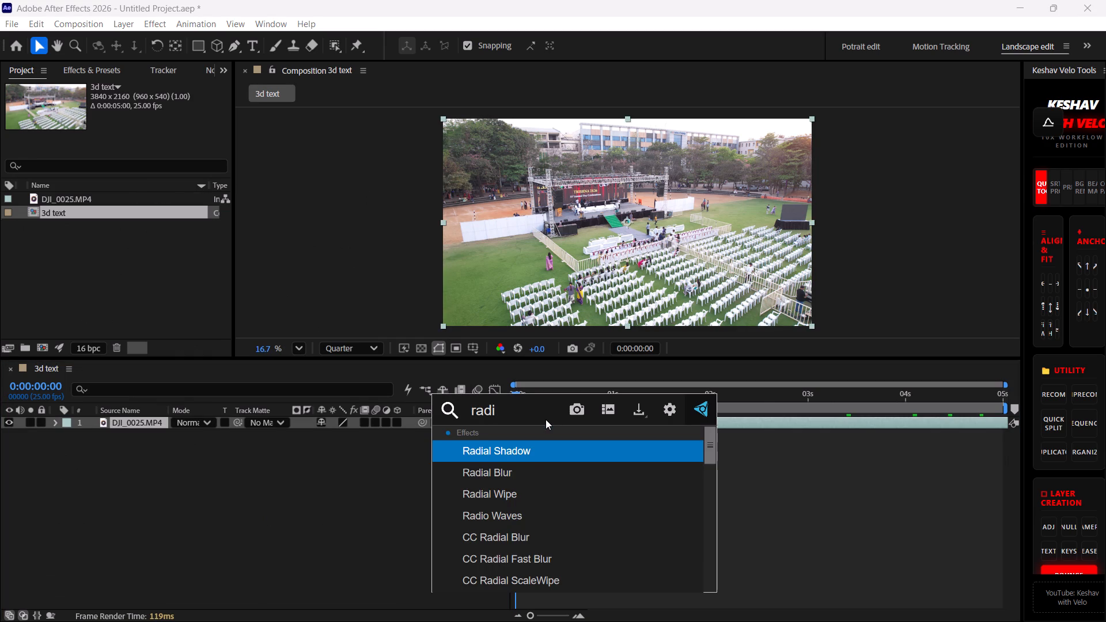
key("Down")
key("Return")
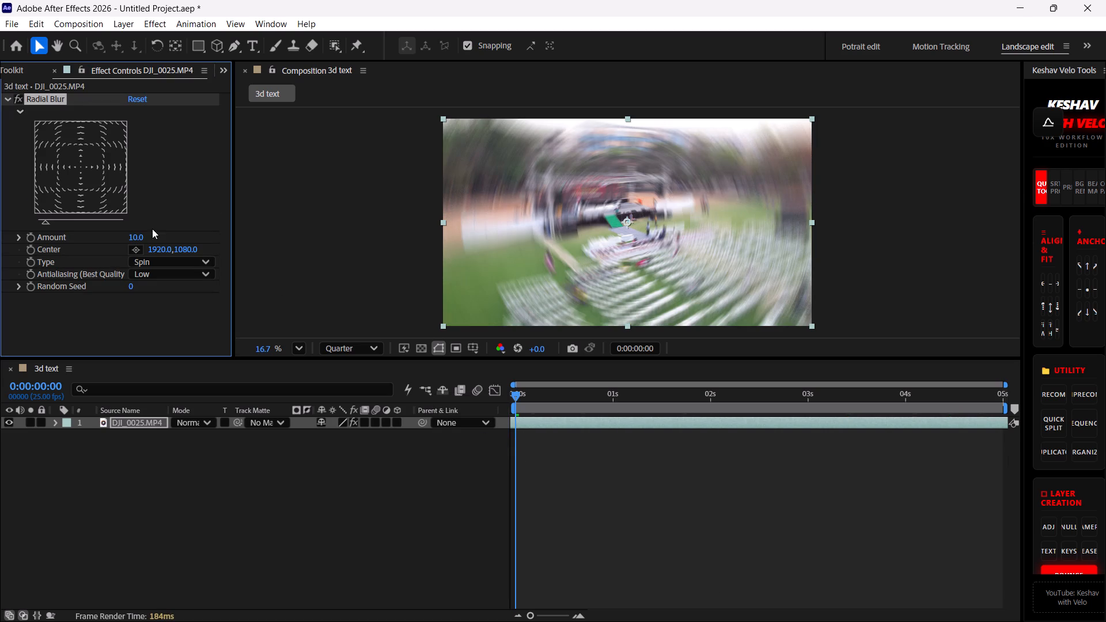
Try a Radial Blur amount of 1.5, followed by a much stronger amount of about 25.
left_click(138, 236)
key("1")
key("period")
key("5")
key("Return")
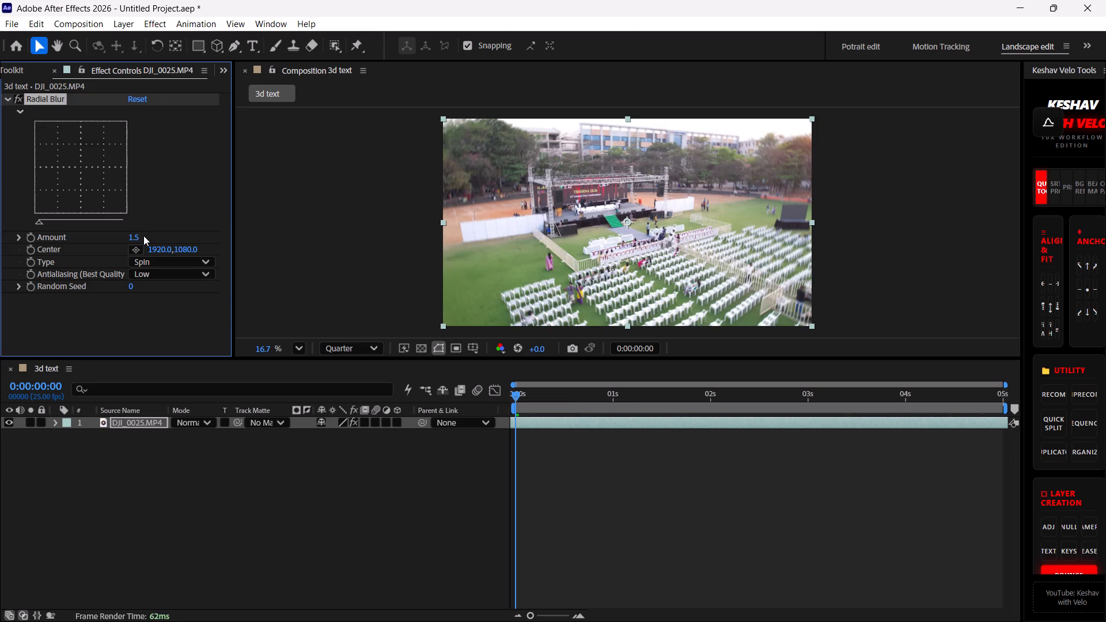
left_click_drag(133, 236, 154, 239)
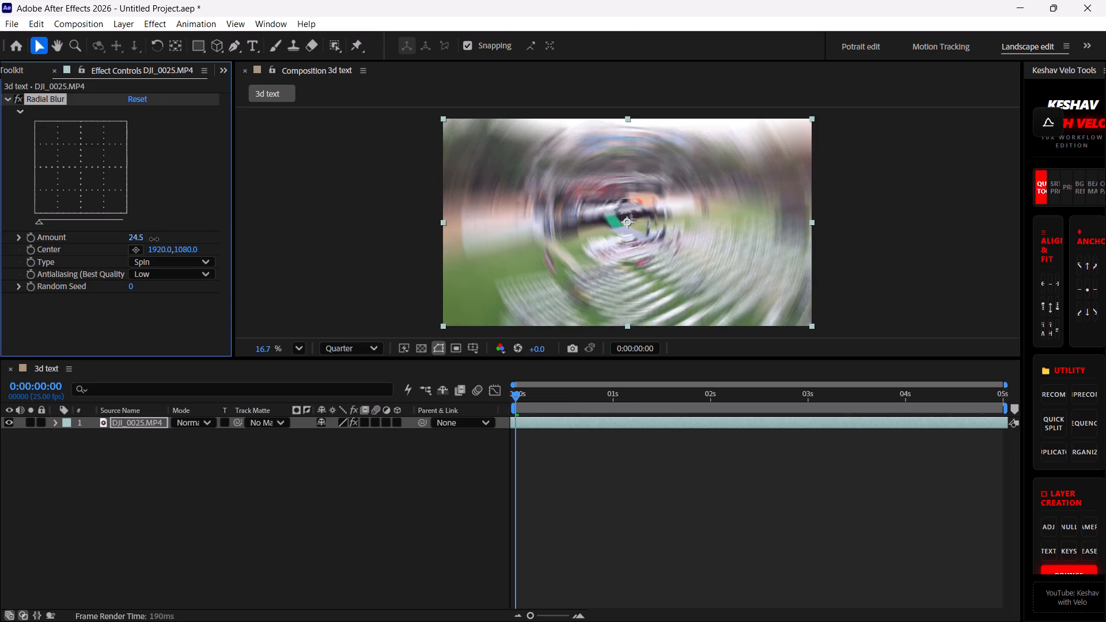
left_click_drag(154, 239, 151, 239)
Set the Radial Blur amount to 5.
left_click(137, 239)
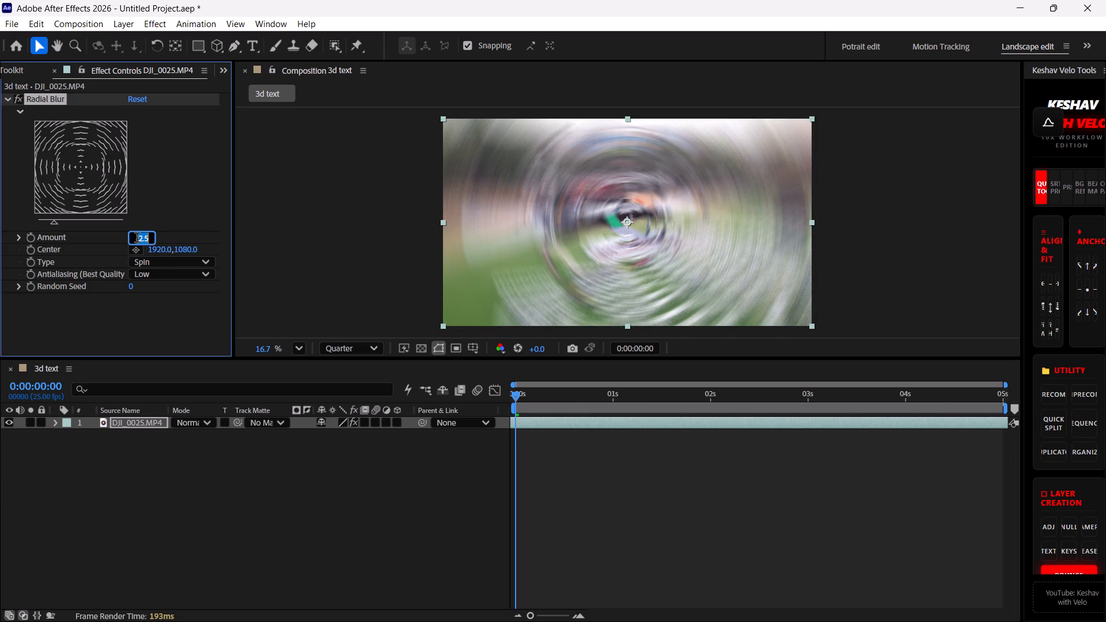
key("2")
key("BackSpace")
key("5")
key("Return")
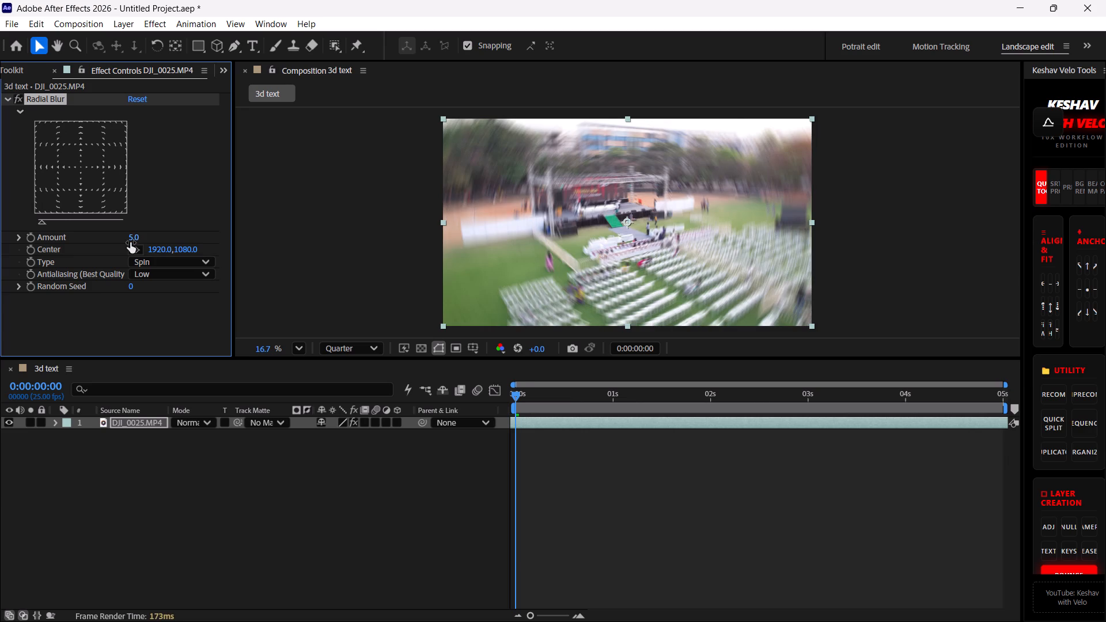
Examine the radially blurred drone footage in the composition preview at the start of the timeline.
scroll(608, 218, "up", 5)
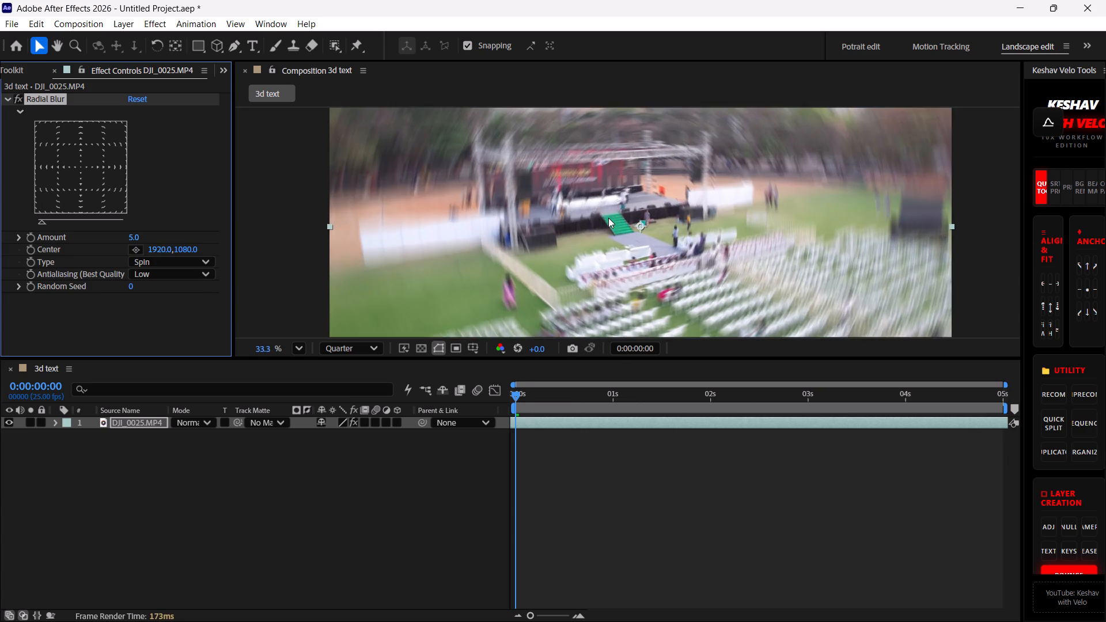
scroll(608, 218, "down", 10)
scroll(654, 238, "up", 6)
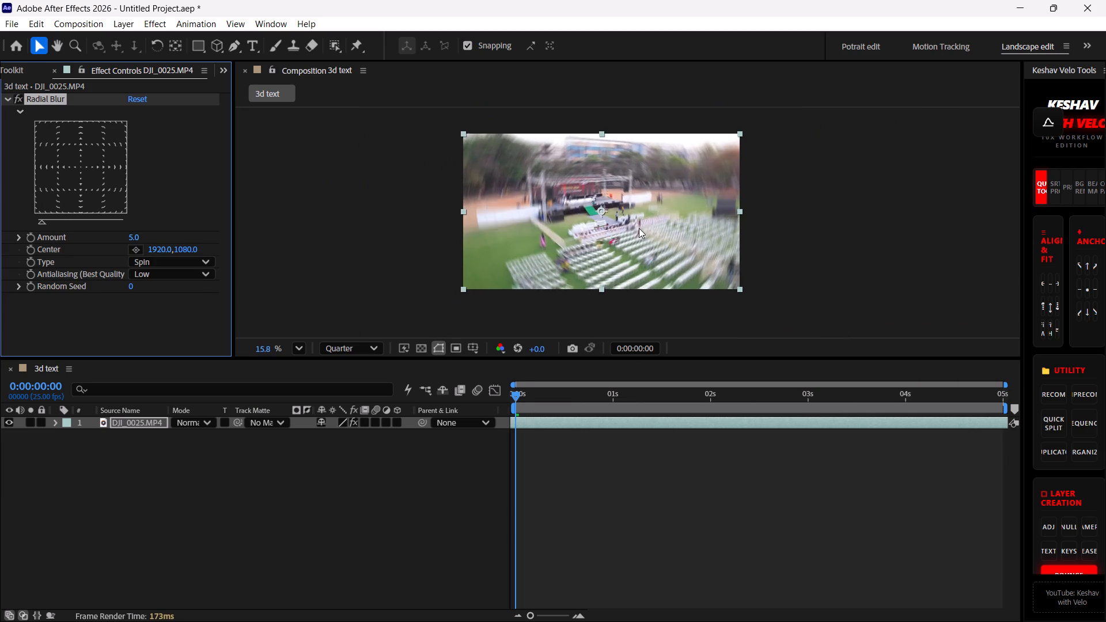
scroll(600, 233, "up", 1)
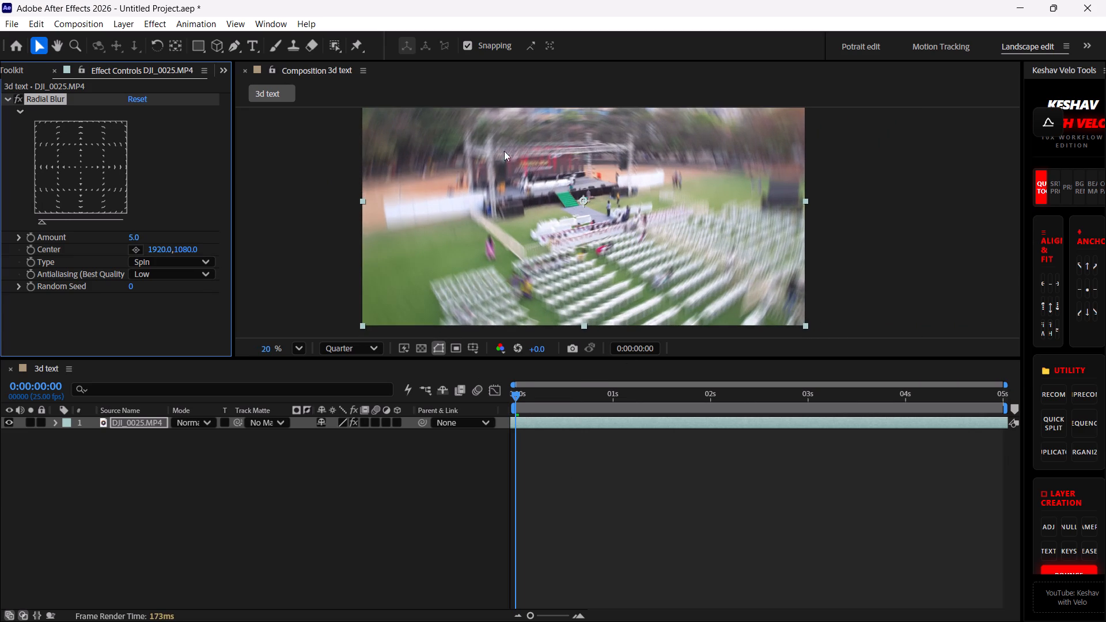
scroll(533, 132, "down", 3)
scroll(572, 211, "up", 1)
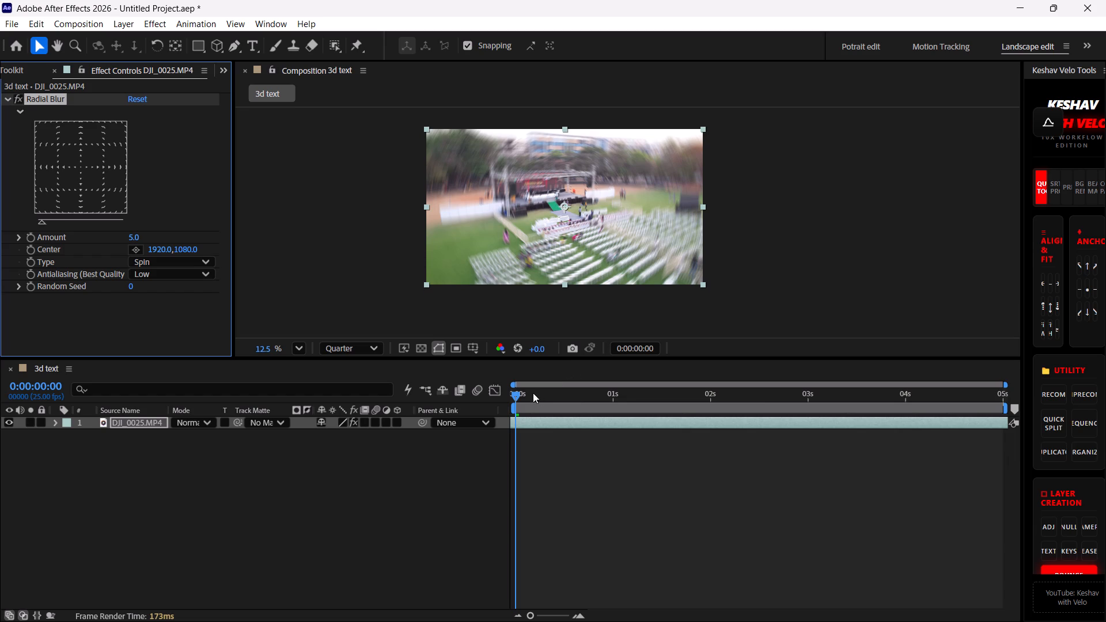
left_click_drag(515, 397, 339, 450)
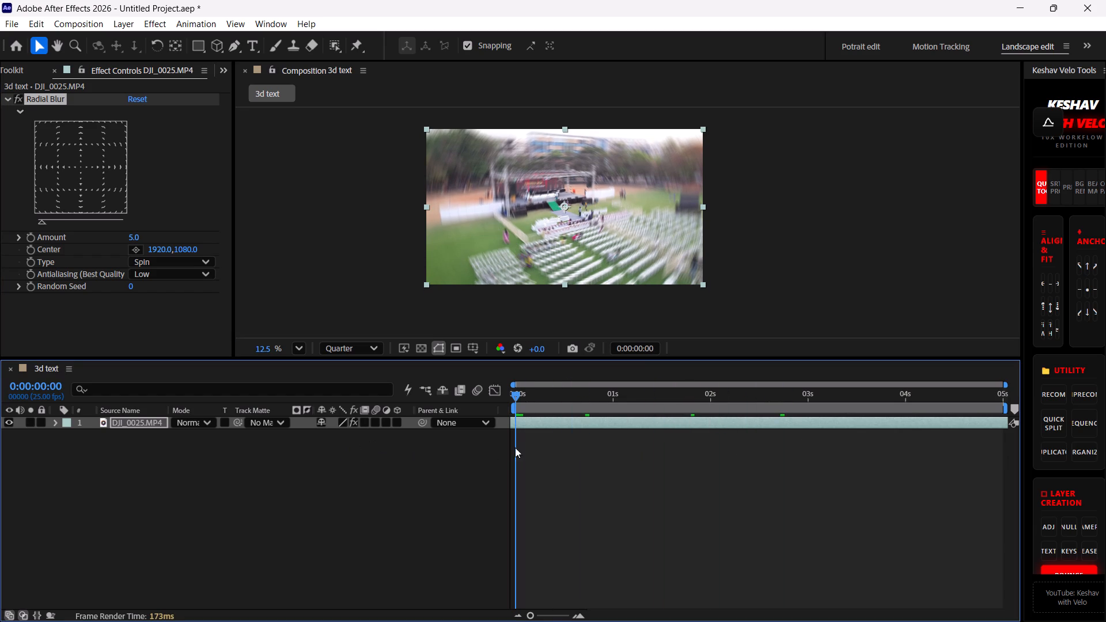
Set the Radial Blur type to Zoom on the DJI_0025.MP4 layer and collapse the effect's settings.
left_click(4, 96)
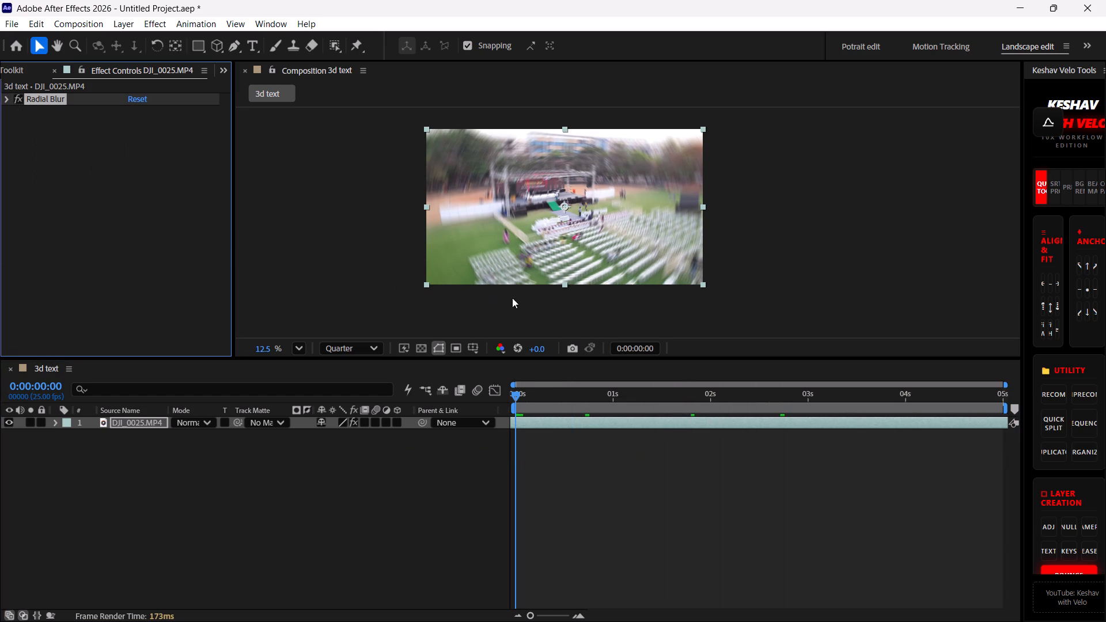
left_click(410, 505)
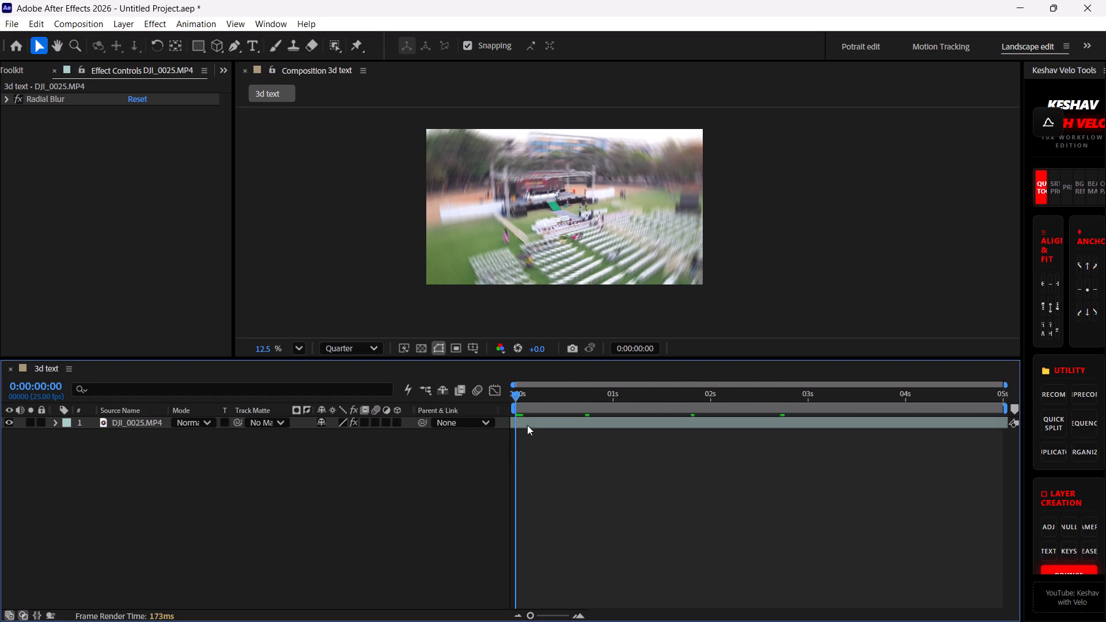
left_click(527, 421)
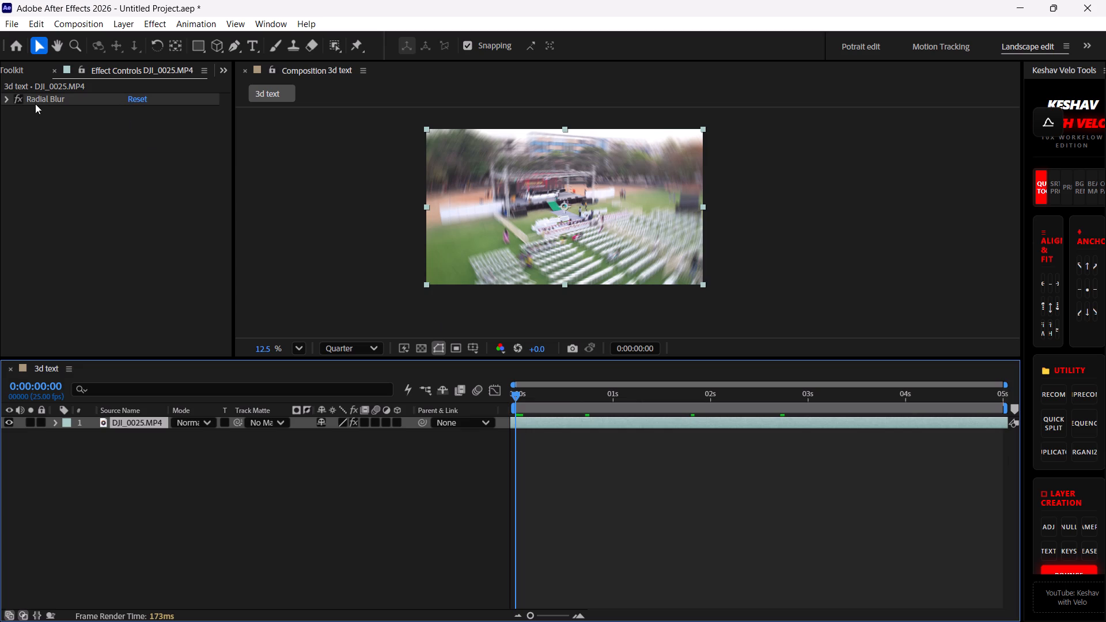
left_click(6, 96)
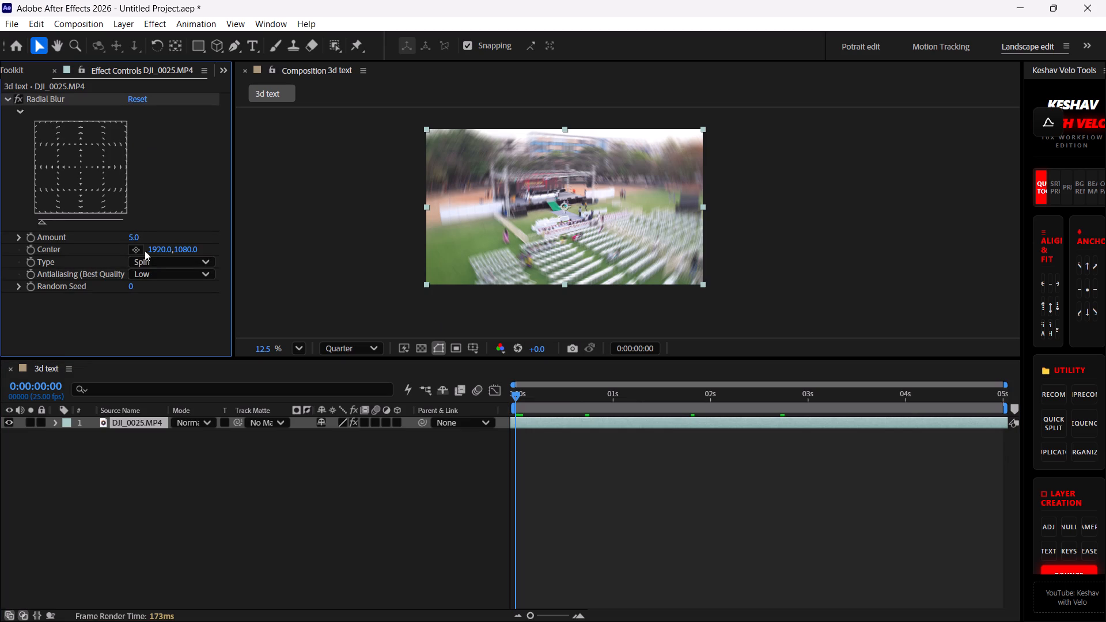
left_click(143, 260)
left_click(168, 288)
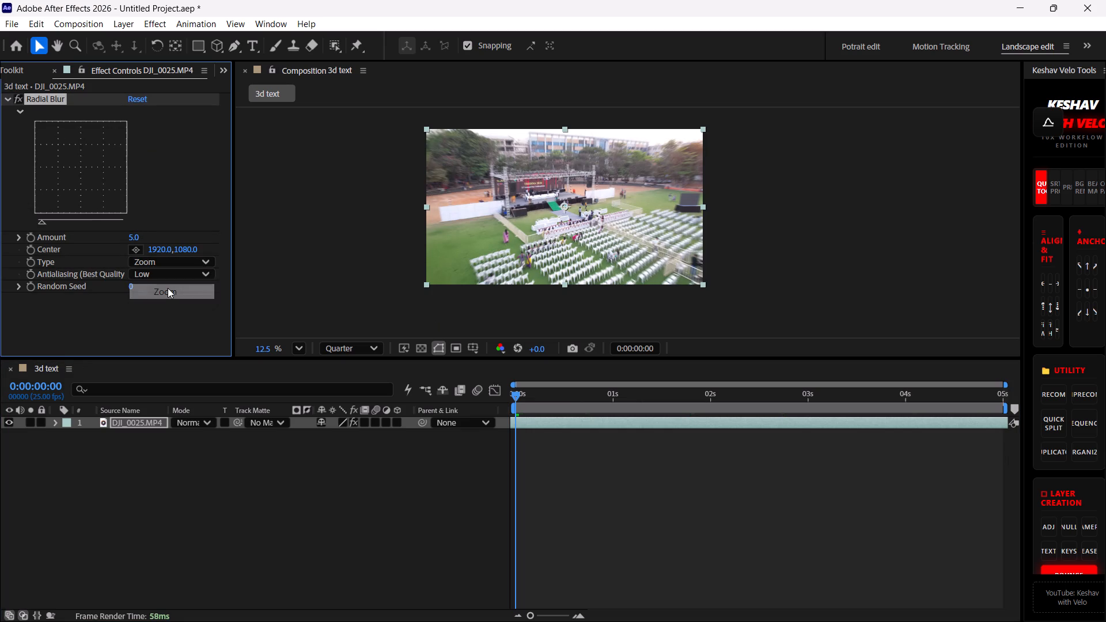
left_click(247, 413)
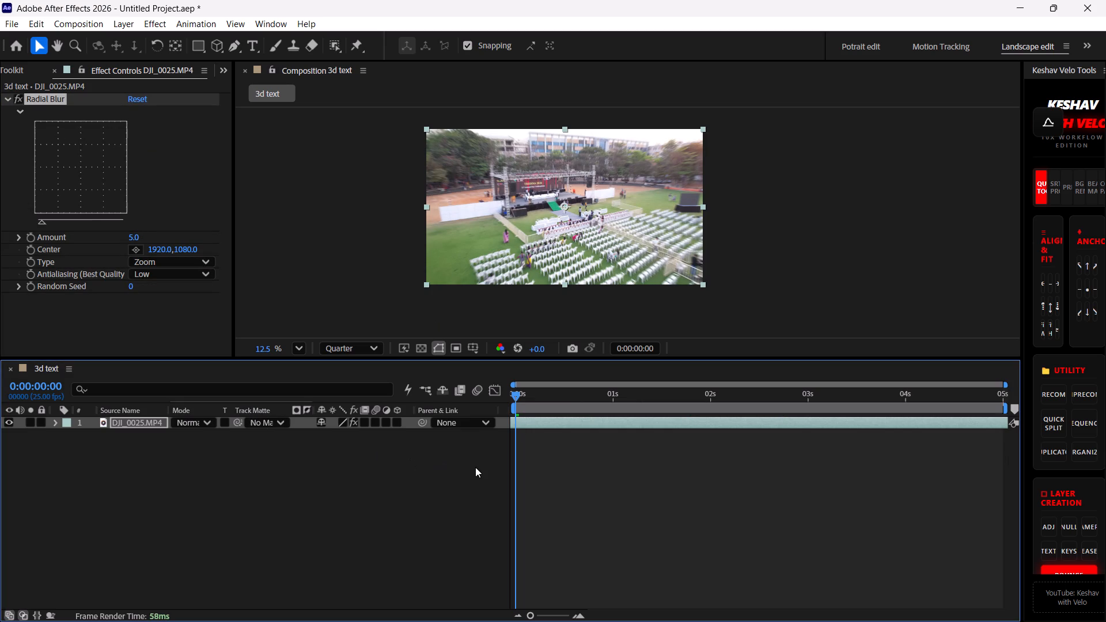
left_click(9, 98)
left_click(230, 536)
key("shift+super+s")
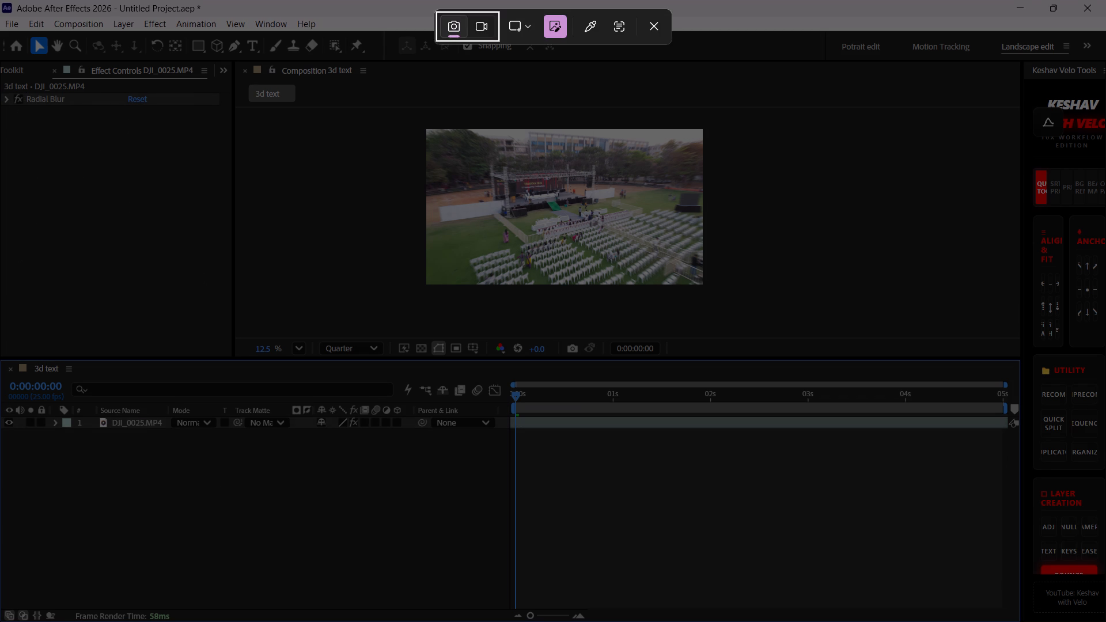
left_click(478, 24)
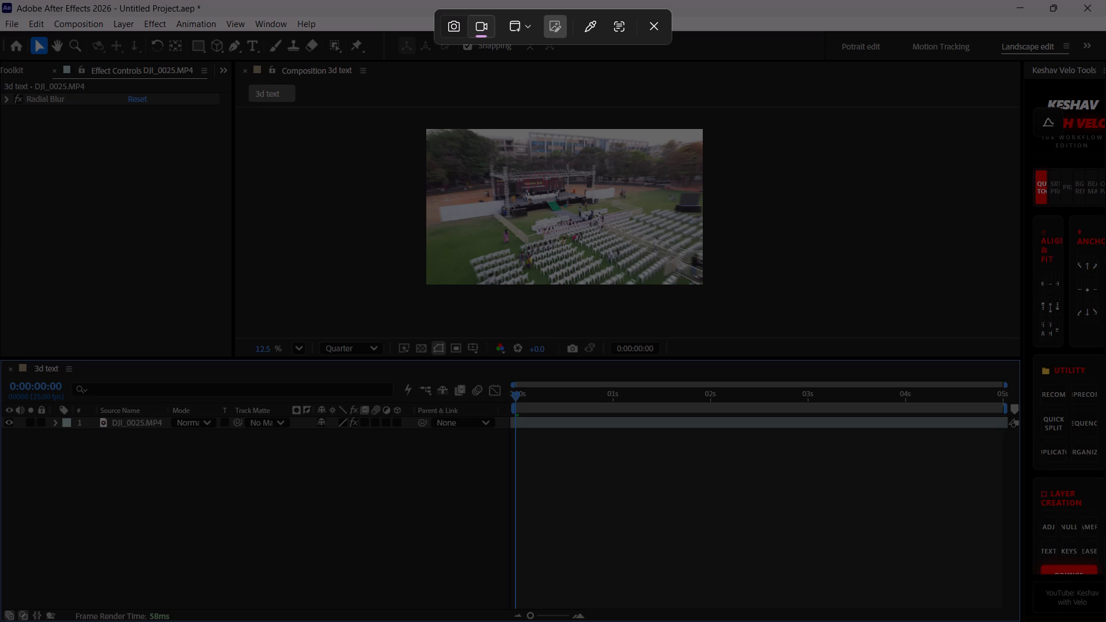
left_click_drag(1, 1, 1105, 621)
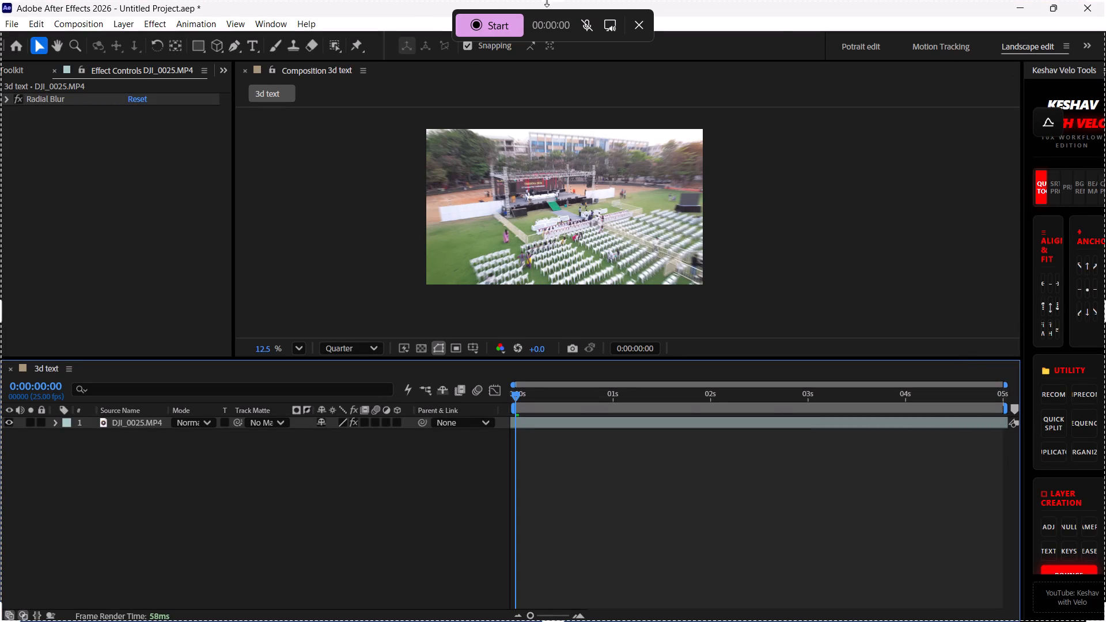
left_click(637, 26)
Close Keshav Velo Tools and fit the 3d text composition preview to the enlarged viewer.
left_click_drag(1020, 96, 863, 113)
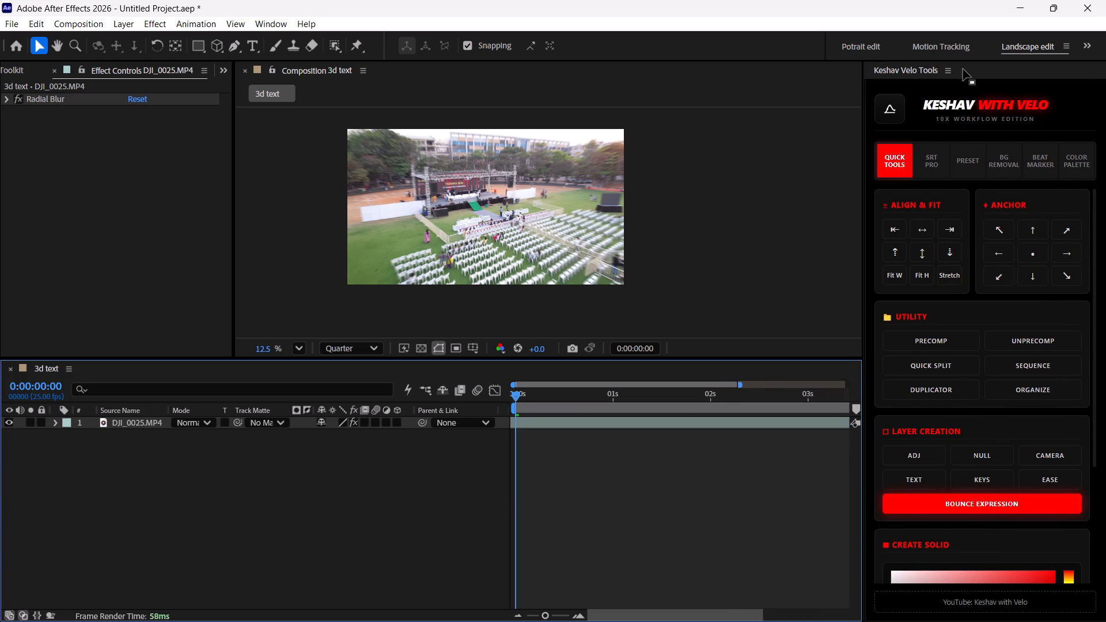
left_click(953, 70)
left_click(891, 77)
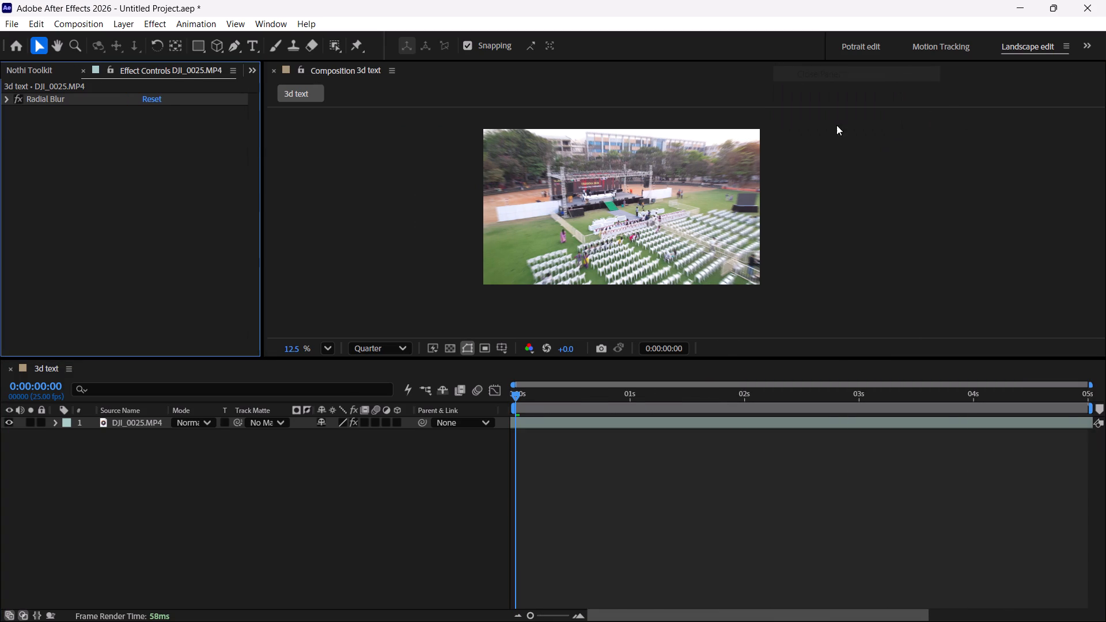
left_click(327, 352)
left_click(346, 87)
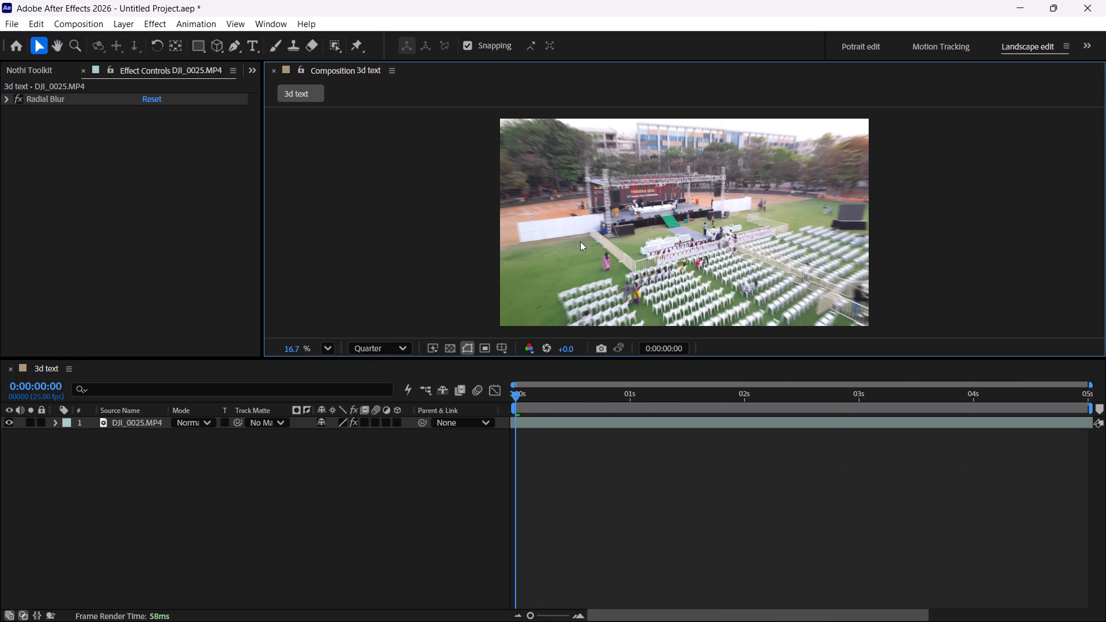
Start a video recording of the whole screen with Snipping Tool.
key("shift+super+s")
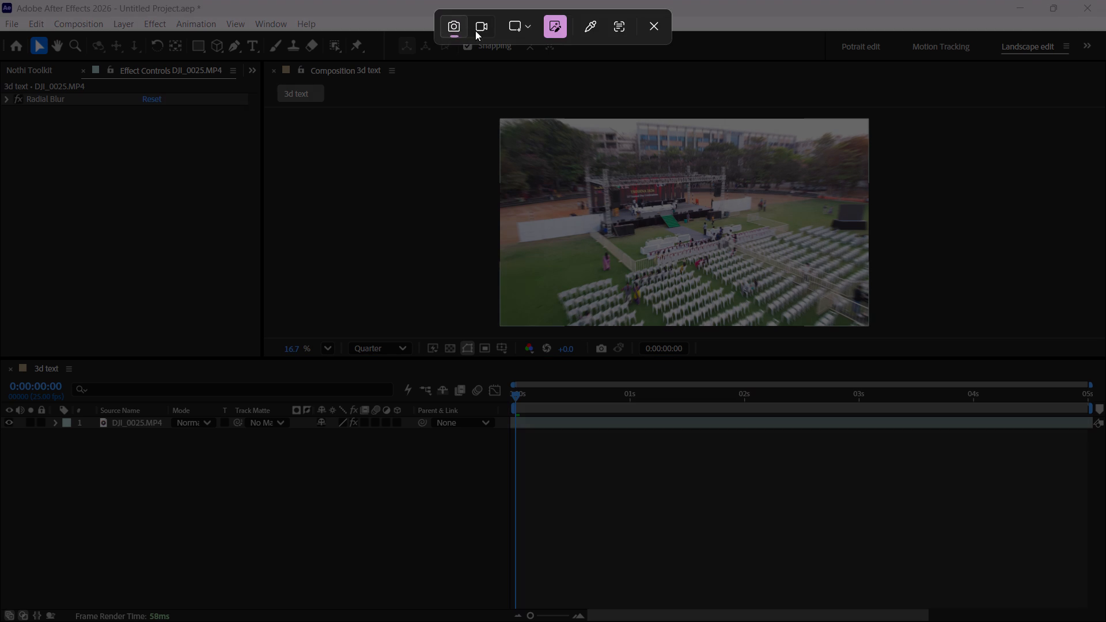
left_click(475, 31)
left_click_drag(0, 0, 1105, 621)
left_click(493, 31)
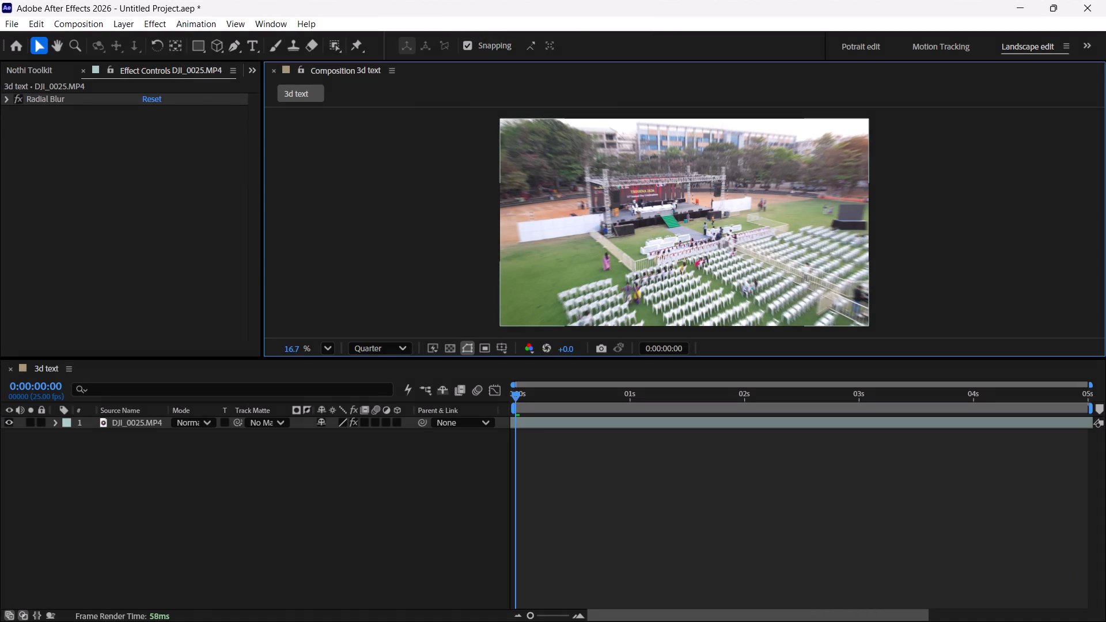
left_click(574, 21)
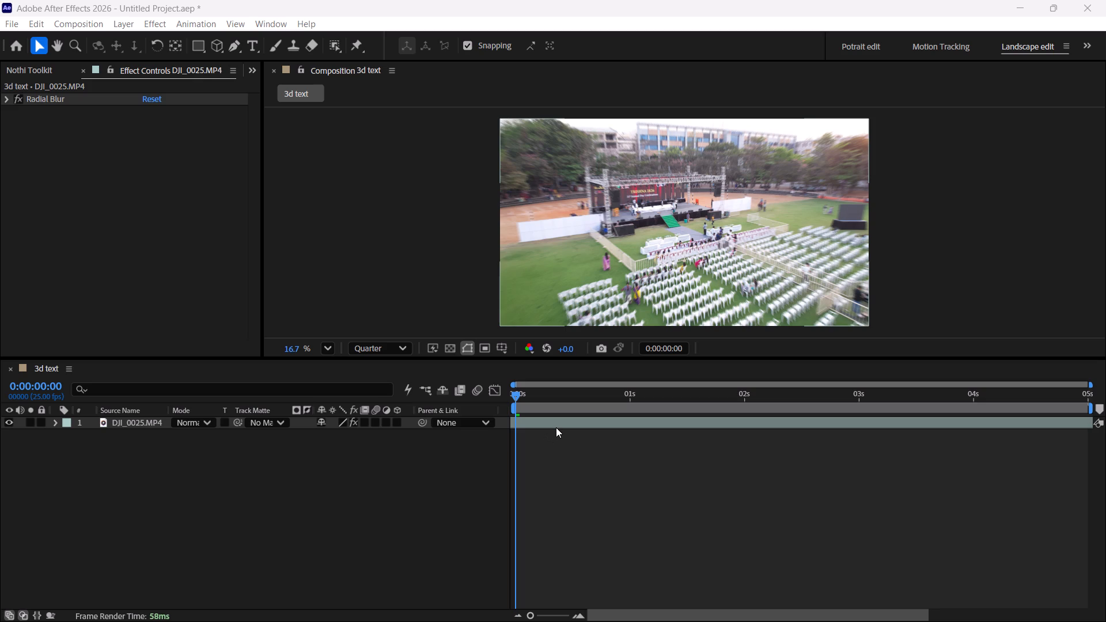
Pre-compose the DJI_0025.MP4 layer as DJI_0025.MP4 Comp 1, moving all attributes into the new composition.
left_click(543, 423)
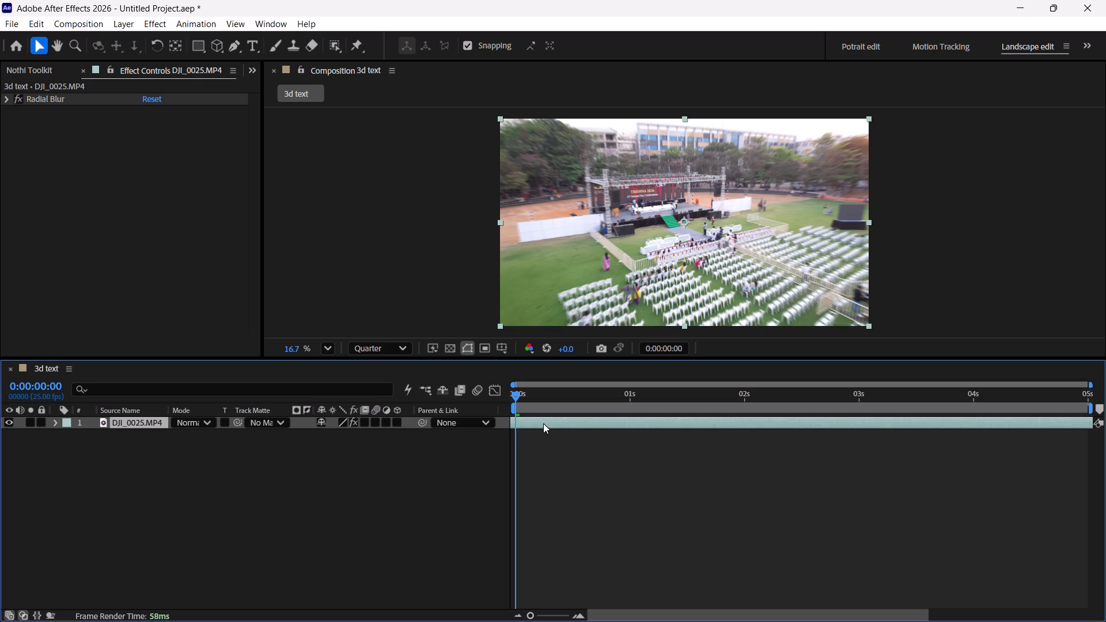
key("shift+super+c")
key("shift+super+c")
key("ctrl+shift+c")
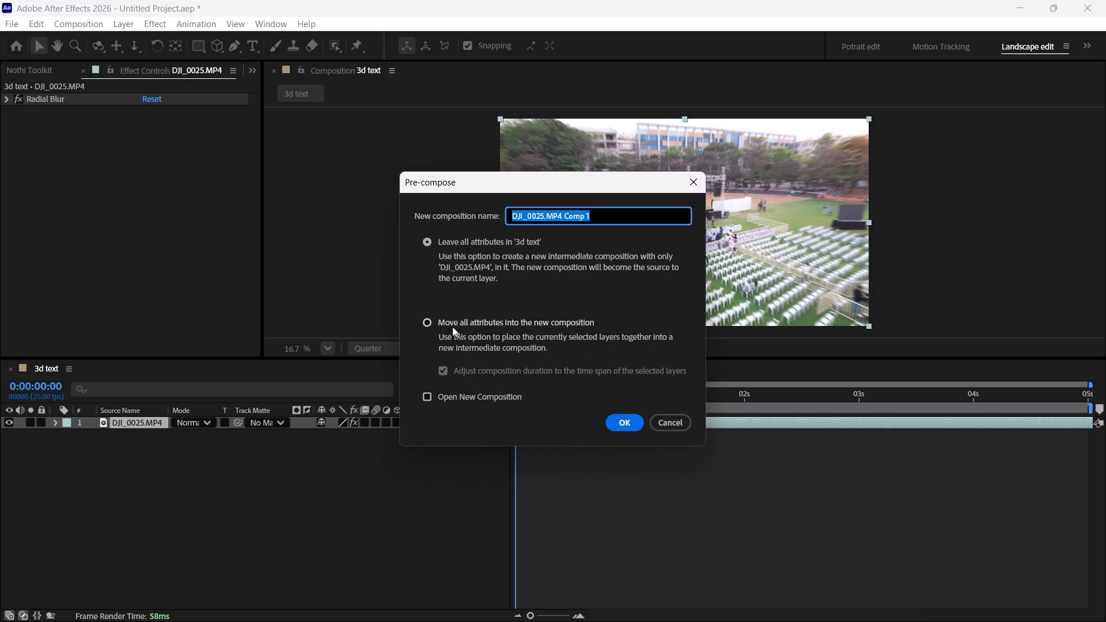
left_click(444, 322)
left_click(634, 418)
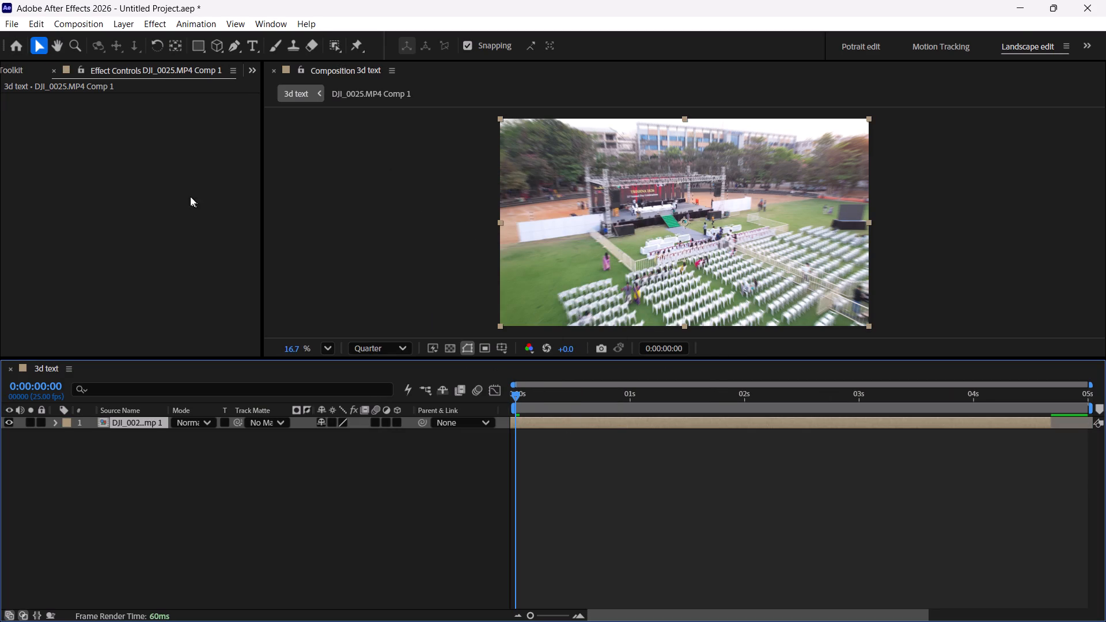
Create a text layer reading "Stay tuned" in the 3d text composition.
right_click(185, 477)
left_click(225, 312)
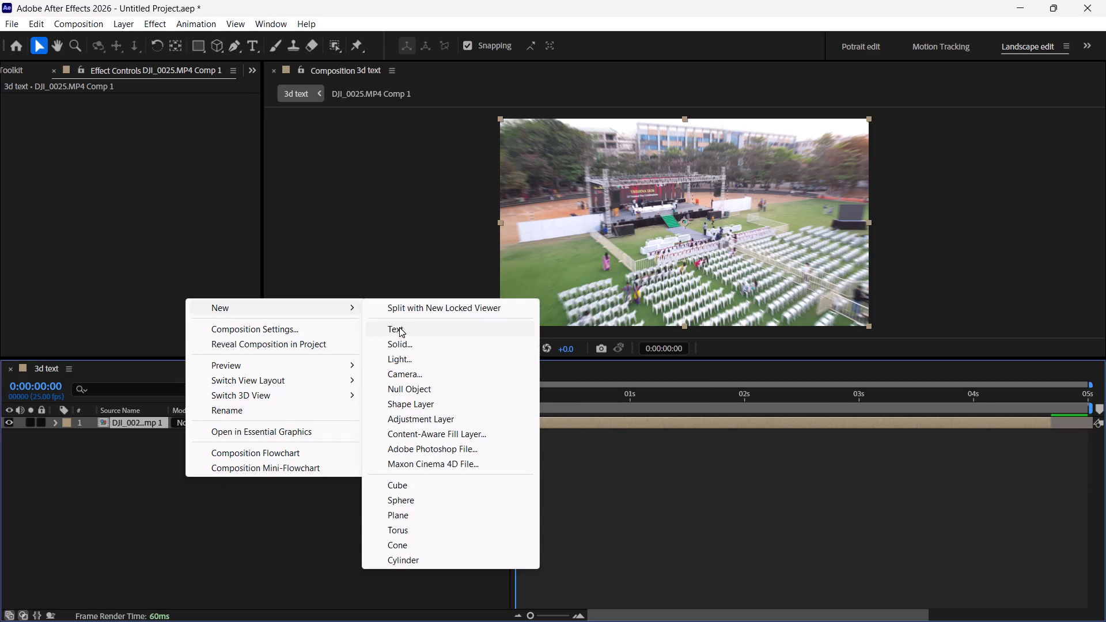
left_click(397, 325)
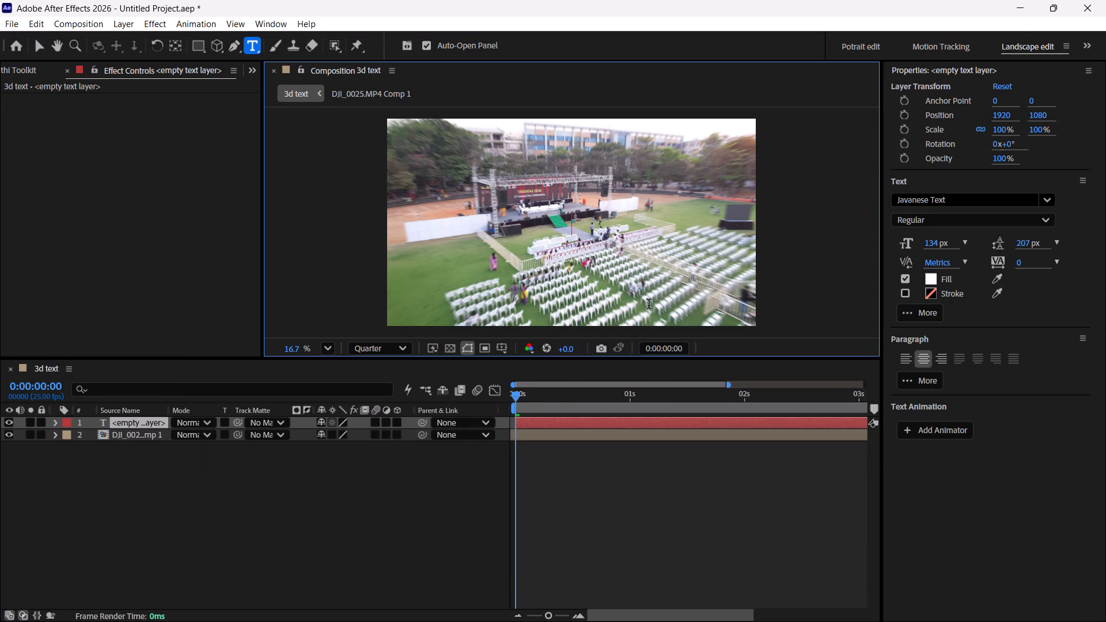
type("Sf")
key("BackSpace")
type("tay t")
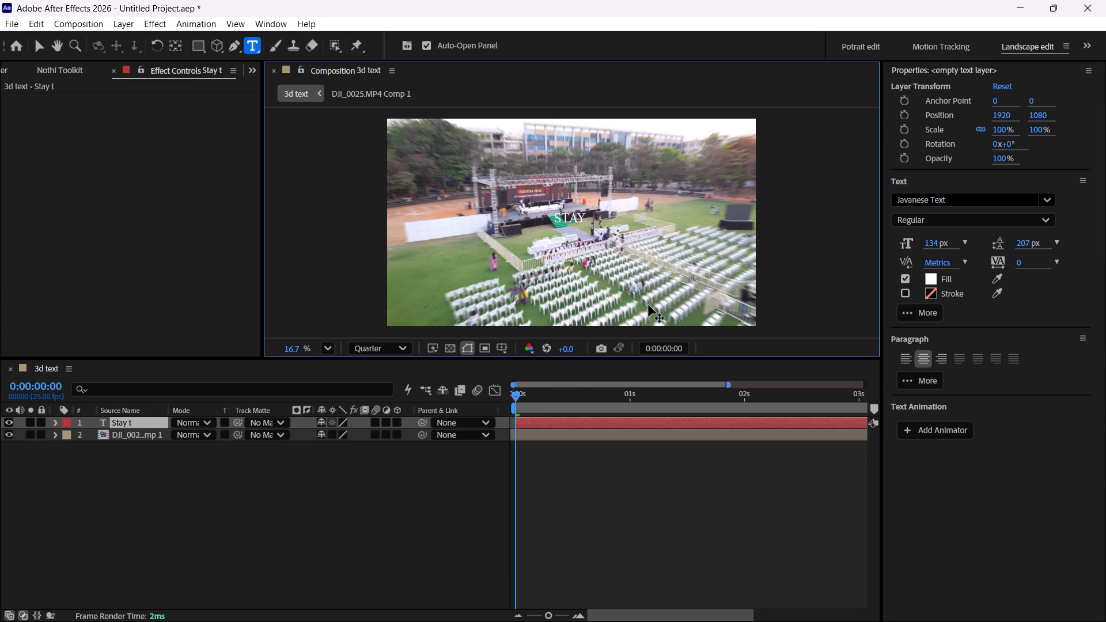
type("uned")
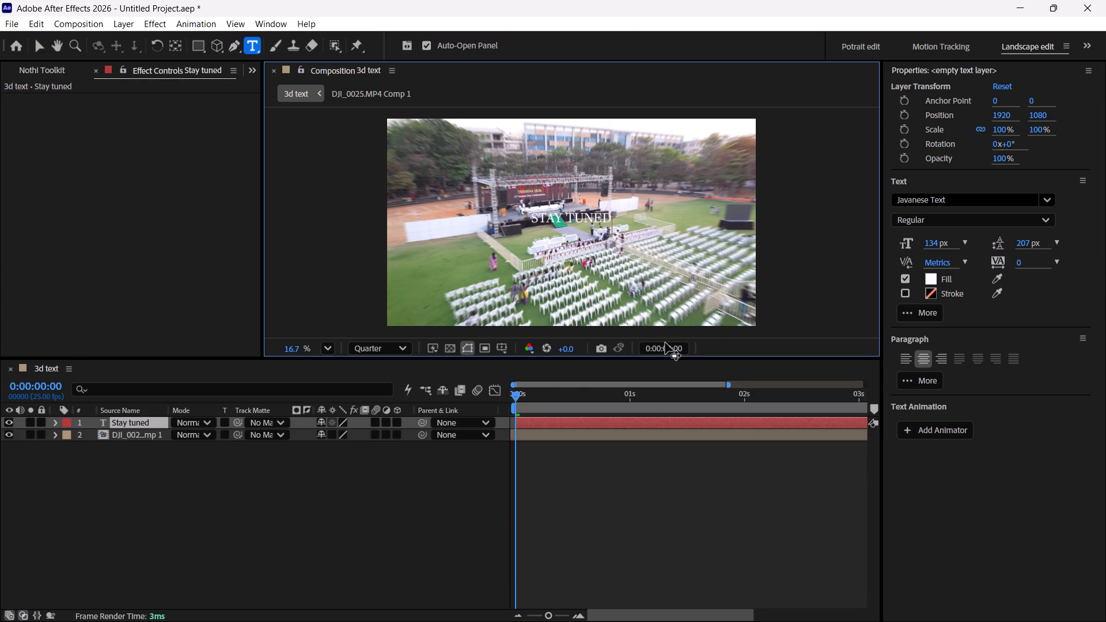
Add a new black solid above the Stay tuned layer, keeping the default solid settings.
left_click(369, 515)
right_click(369, 515)
left_click(458, 353)
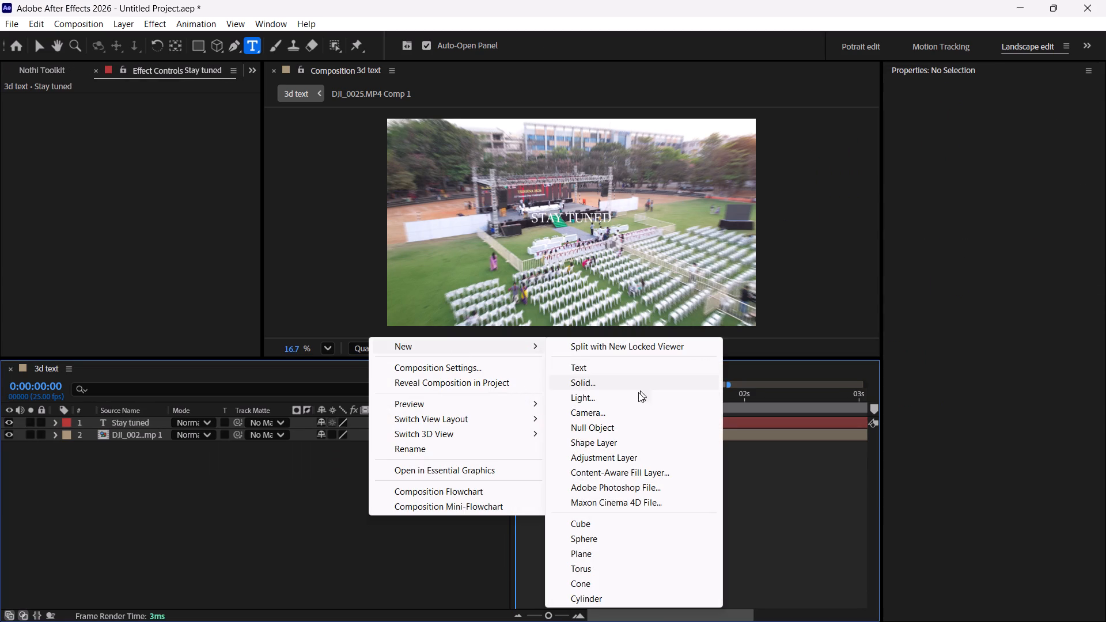
left_click(622, 384)
left_click(894, 452)
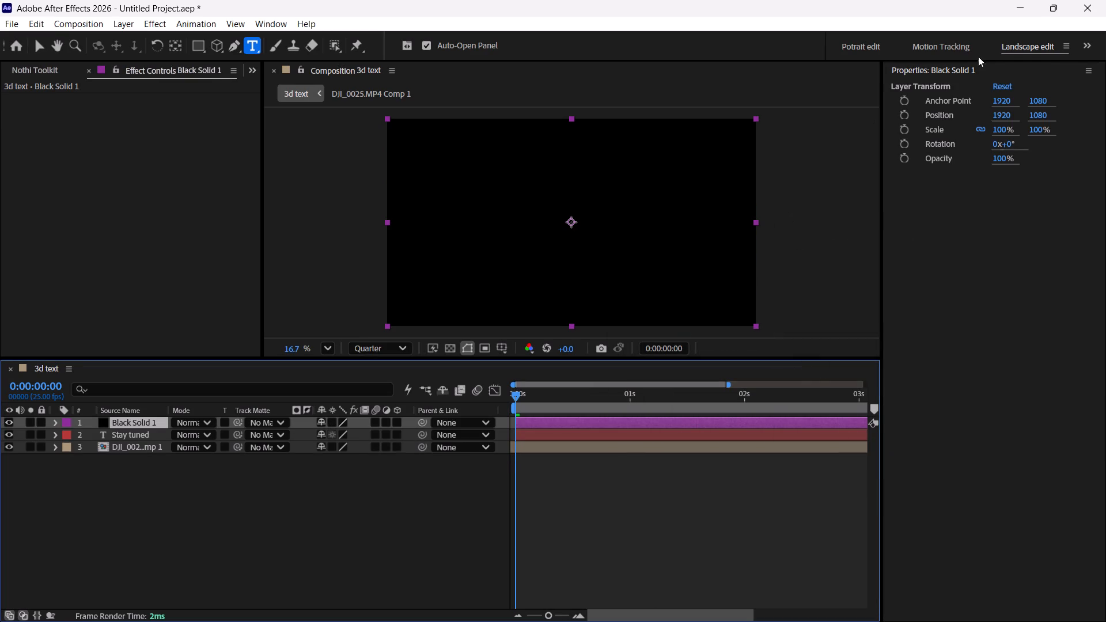
Close the Properties panel to widen the composition view and timeline.
left_click(1084, 71)
left_click(1058, 72)
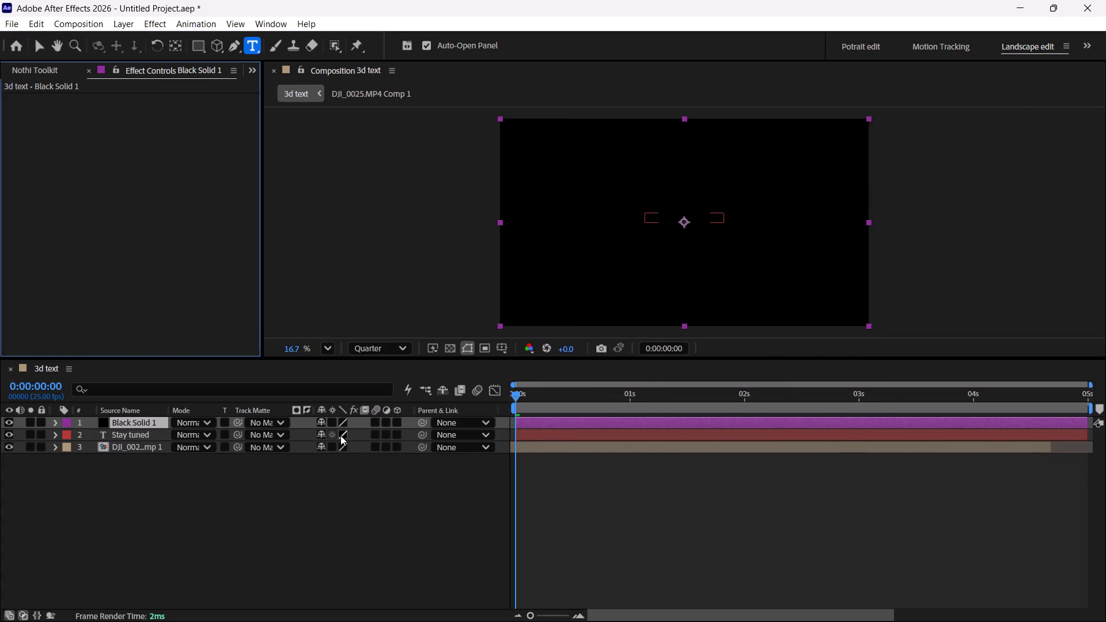
Find the Element effect by searching "elem" and apply it to the black solid.
key("ctrl+space")
type("elem")
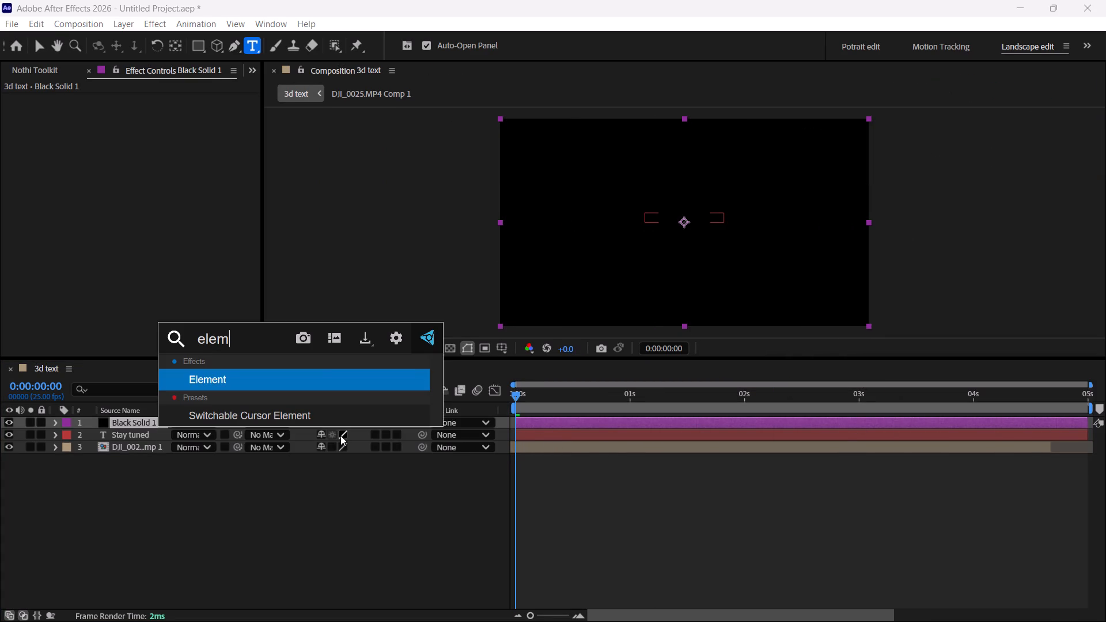
left_click(317, 388)
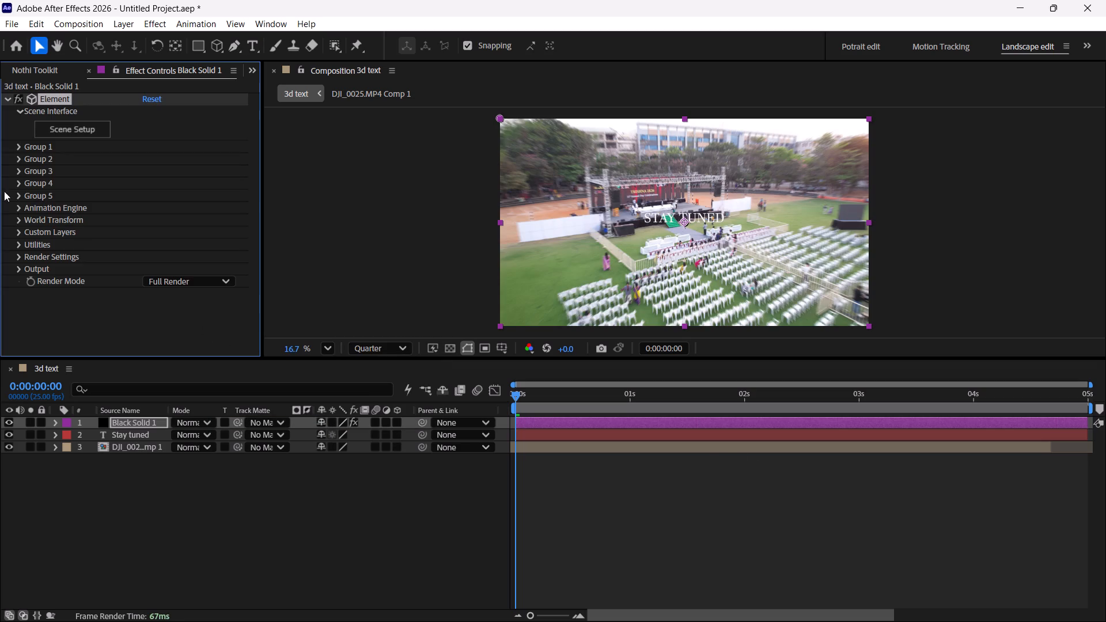
Set Element's Path Layer 1 under Custom Text and Masks to the Stay tuned layer.
left_click(18, 234)
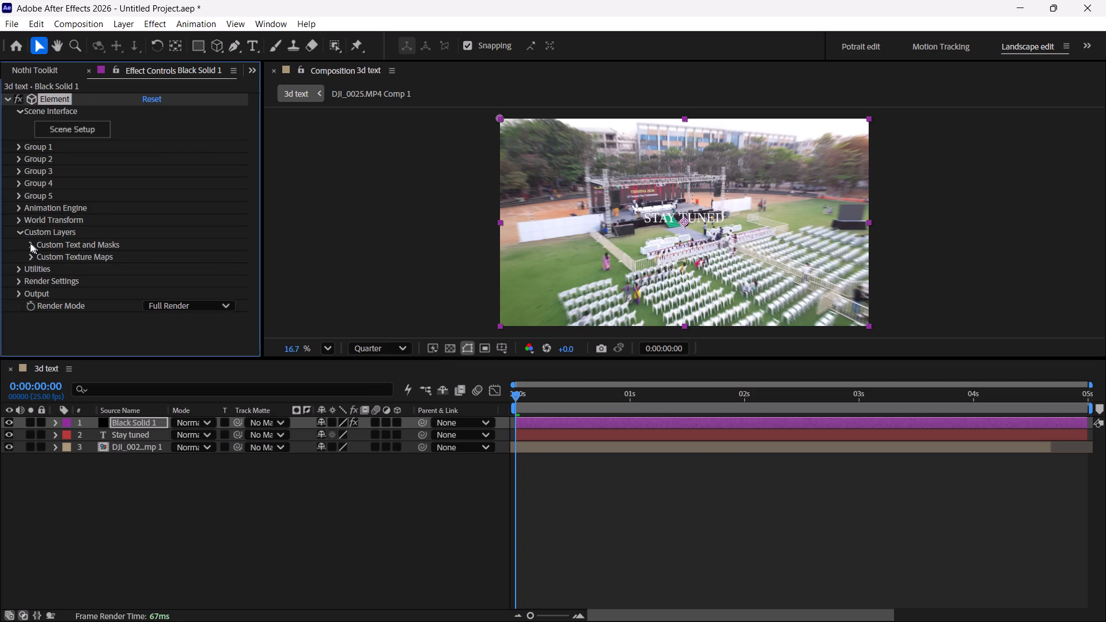
left_click(30, 243)
left_click(156, 259)
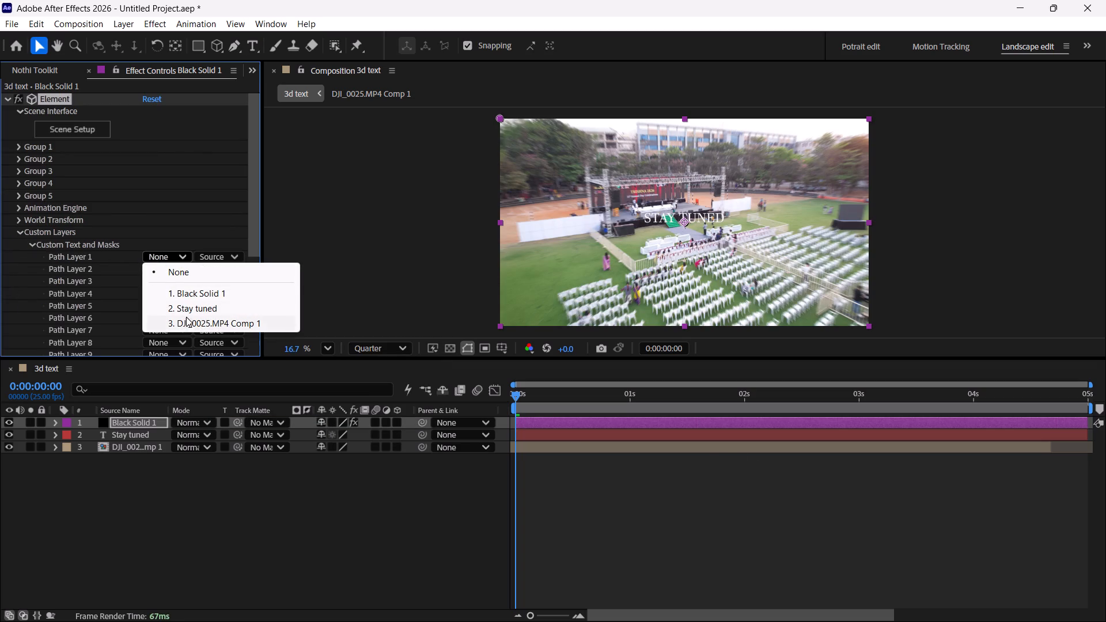
left_click(181, 310)
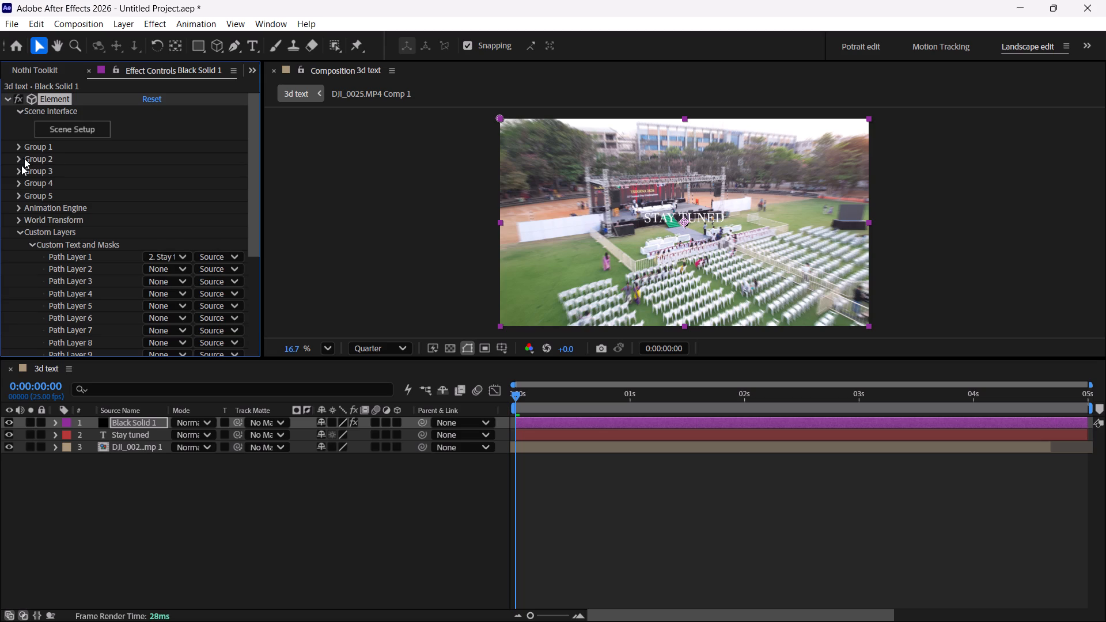
Open Element's Scene Setup and extrude the custom text path into a 3D model.
left_click(56, 131)
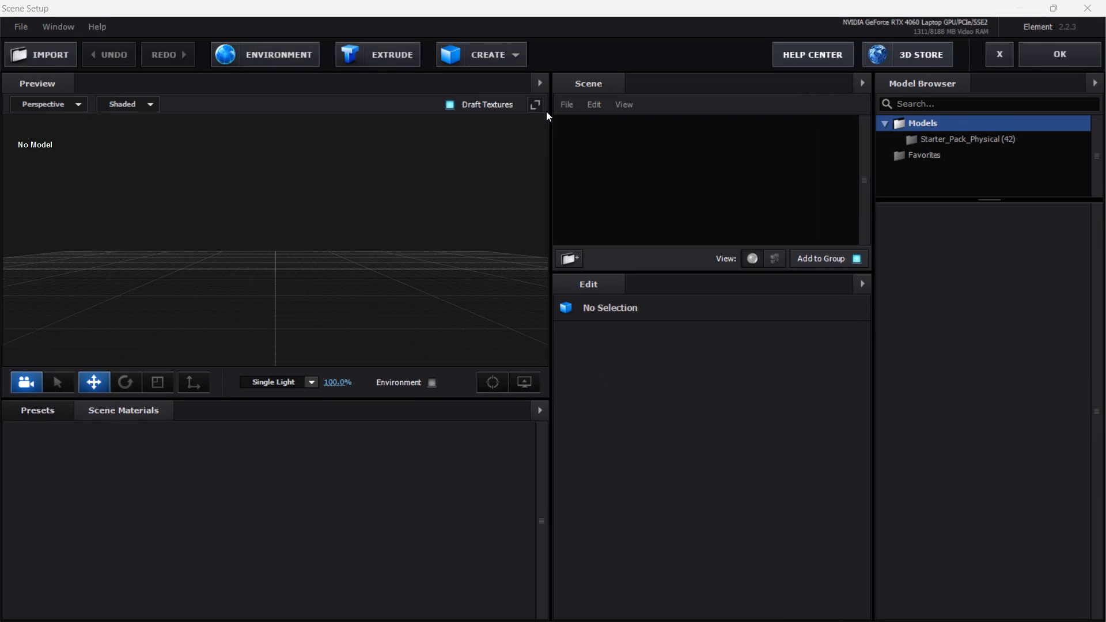
left_click(383, 47)
left_click_drag(416, 308, 360, 325)
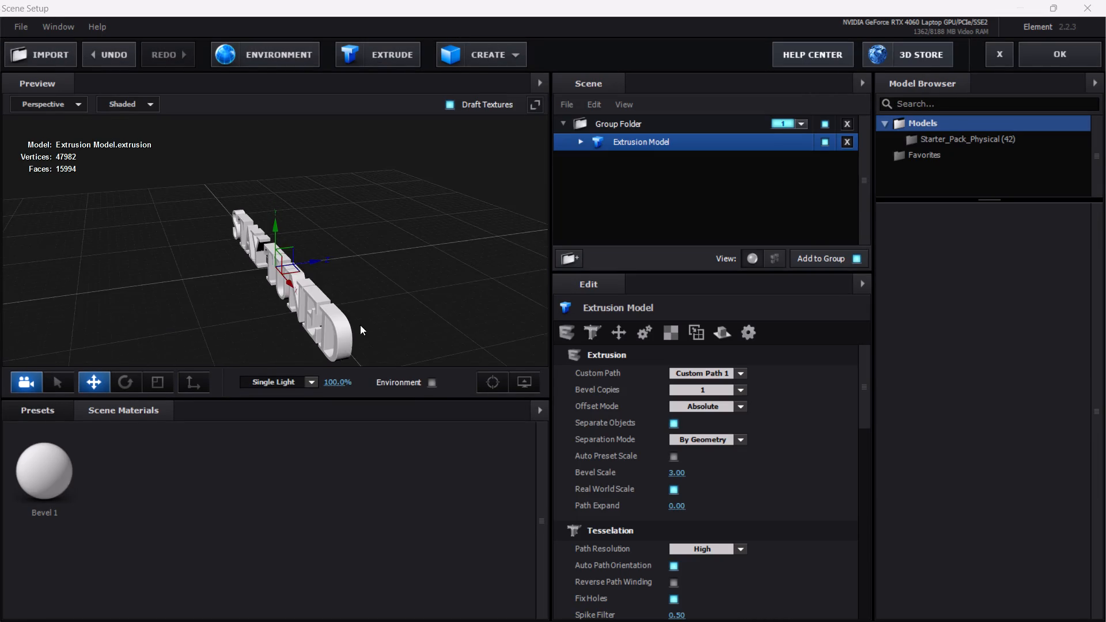
left_click_drag(360, 325, 403, 298)
Browse the Bevels, Environment and Materials preset folders, ending in the Physical bevels collection.
left_click(33, 409)
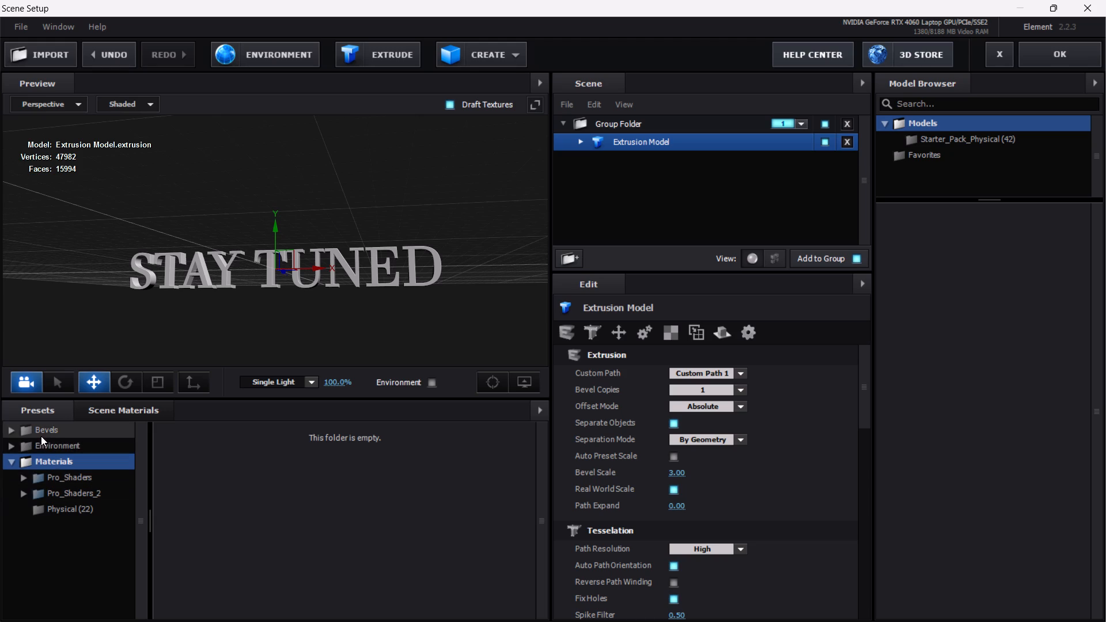
left_click(51, 430)
left_click(71, 447)
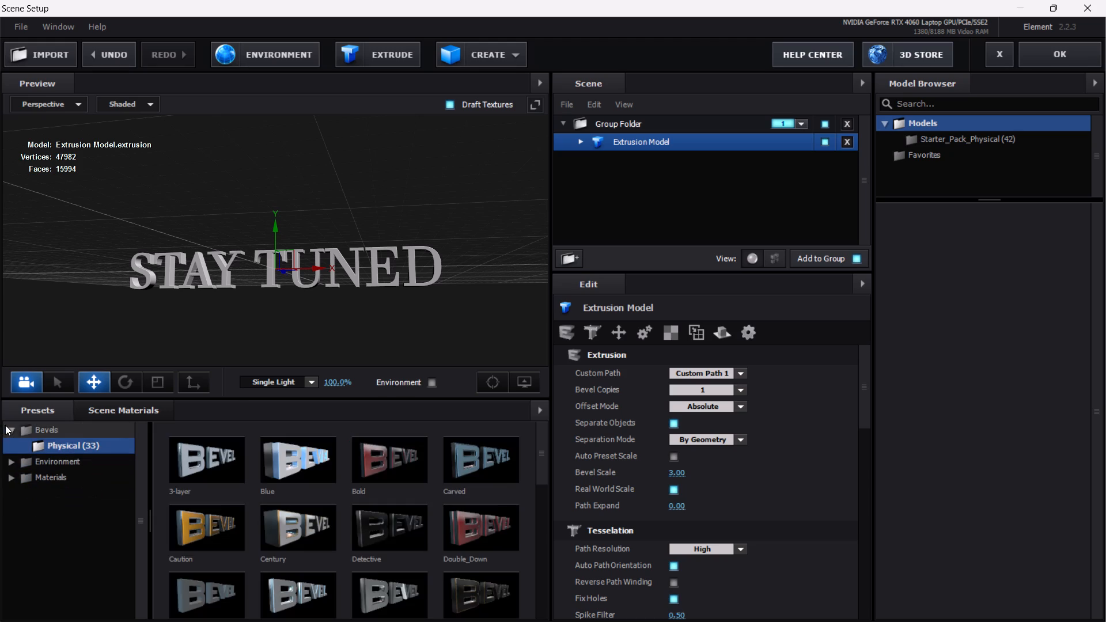
left_click(5, 425)
left_click(62, 445)
left_click(47, 465)
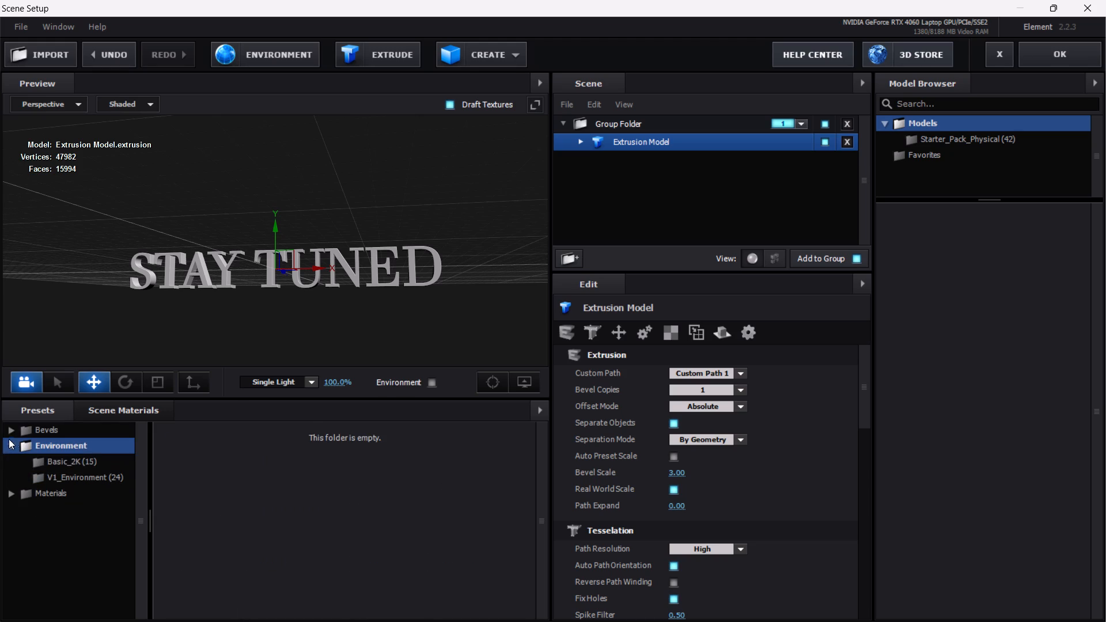
left_click(3, 447)
left_click(14, 460)
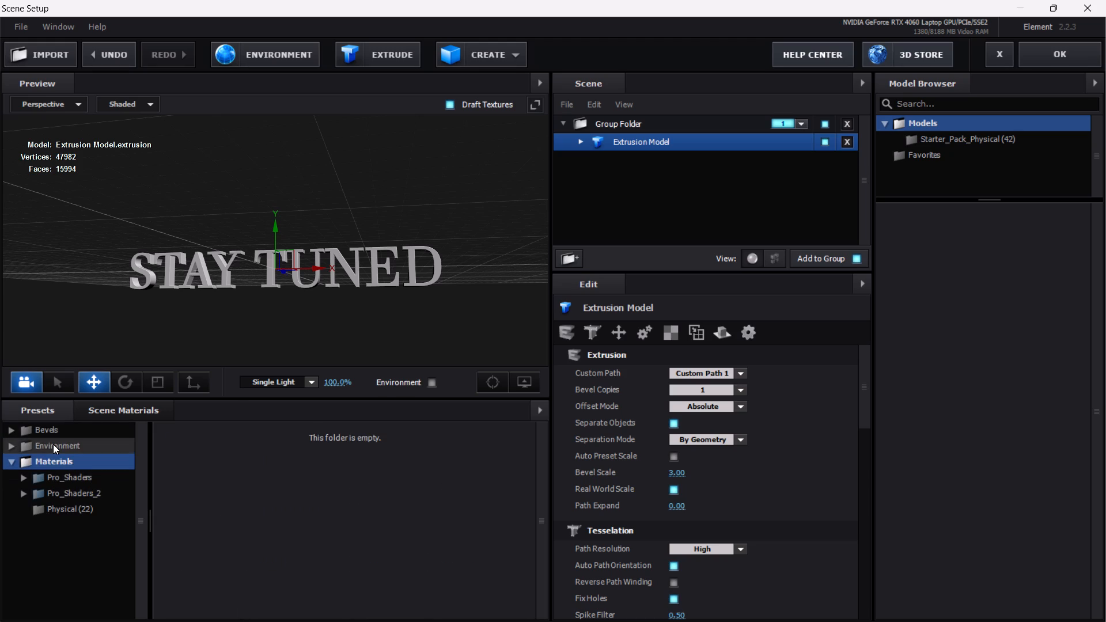
left_click(49, 442)
left_click(39, 431)
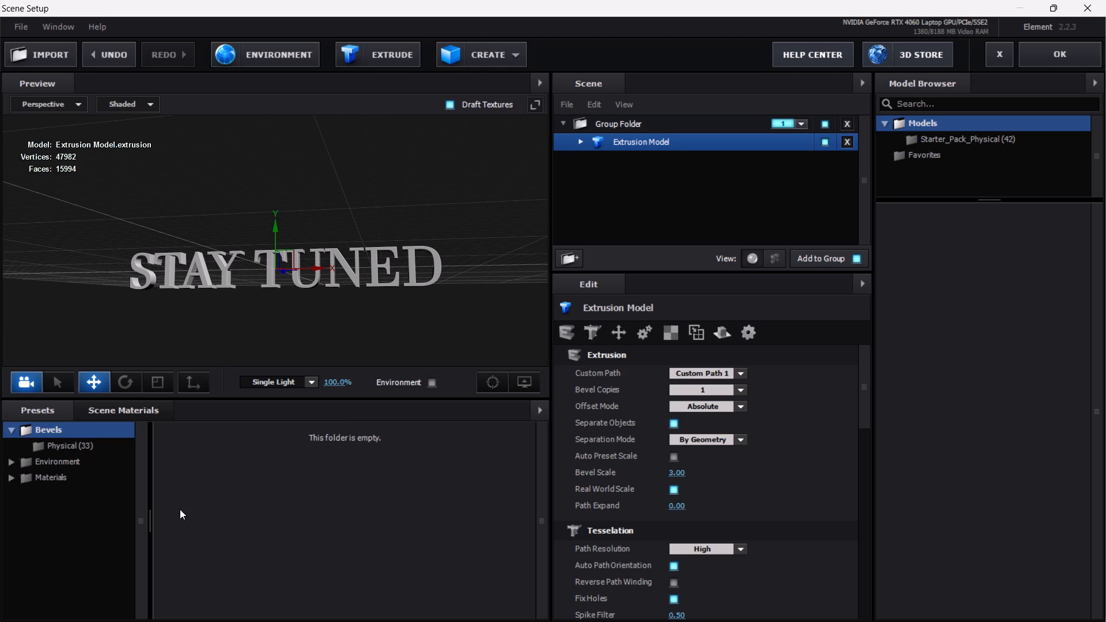
left_click(69, 444)
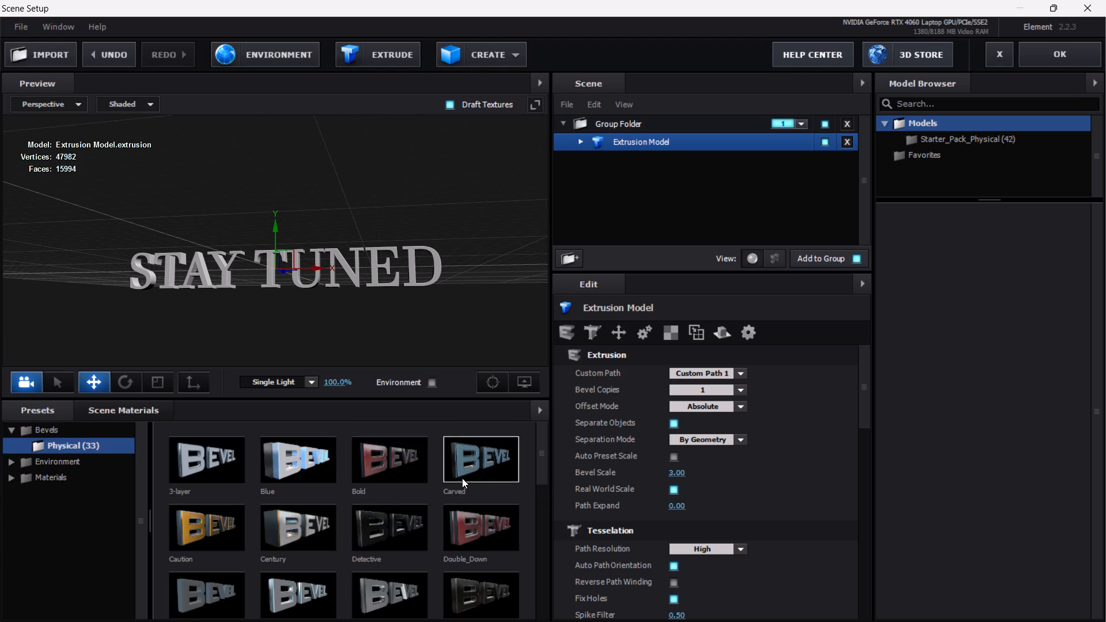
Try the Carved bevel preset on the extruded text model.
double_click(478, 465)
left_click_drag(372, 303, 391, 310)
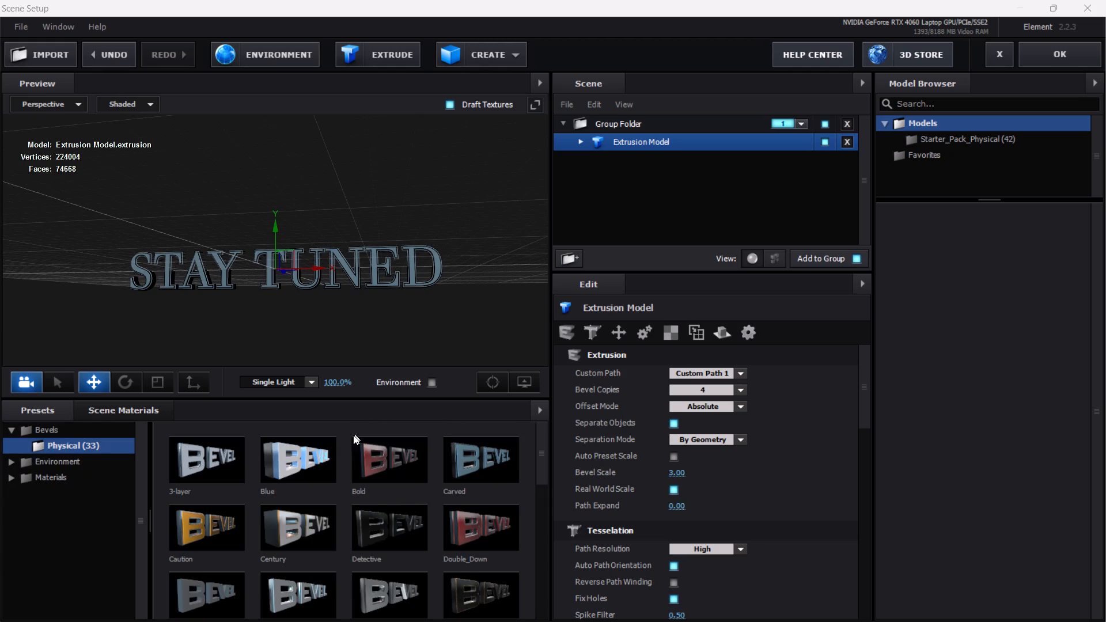
Apply the Blue bevel preset to the extruded STAY TUNED text.
double_click(303, 455)
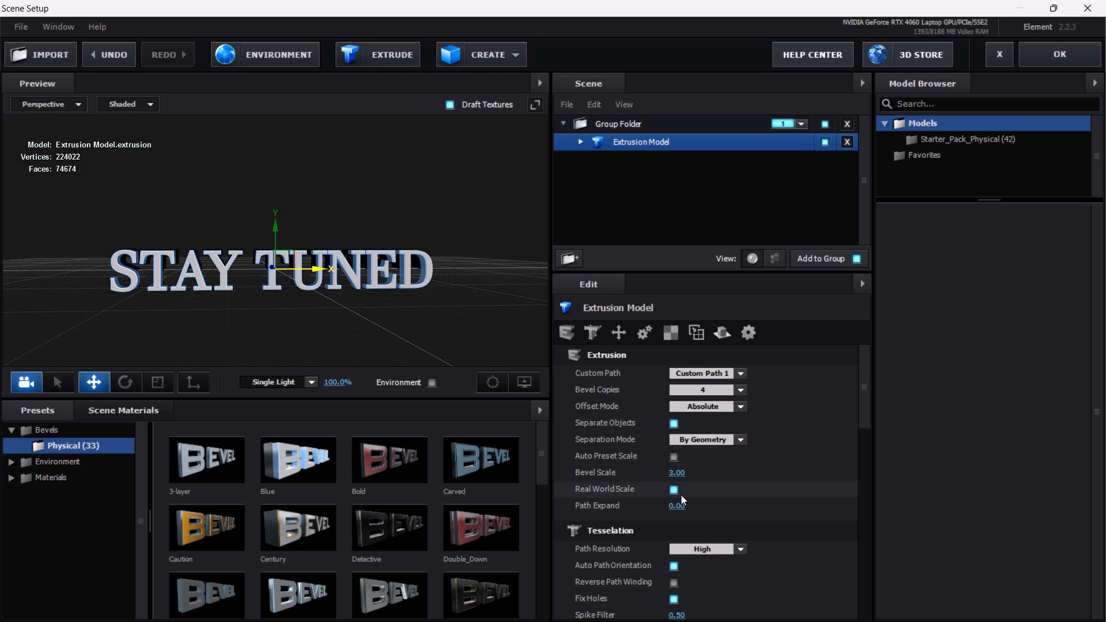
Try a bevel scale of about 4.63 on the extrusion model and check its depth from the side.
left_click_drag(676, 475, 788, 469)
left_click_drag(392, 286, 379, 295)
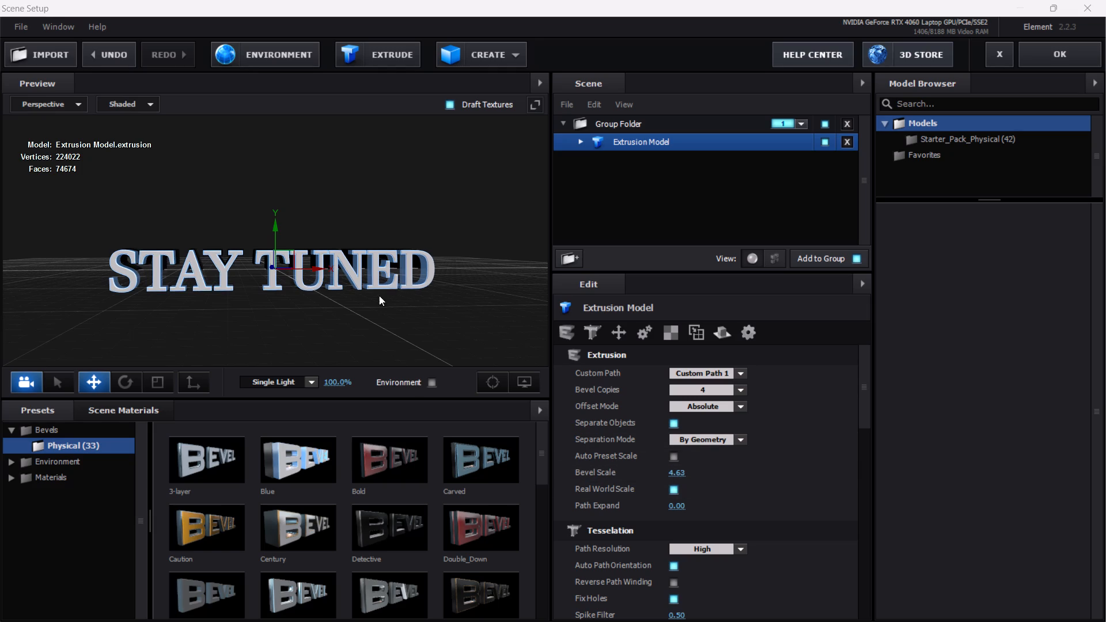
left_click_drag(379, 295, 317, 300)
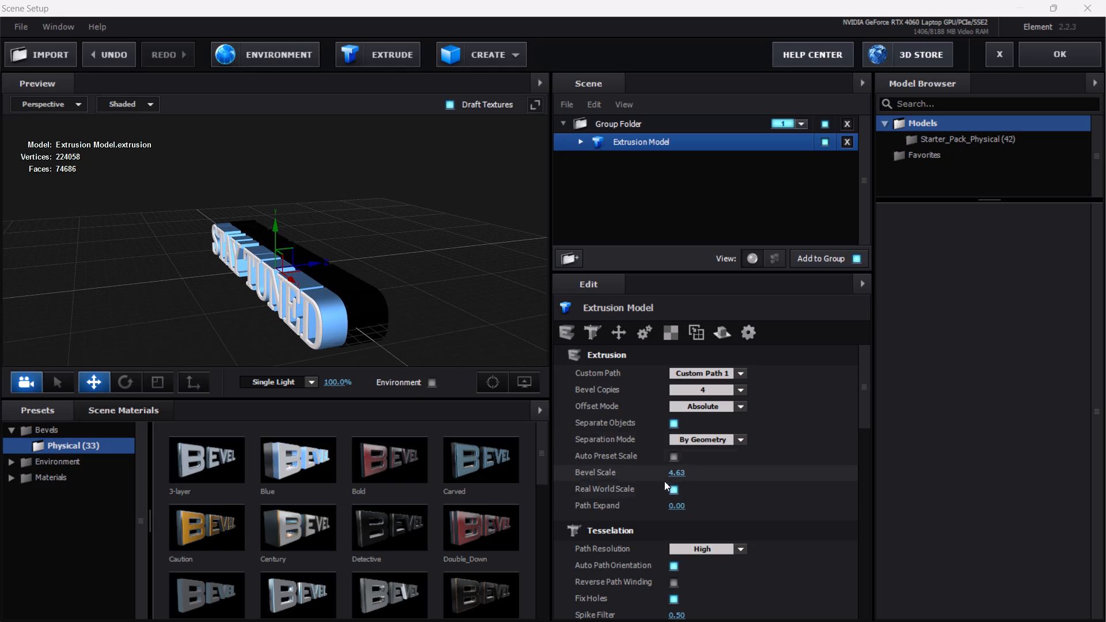
Set the extrusion model's Bevel Scale to 2.
left_click(676, 473)
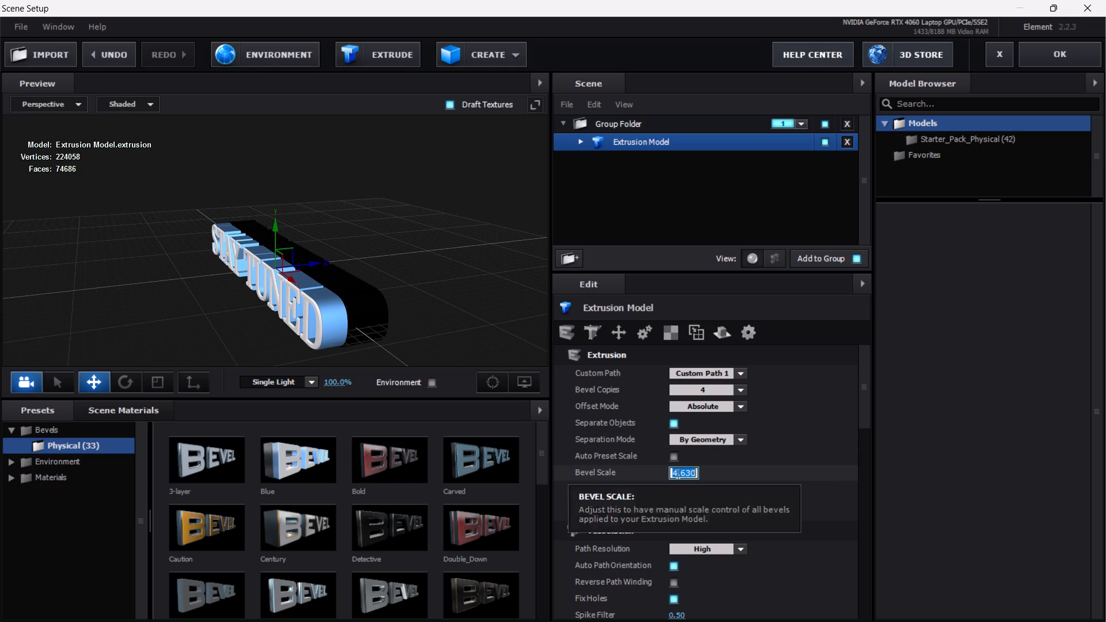
key("2")
key("Return")
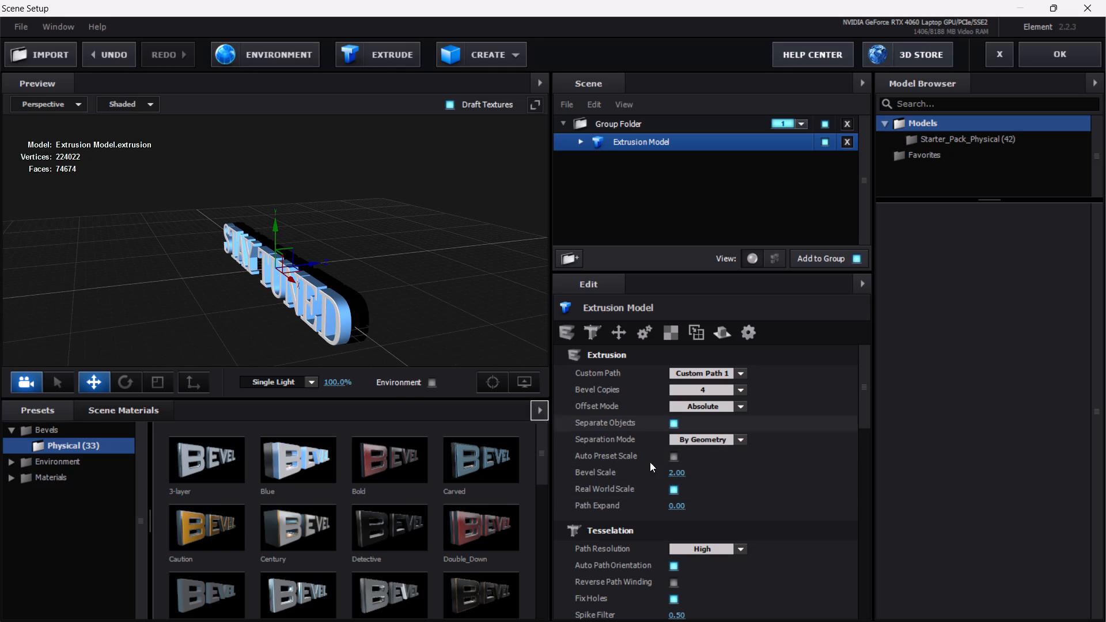
Raise the extrusion's Path Expand to about 0.61, check the text from the front, and accept the scene setup.
left_click_drag(675, 507, 702, 506)
left_click_drag(702, 506, 718, 507)
scroll(689, 503, "down", 2)
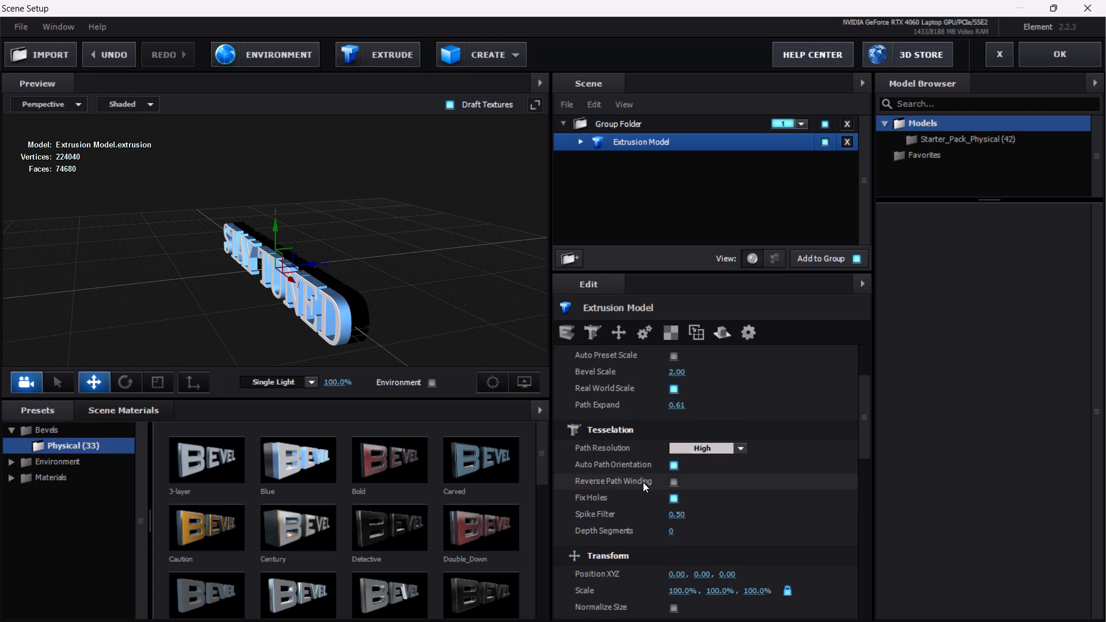
left_click_drag(337, 255, 402, 227)
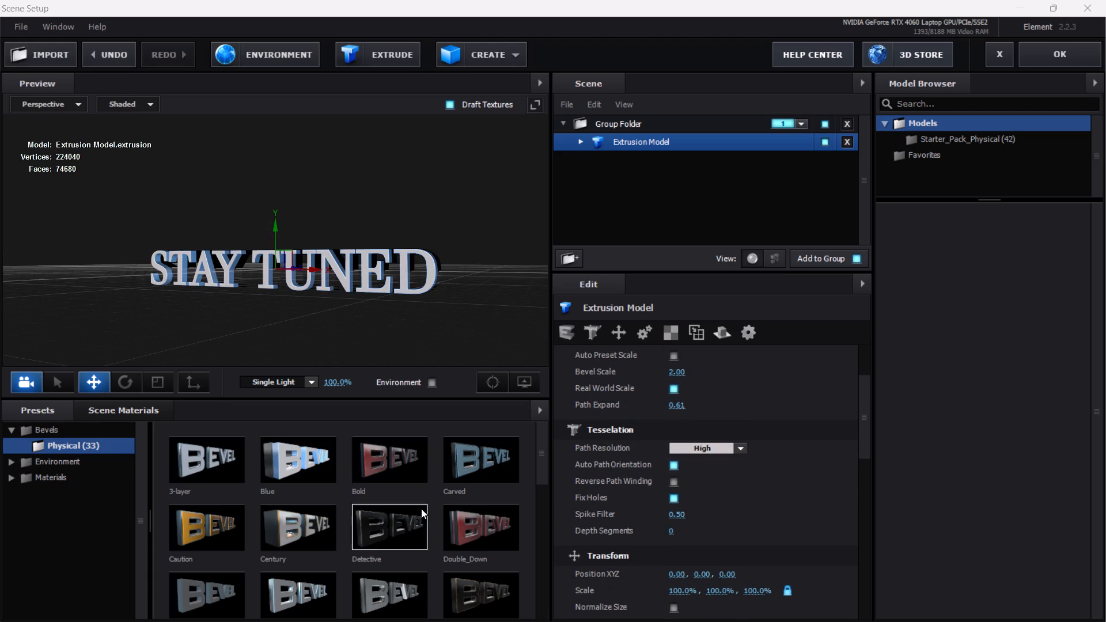
left_click_drag(388, 299, 408, 329)
left_click(1059, 56)
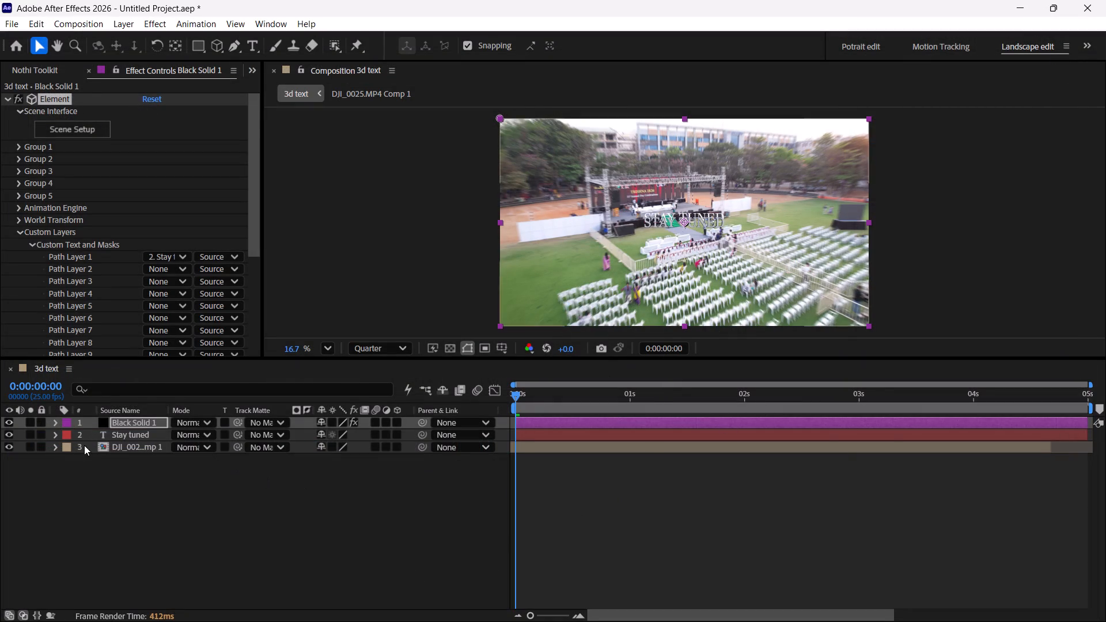
Hide the original Stay tuned text layer in the 3d text composition.
left_click(7, 433)
left_click(129, 434)
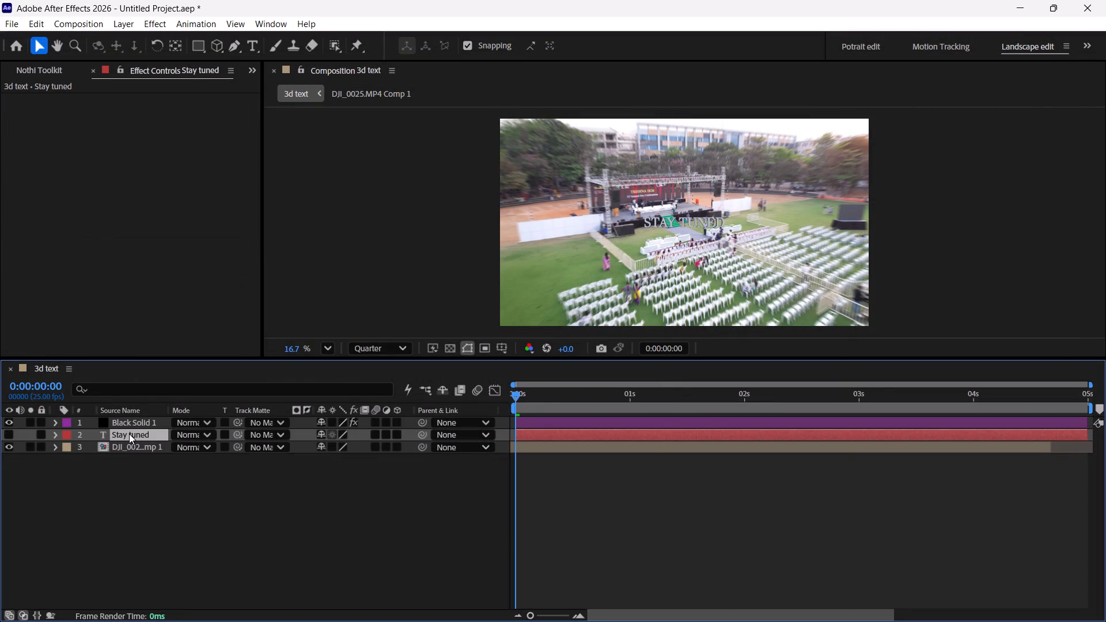
Set Group 1's Particle Size to 30 in the Element effect on the Black Solid 1 layer.
left_click(546, 421)
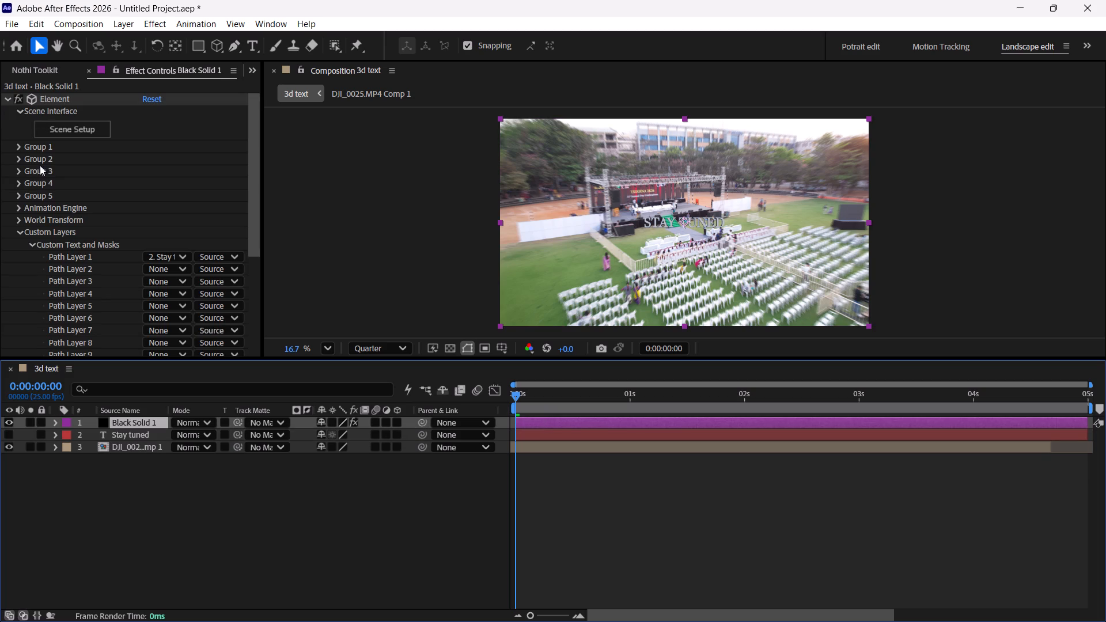
left_click(18, 112)
left_click(16, 126)
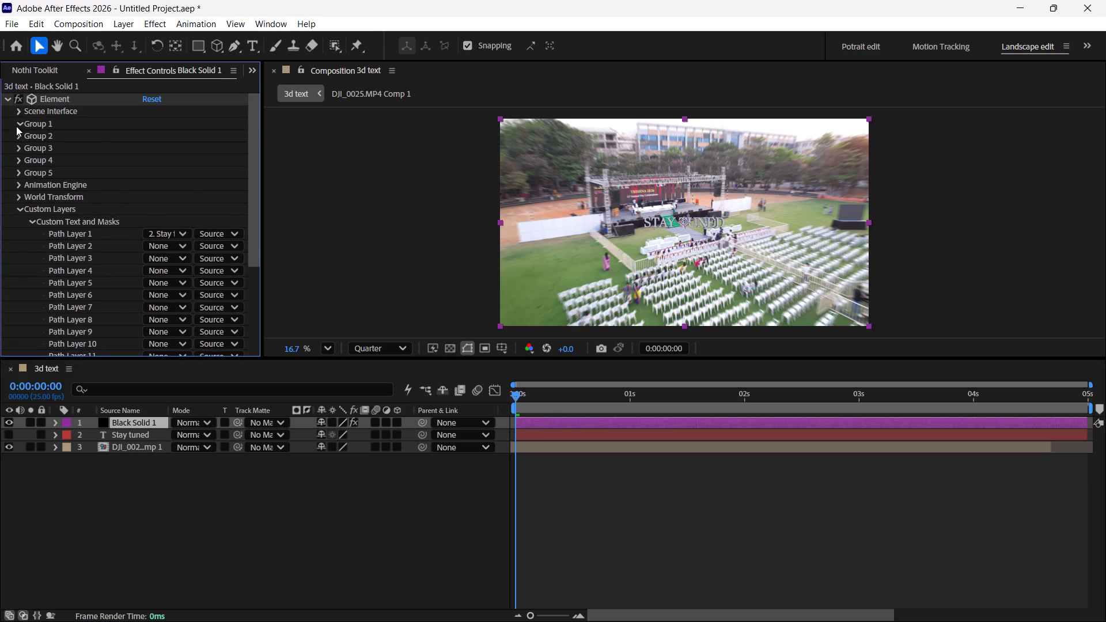
left_click(29, 162)
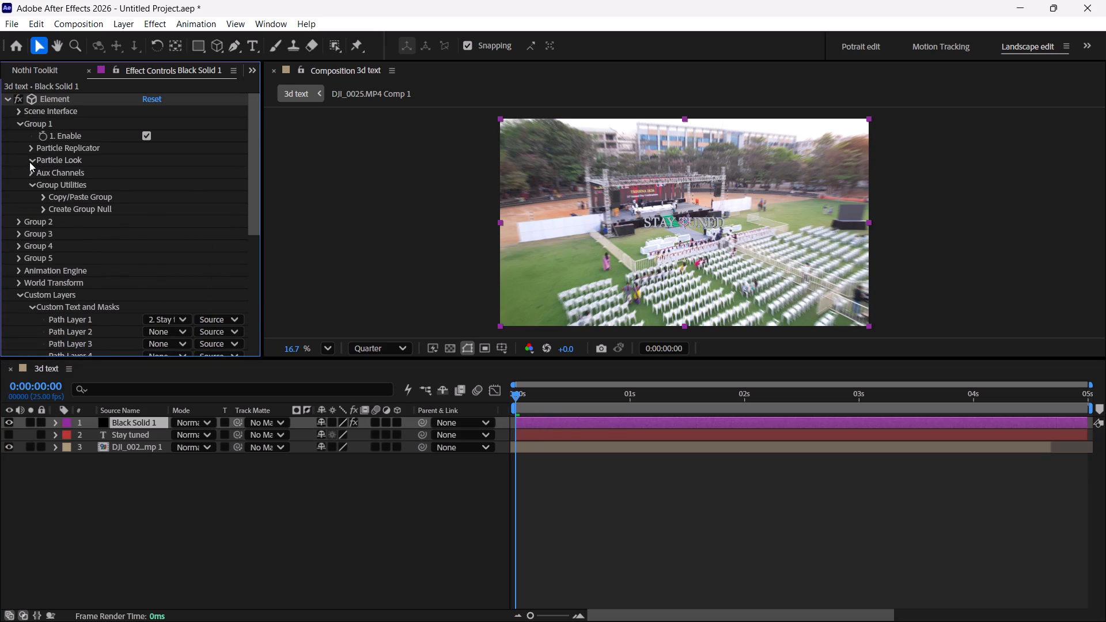
left_click_drag(152, 175, 165, 175)
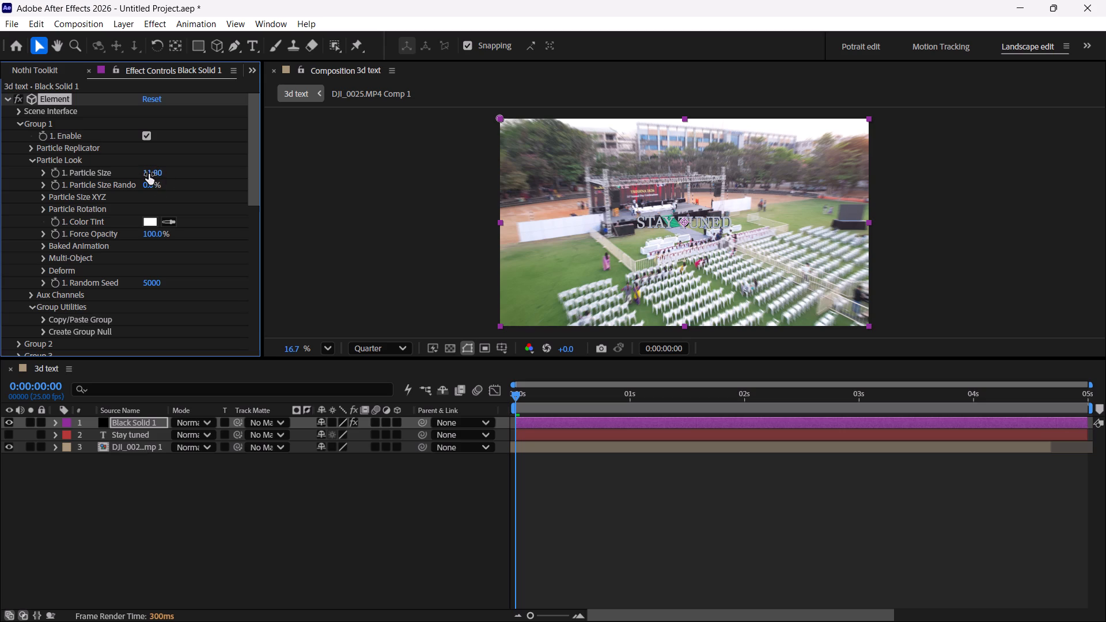
left_click_drag(149, 174, 259, 183)
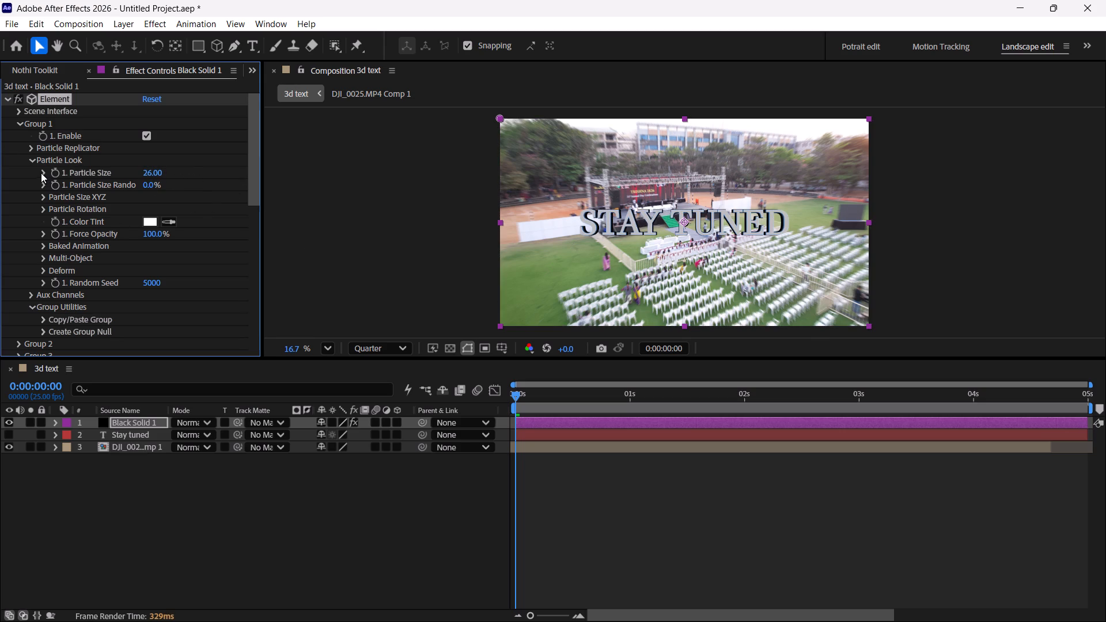
left_click(145, 176)
type("30")
key("Return")
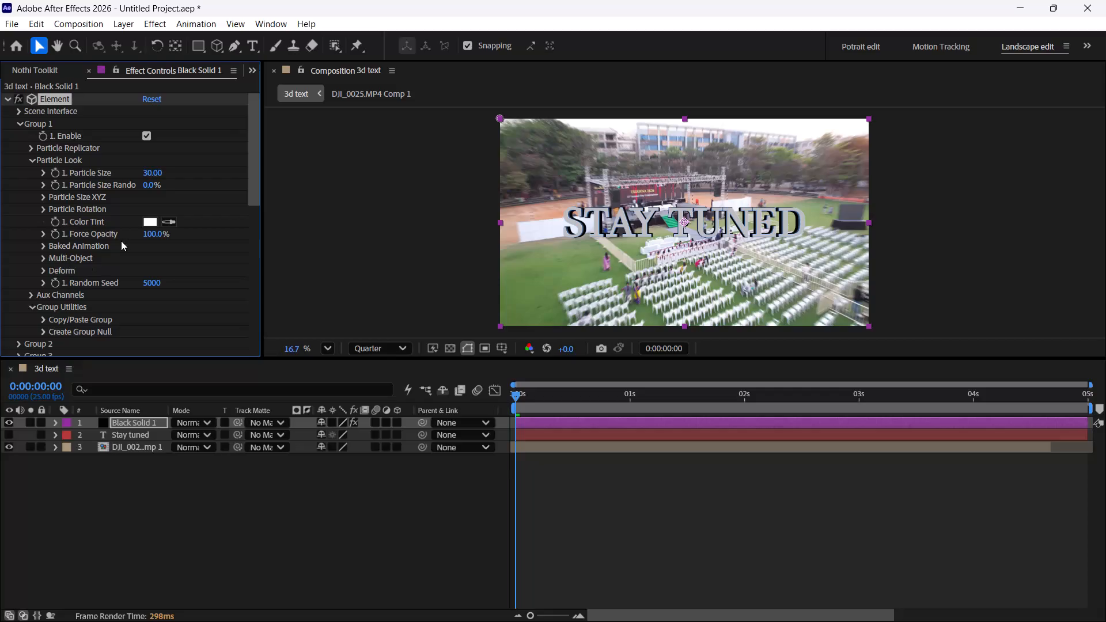
Enable Multi-Object for Group 1 in the Element effect's Particle Look settings.
left_click(44, 260)
left_click(146, 270)
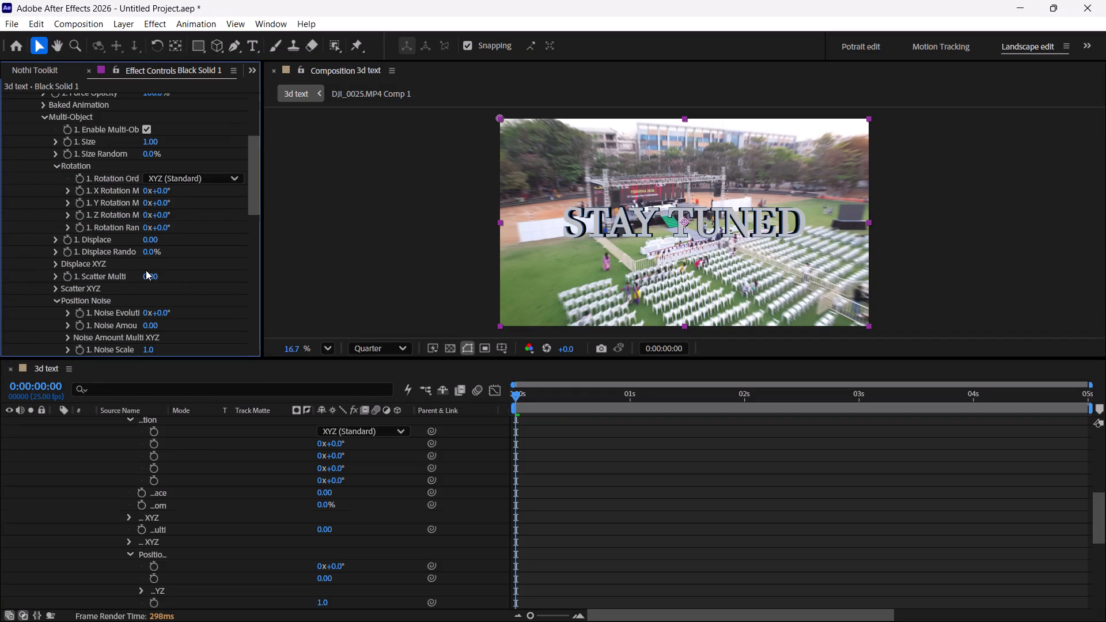
Add starting keyframes for Multi-Object X, Y and Z Rotation and Displace at 0:00:00:18.
left_click_drag(523, 395, 590, 411)
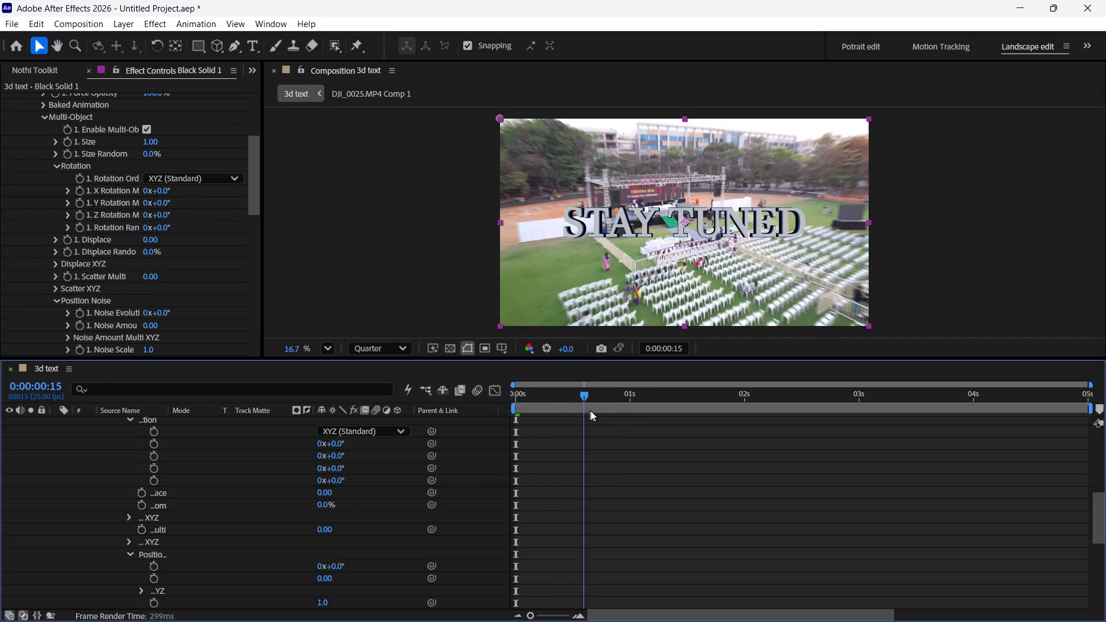
left_click_drag(590, 411, 600, 416)
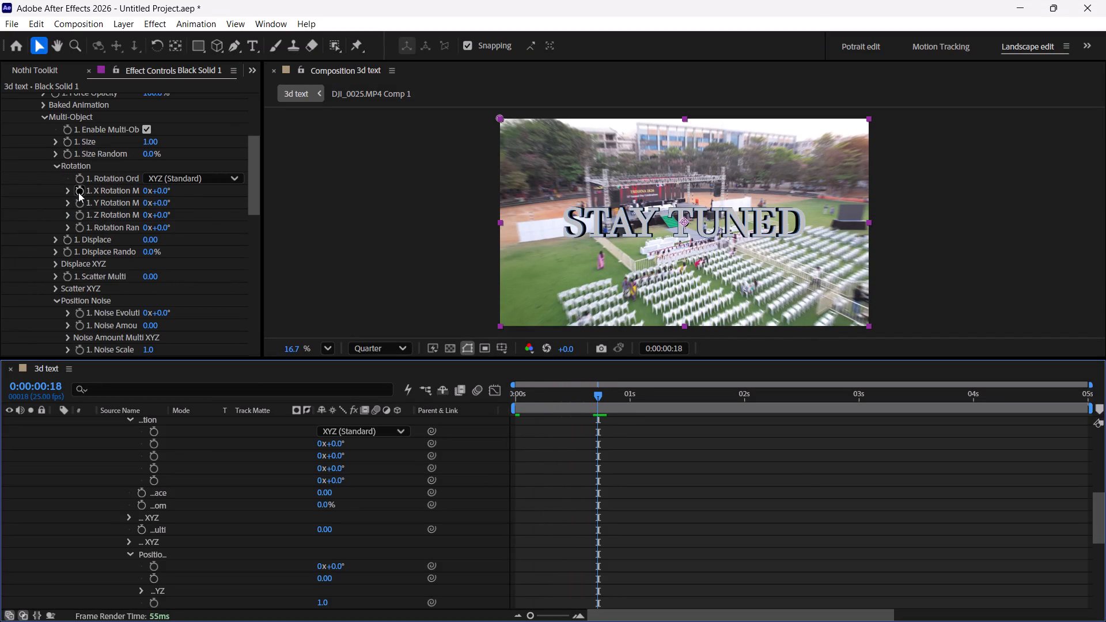
left_click(78, 191)
left_click(78, 201)
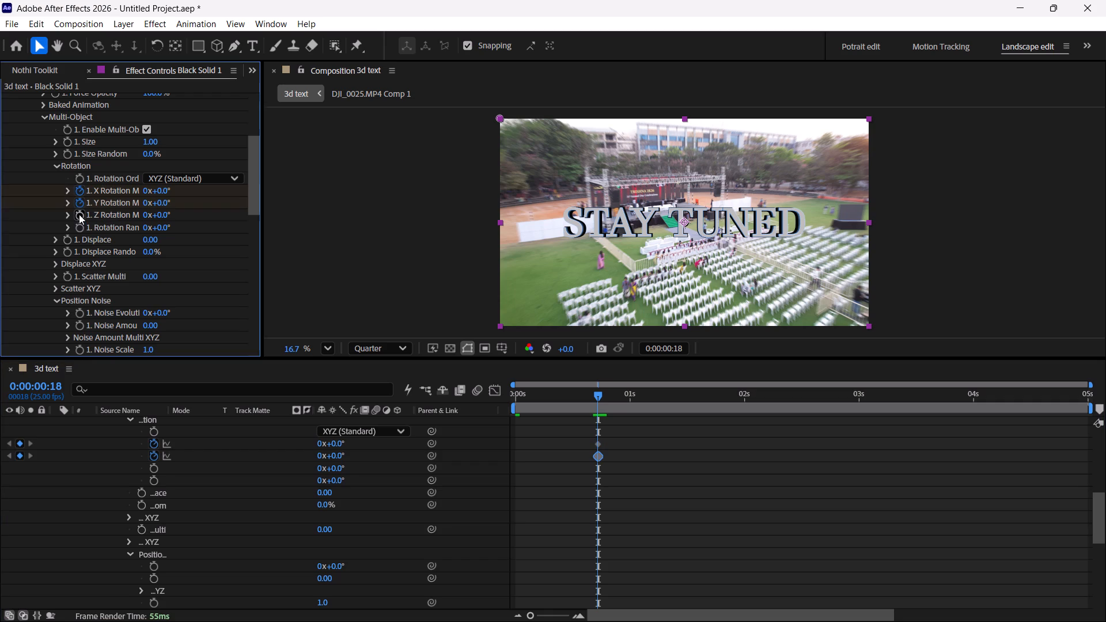
left_click(78, 214)
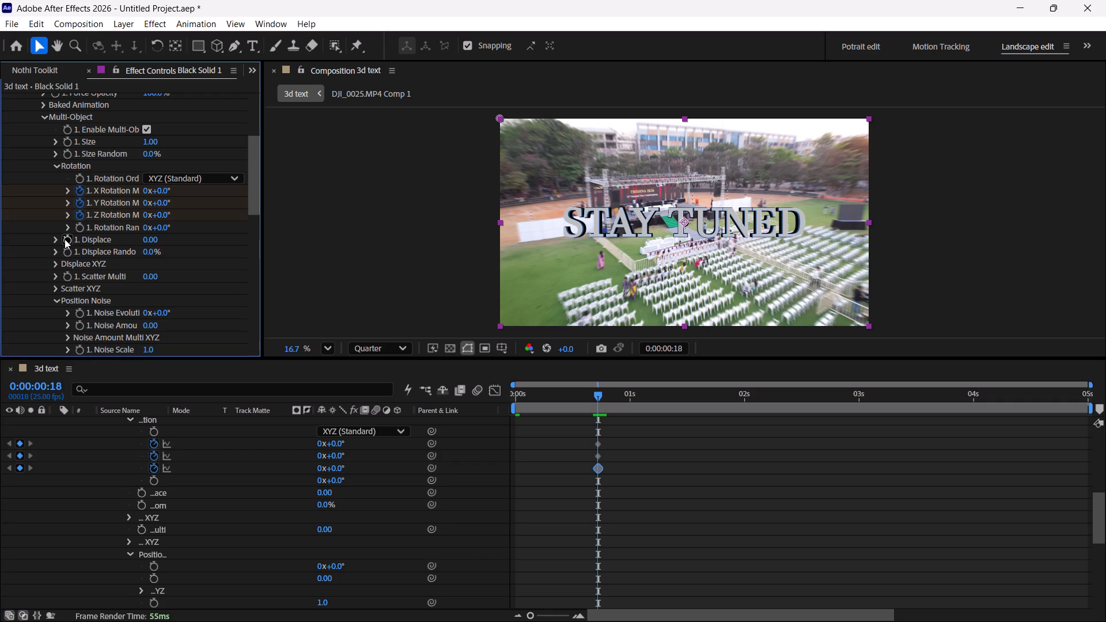
left_click(64, 239)
At the first frame, set Multi-Object X, Y and Z Rotation to about 108°, 27° and 122° and Displace to about 5.01, and check the motion.
left_click_drag(597, 393, 514, 413)
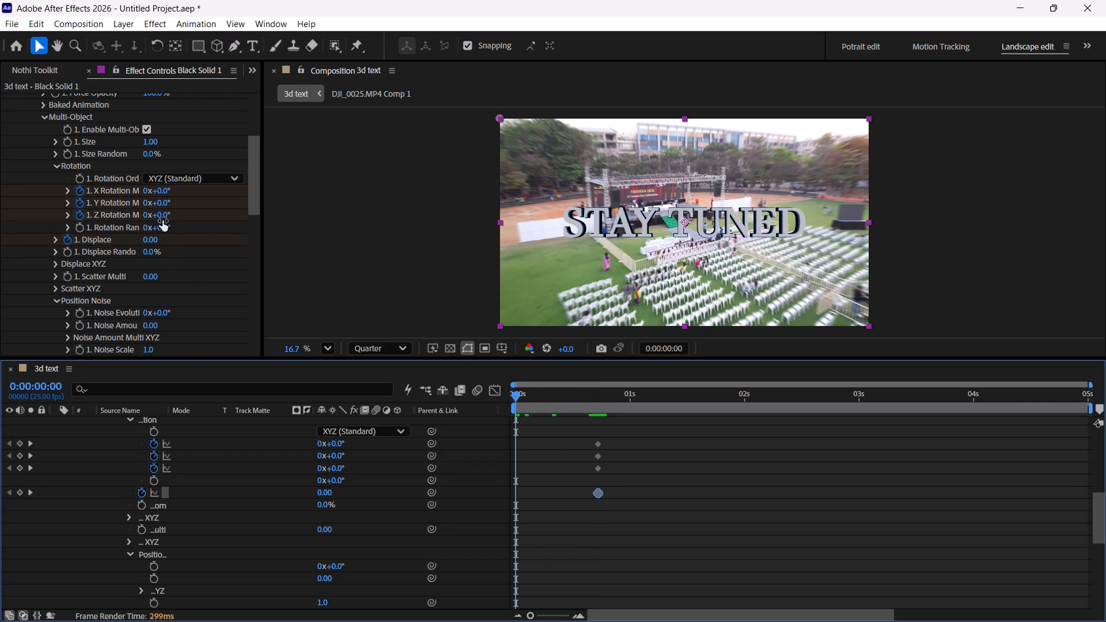
left_click_drag(161, 192, 242, 194)
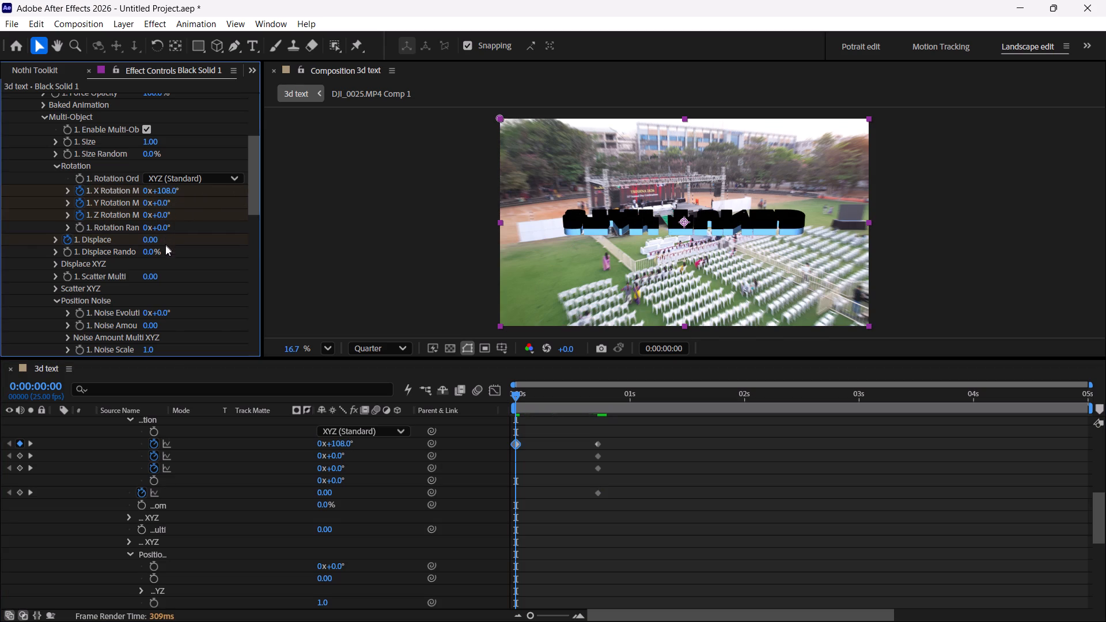
left_click_drag(148, 240, 515, 246)
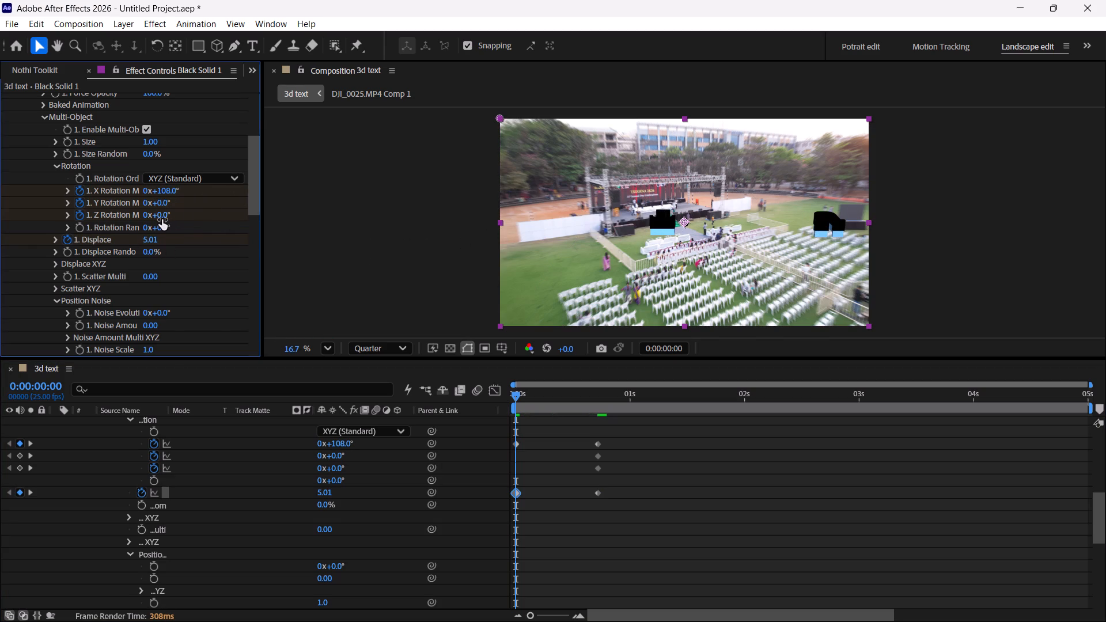
left_click_drag(162, 217, 247, 213)
left_click_drag(162, 203, 190, 207)
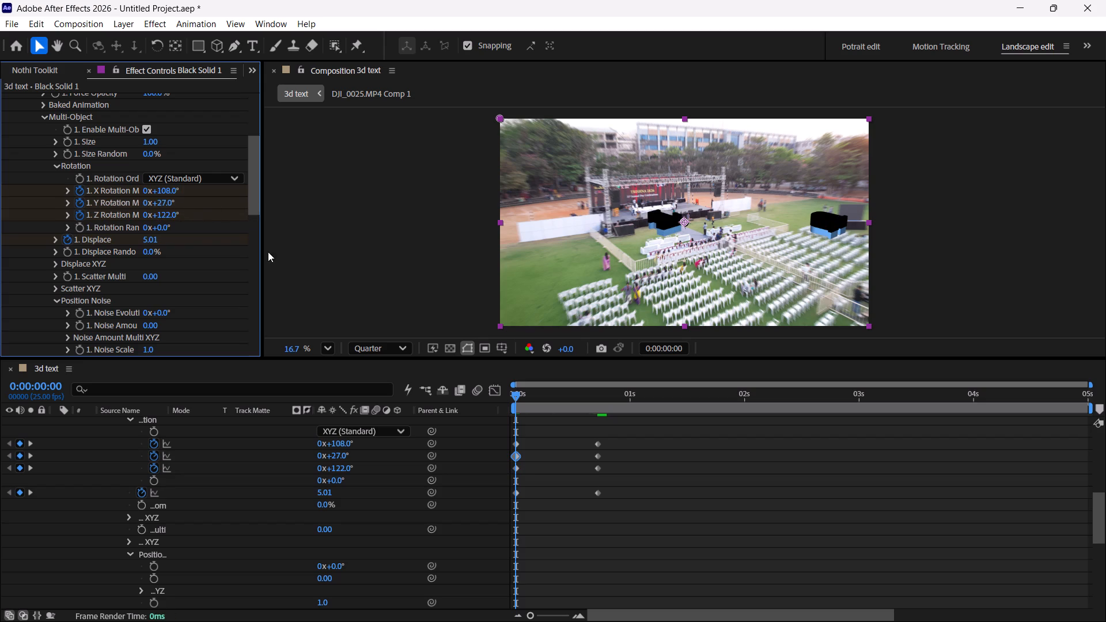
left_click_drag(517, 395, 527, 397)
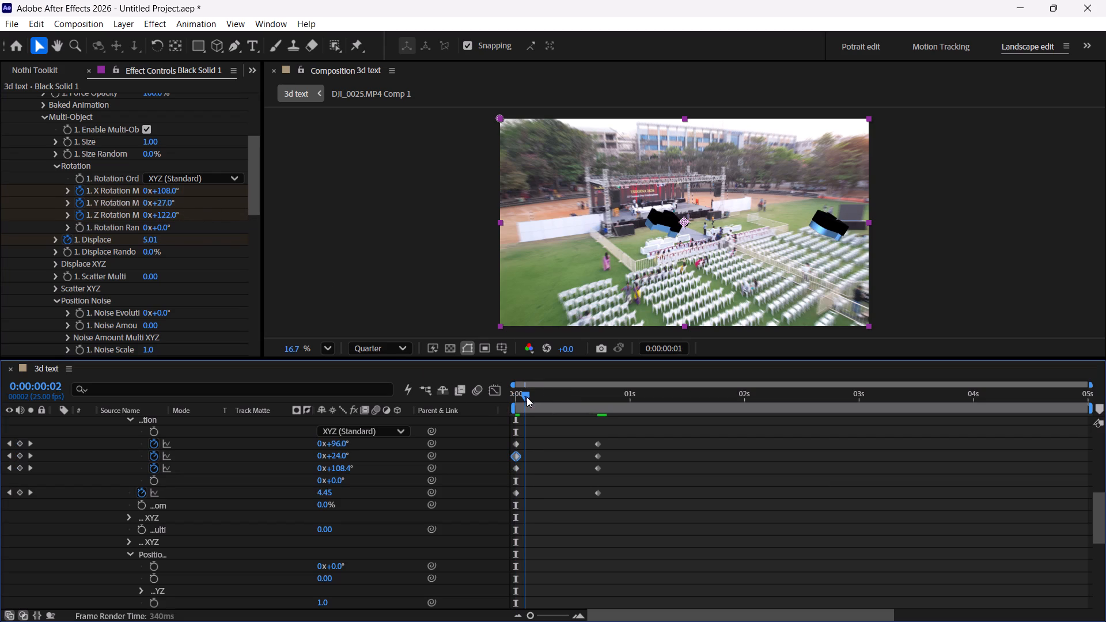
left_click_drag(527, 397, 572, 405)
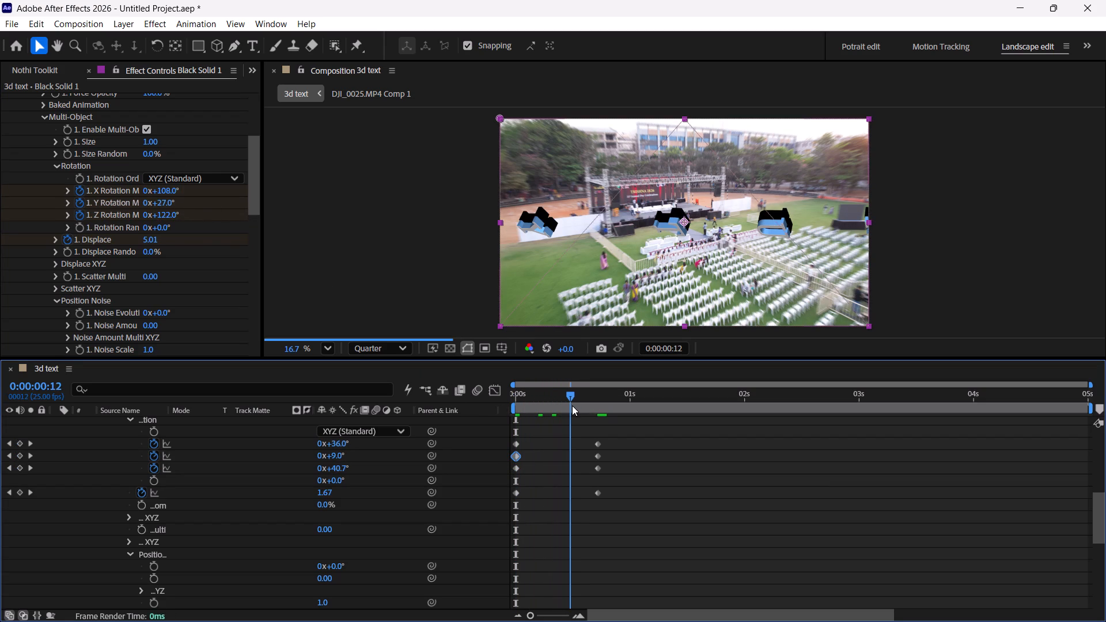
left_click_drag(572, 405, 601, 423)
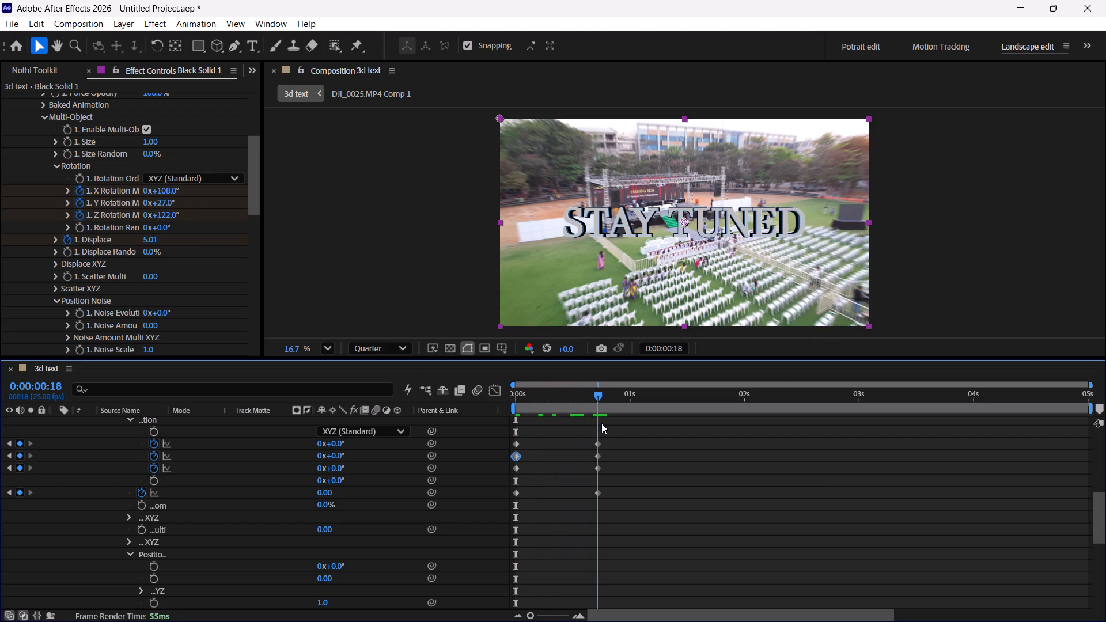
left_click_drag(601, 423, 601, 424)
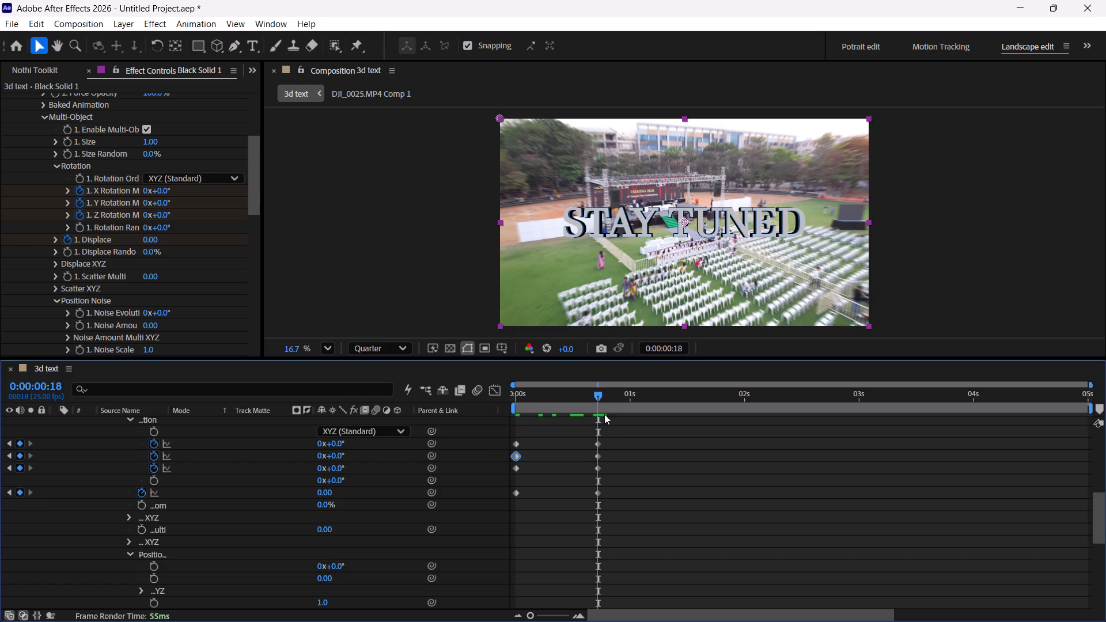
Keyframe Group 1's Particle Size from 0 at the first frame to 30 at 0:00:00:18, and preview the animation.
left_click_drag(590, 404, 516, 422)
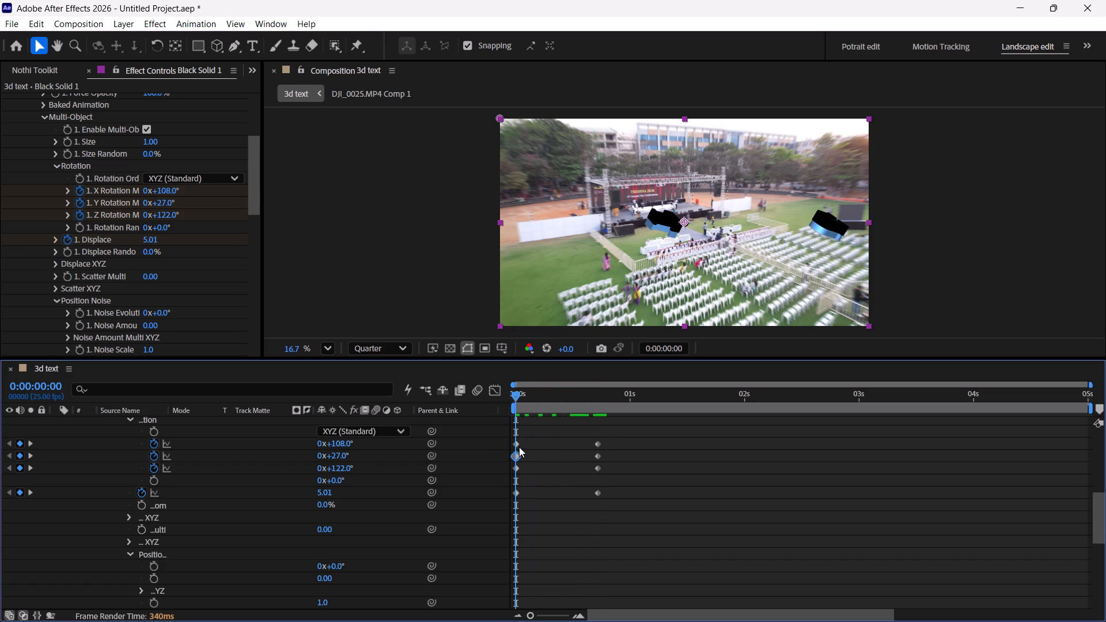
scroll(181, 138, "up", 4)
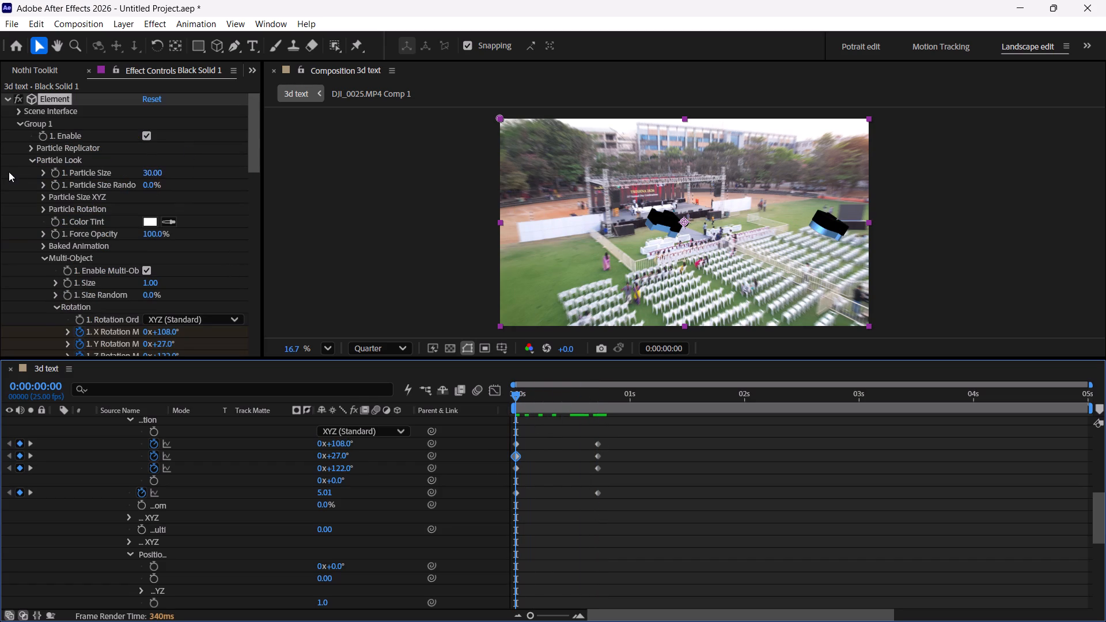
left_click(55, 174)
left_click(148, 173)
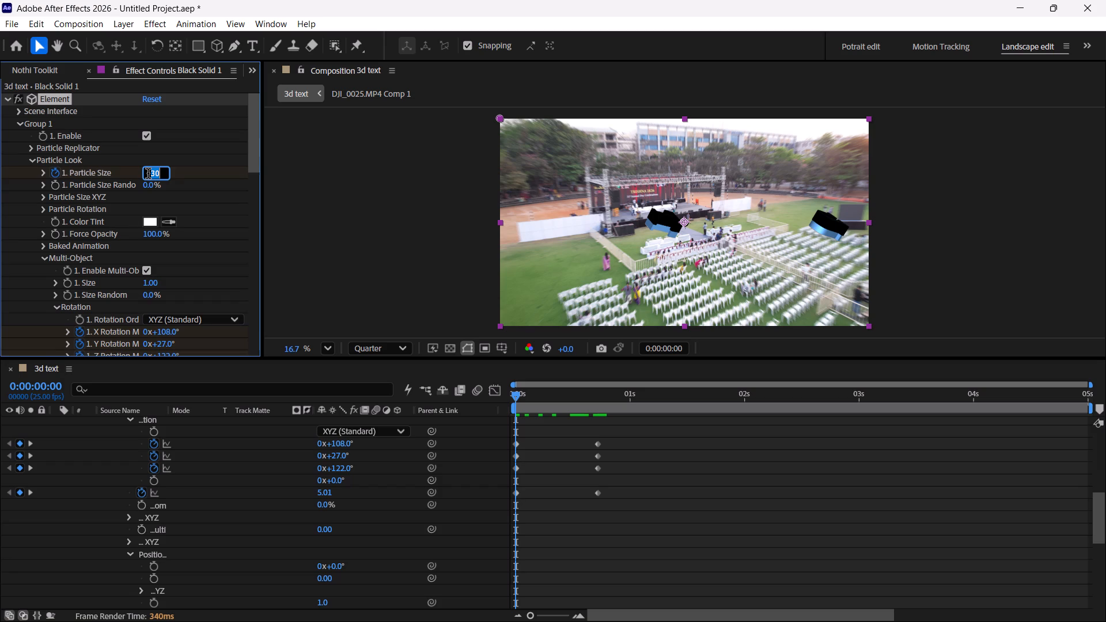
key("0")
key("Return")
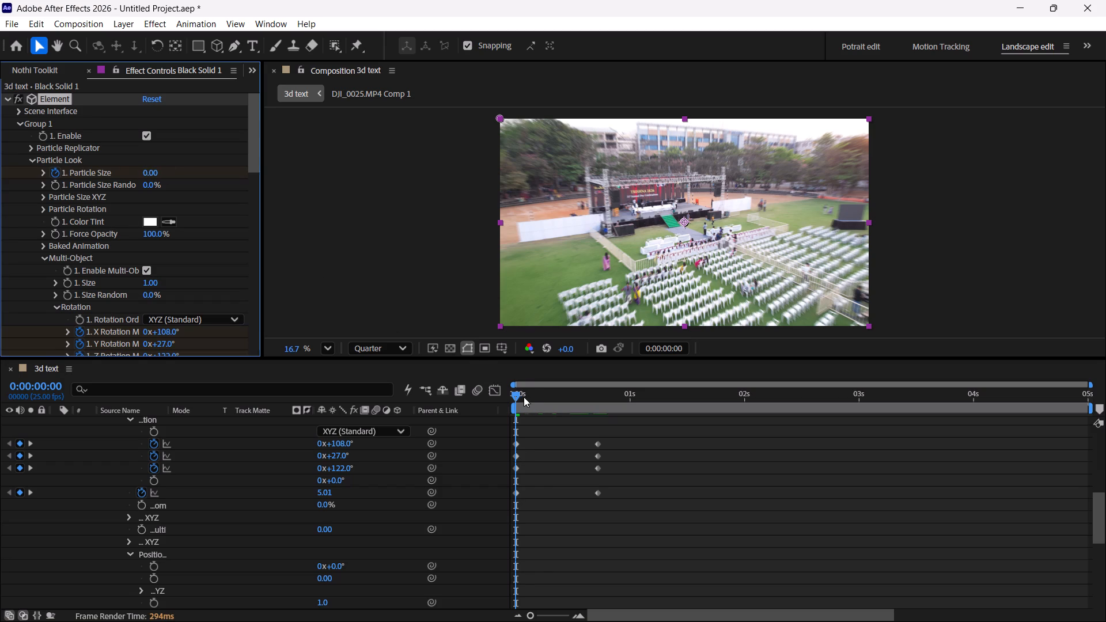
left_click_drag(520, 397, 602, 430)
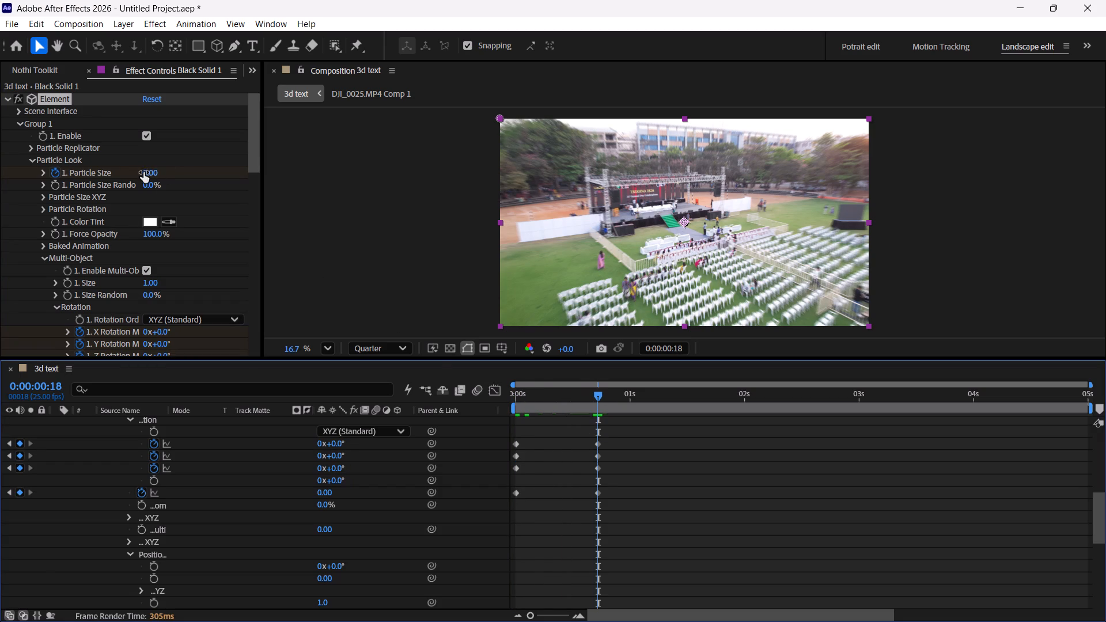
left_click(143, 172)
left_click(149, 176)
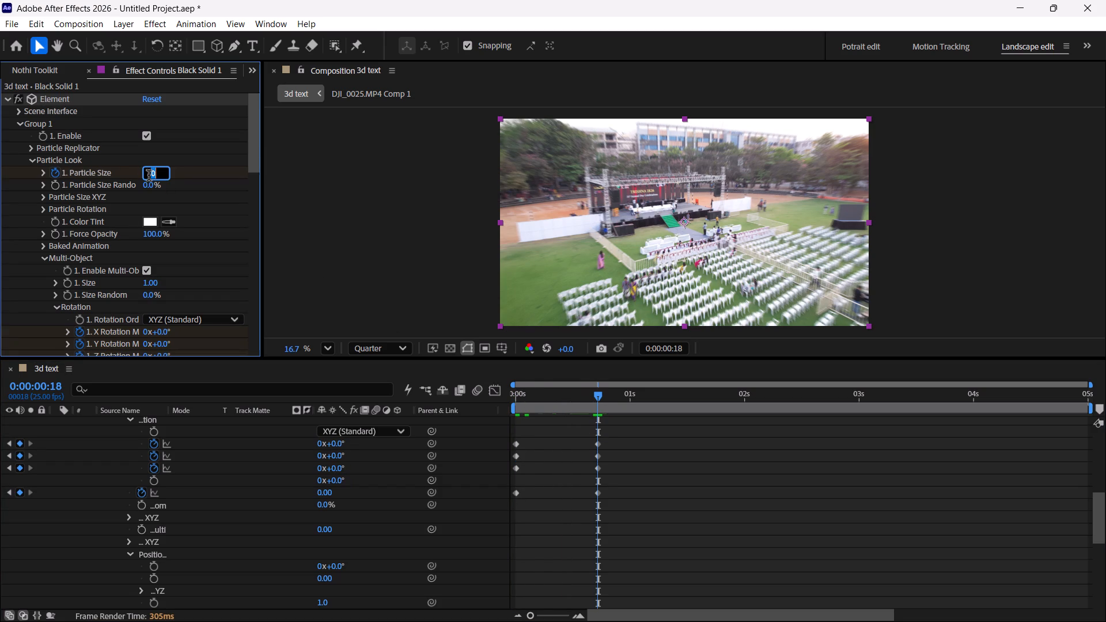
type("30")
key("Return")
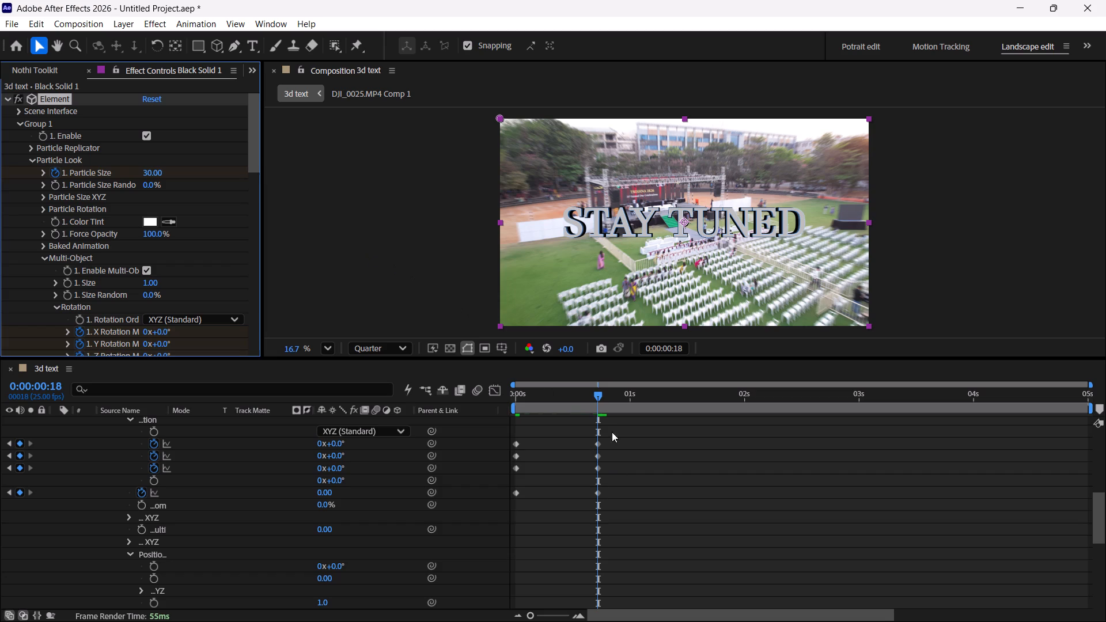
left_click_drag(600, 398, 478, 401)
key("space")
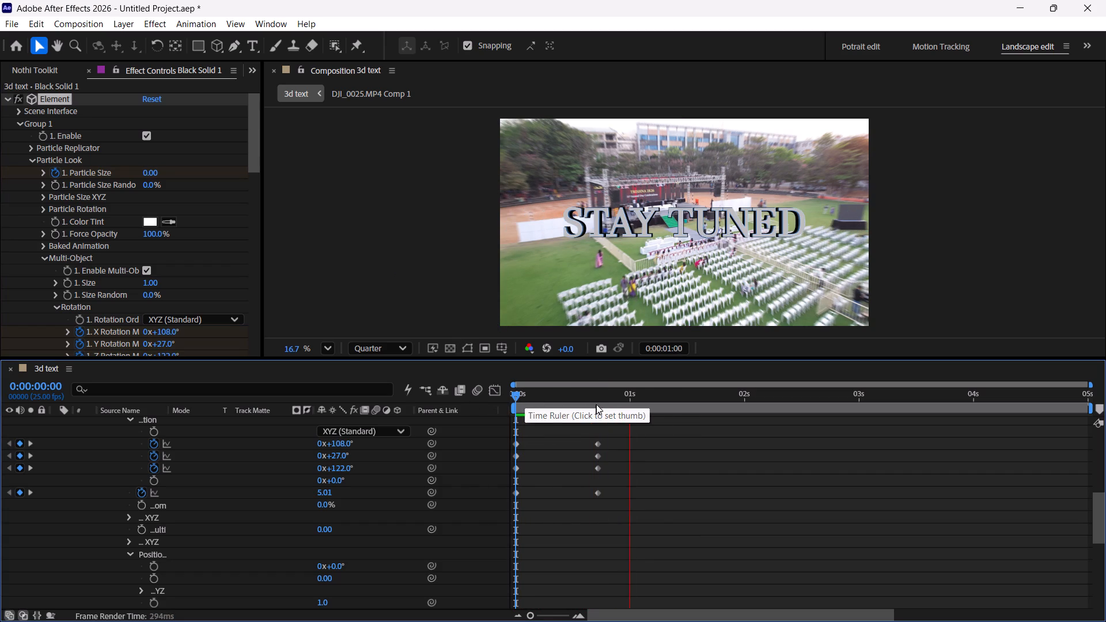
key("space")
Apply Easy Ease to all the Multi-Object Rotation and Displace keyframes.
left_click_drag(643, 400, 448, 419)
left_click_drag(487, 433, 556, 465)
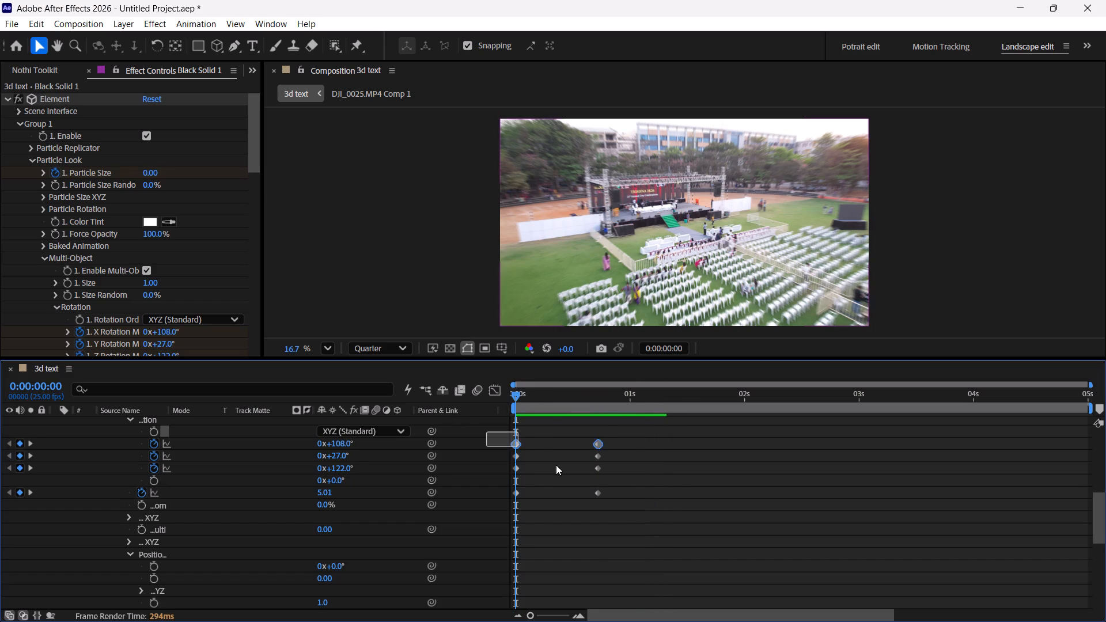
left_click_drag(556, 465, 672, 517)
key("F9")
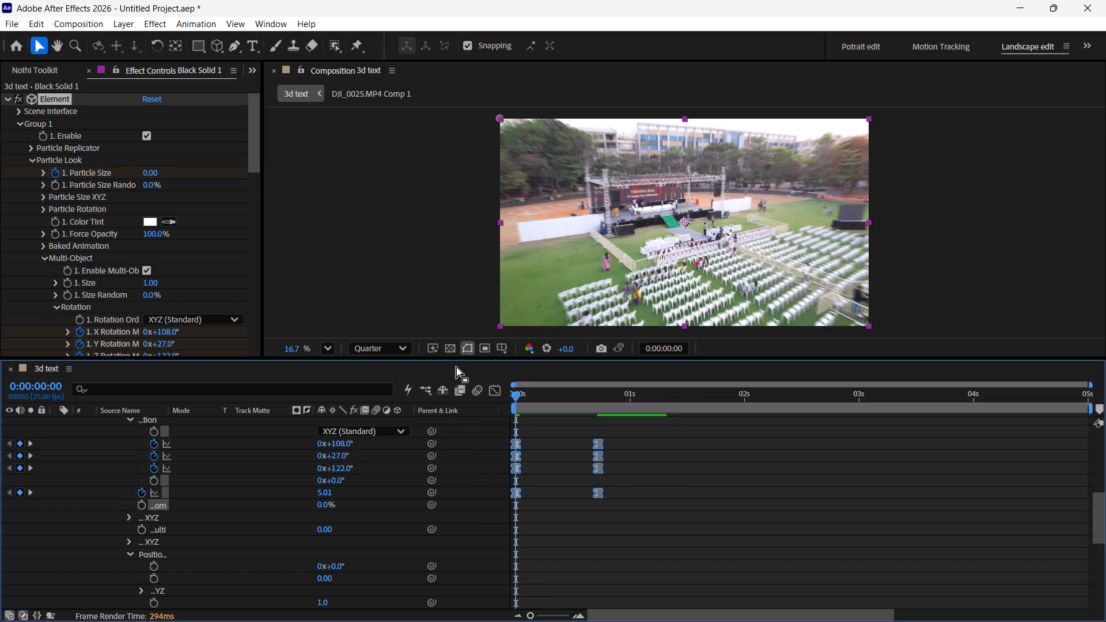
Play back the eased text animation from the first frame and scrub through it to 0:00:00:18.
key("space")
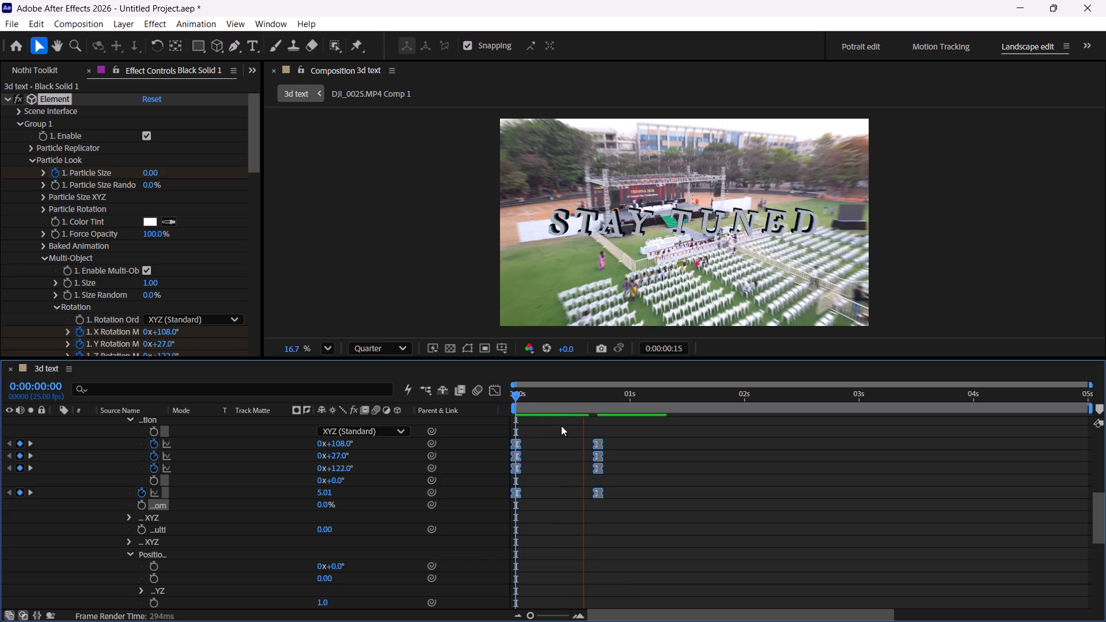
left_click_drag(519, 395, 505, 403)
key("space")
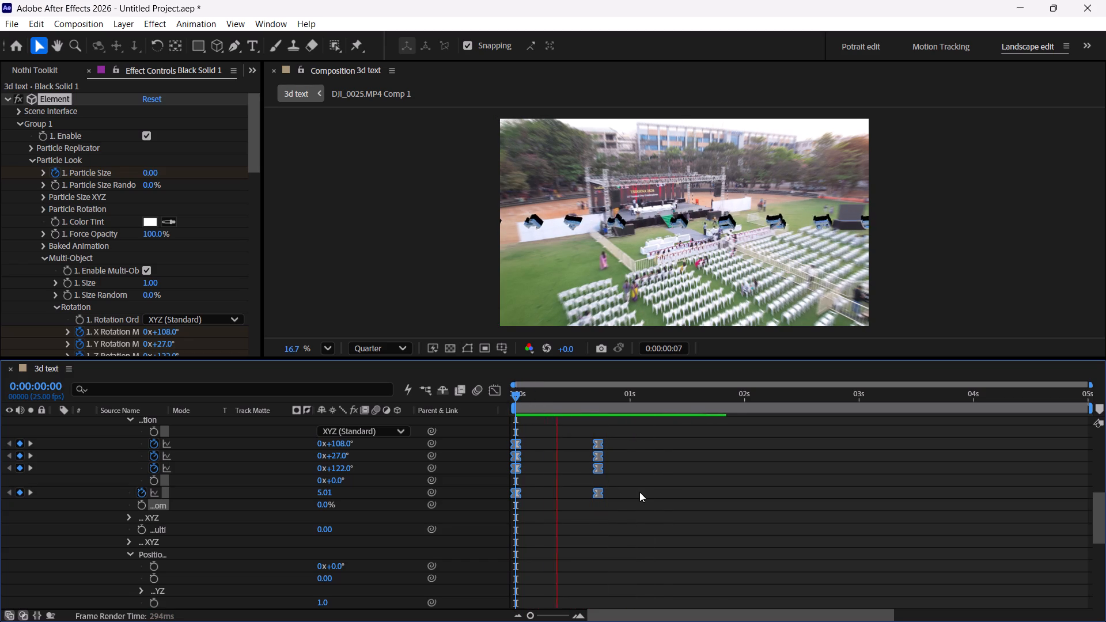
key("space")
left_click_drag(631, 396, 530, 416)
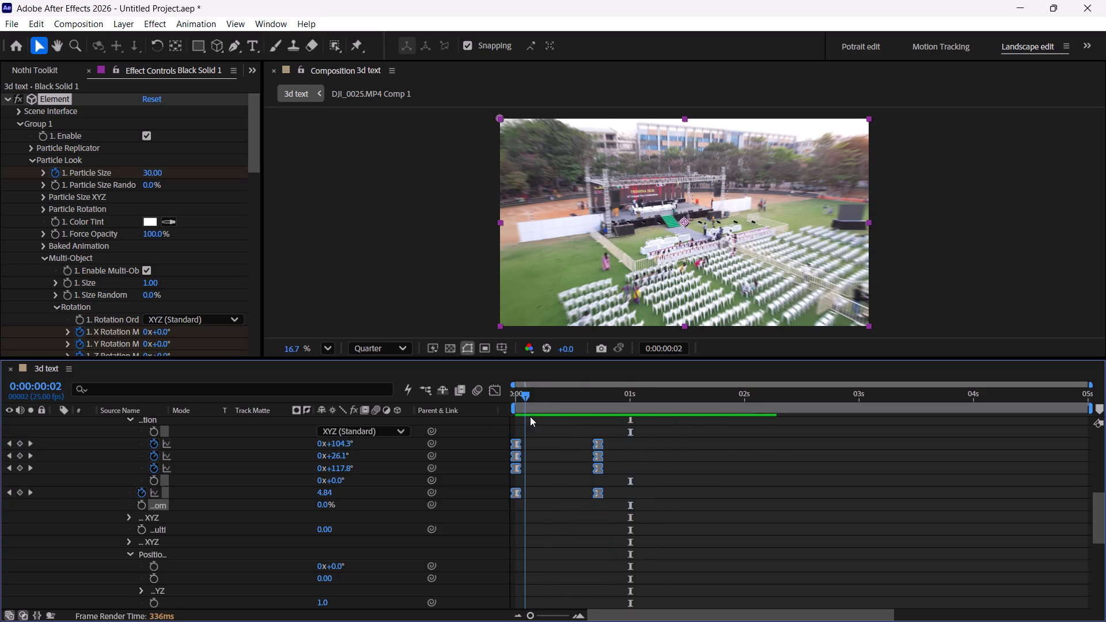
left_click_drag(530, 416, 598, 429)
Collapse the Black Solid 1 layer's properties in the timeline.
scroll(111, 458, "up", 2)
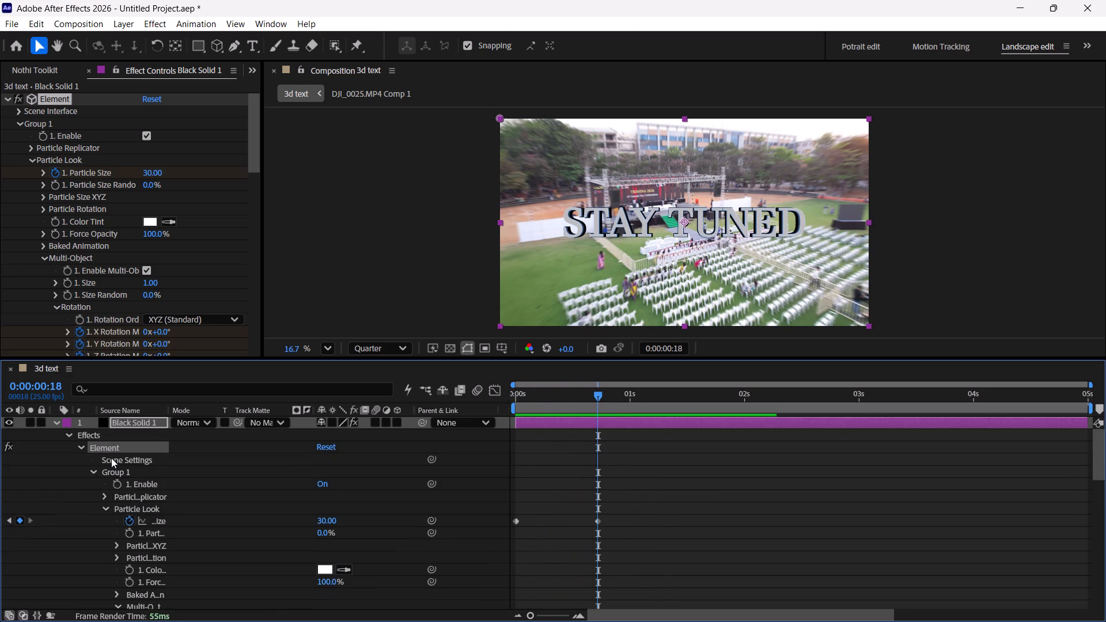
left_click(56, 423)
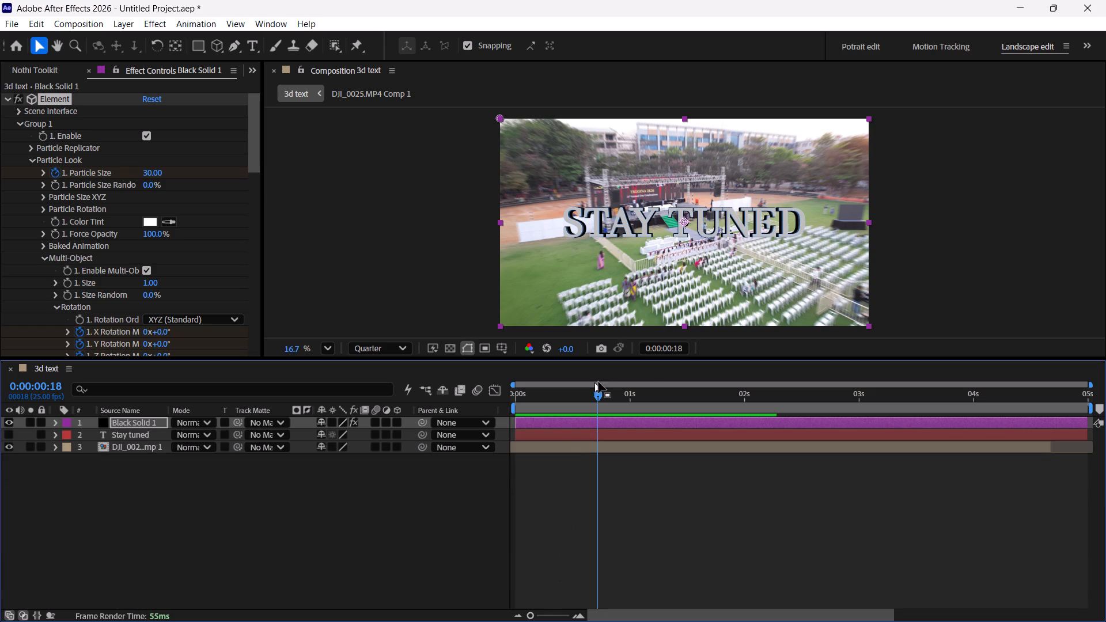
Apply the CC Light Sweep effect to the Black Solid 1 layer.
left_click_drag(599, 398, 508, 397)
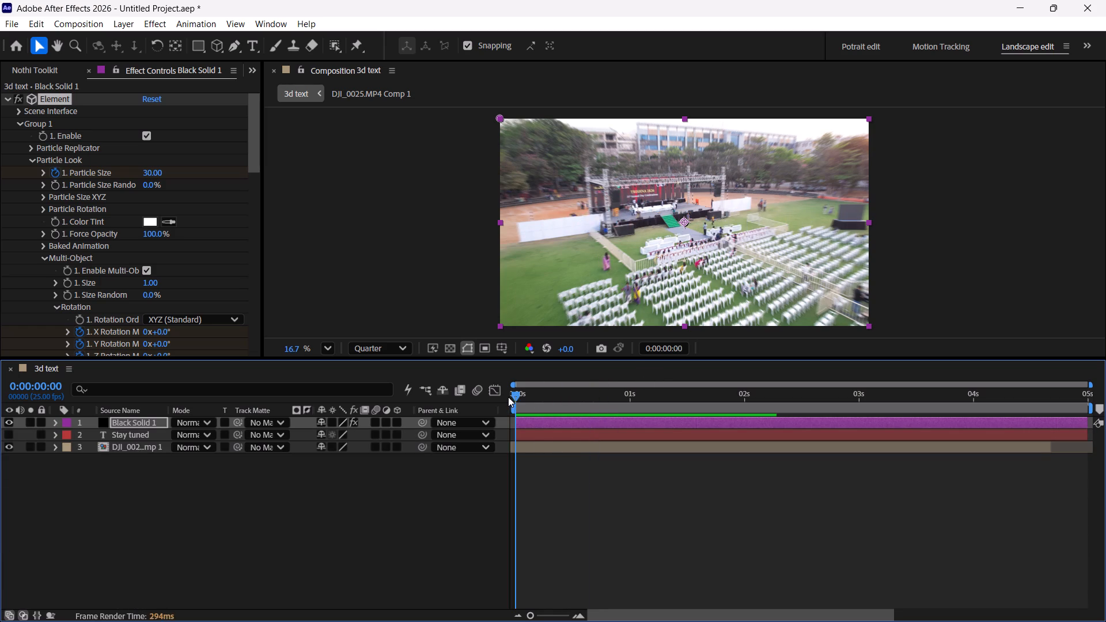
left_click_drag(508, 397, 610, 412)
left_click(597, 421)
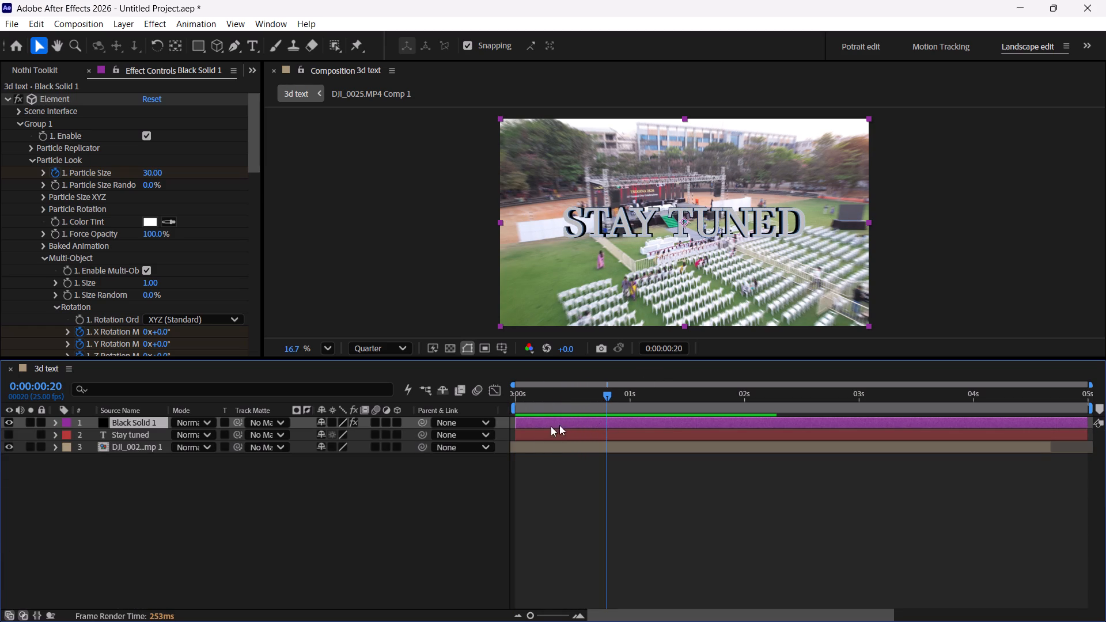
key("ctrl+space")
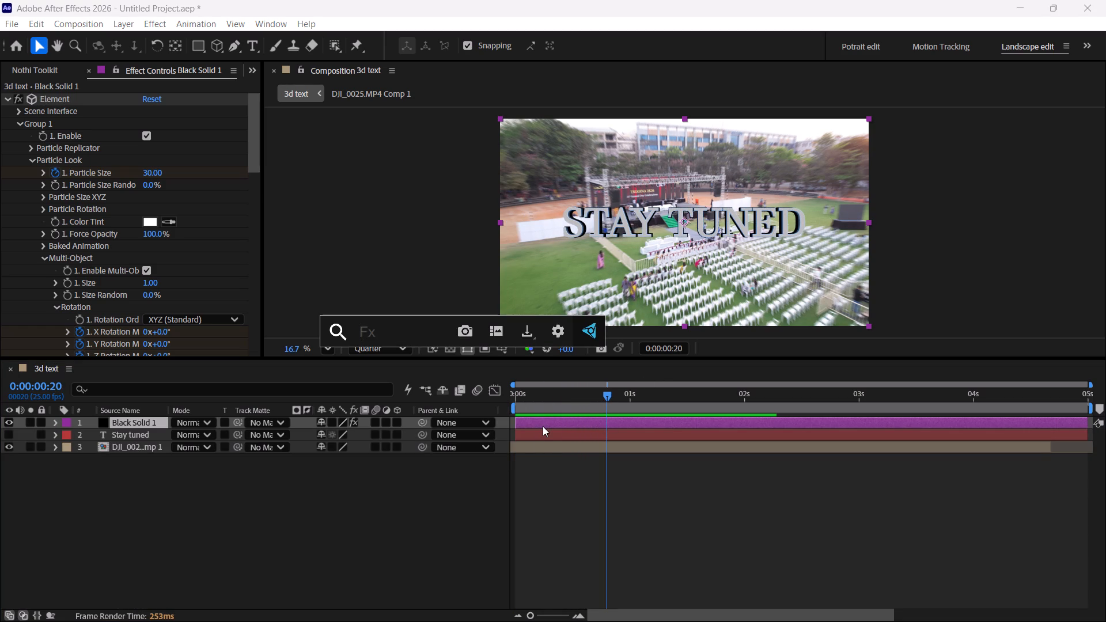
type("li")
type("fht")
key("BackSpace")
key("BackSpace")
key("BackSpace")
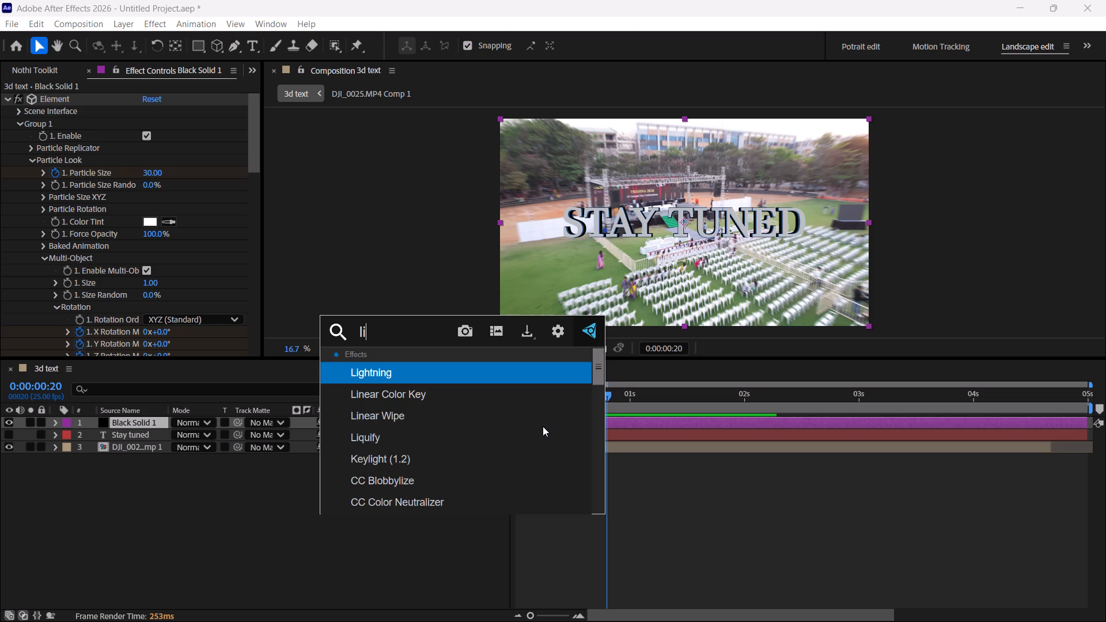
type("ght")
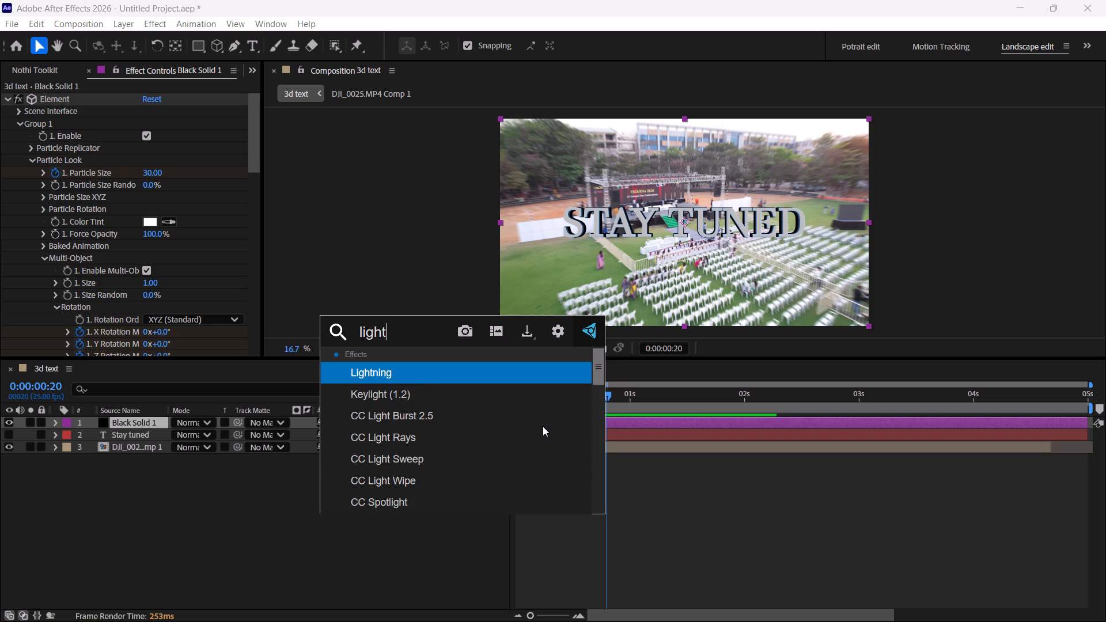
left_click(482, 449)
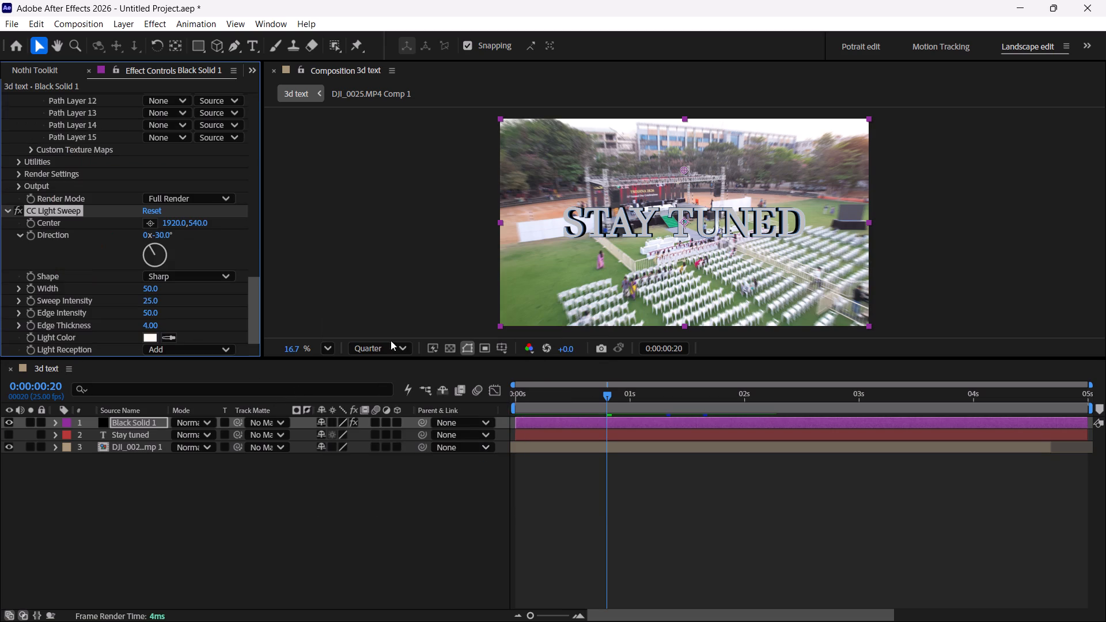
At 0:00:00:22, place the CC Light Sweep Center before the text's first letter at about 336, 756 and start keyframing it.
left_click_drag(607, 401, 618, 424)
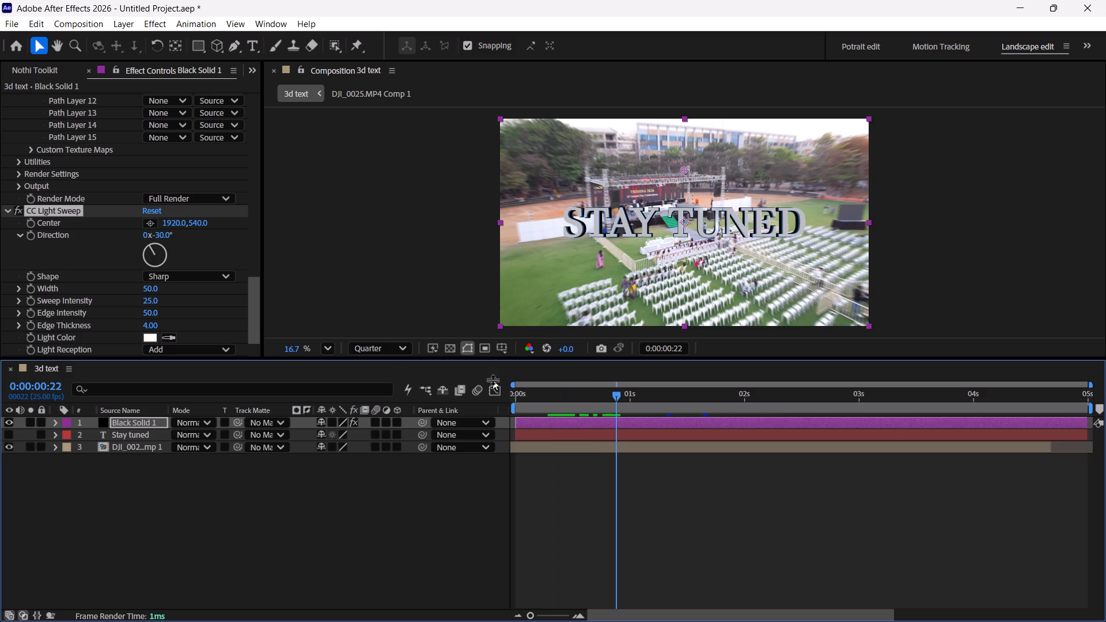
left_click_drag(171, 223, 0, 225)
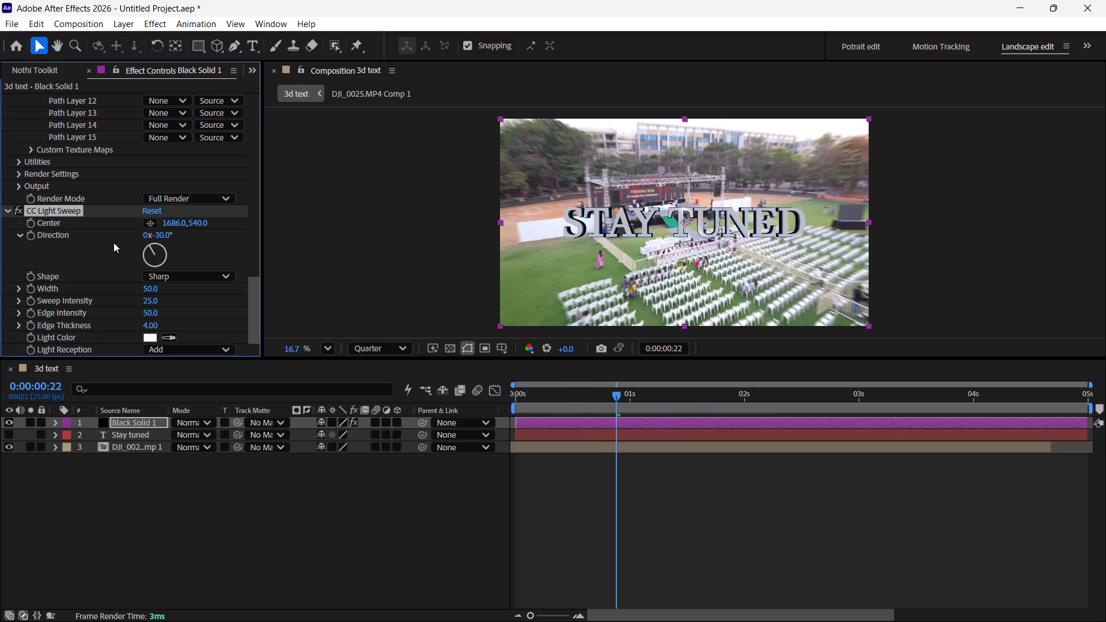
left_click_drag(175, 225, 1, 233)
left_click_drag(635, 167, 542, 186)
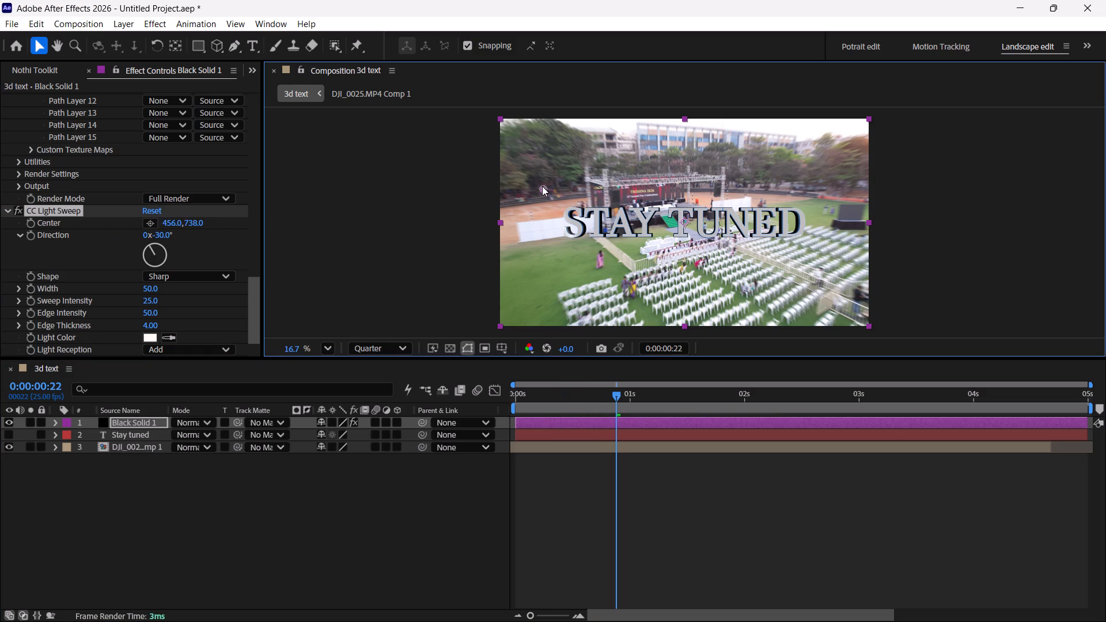
left_click_drag(542, 186, 531, 188)
left_click(31, 221)
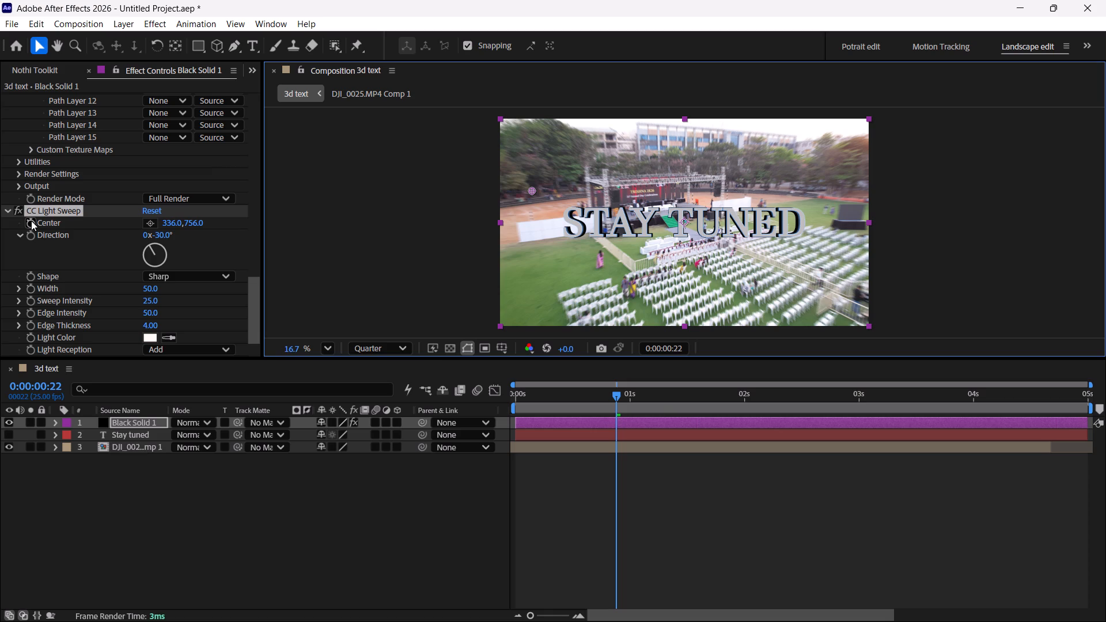
At 0:00:01:11, move the CC Light Sweep Center past the end of the text to about 3006, 858.
left_click_drag(619, 397, 506, 416)
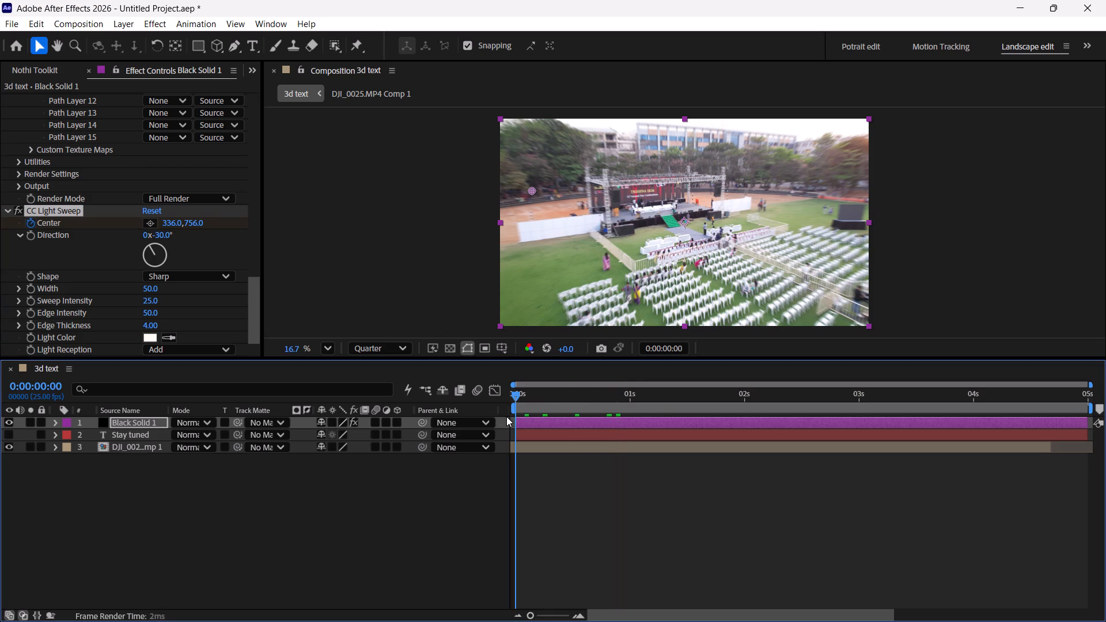
left_click_drag(506, 416, 605, 419)
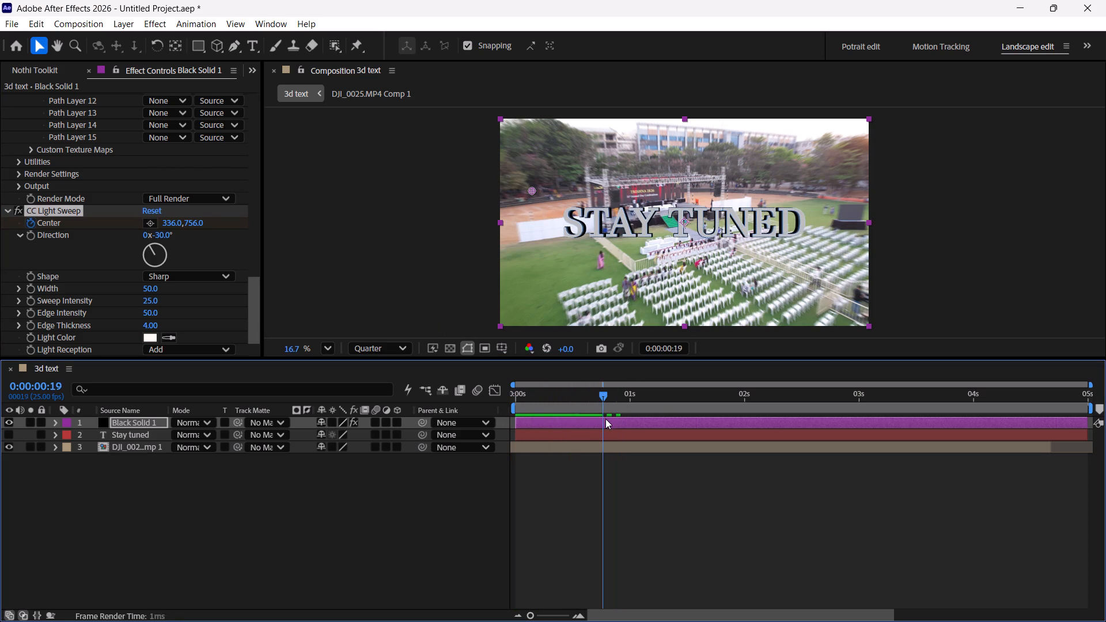
left_click_drag(605, 419, 669, 434)
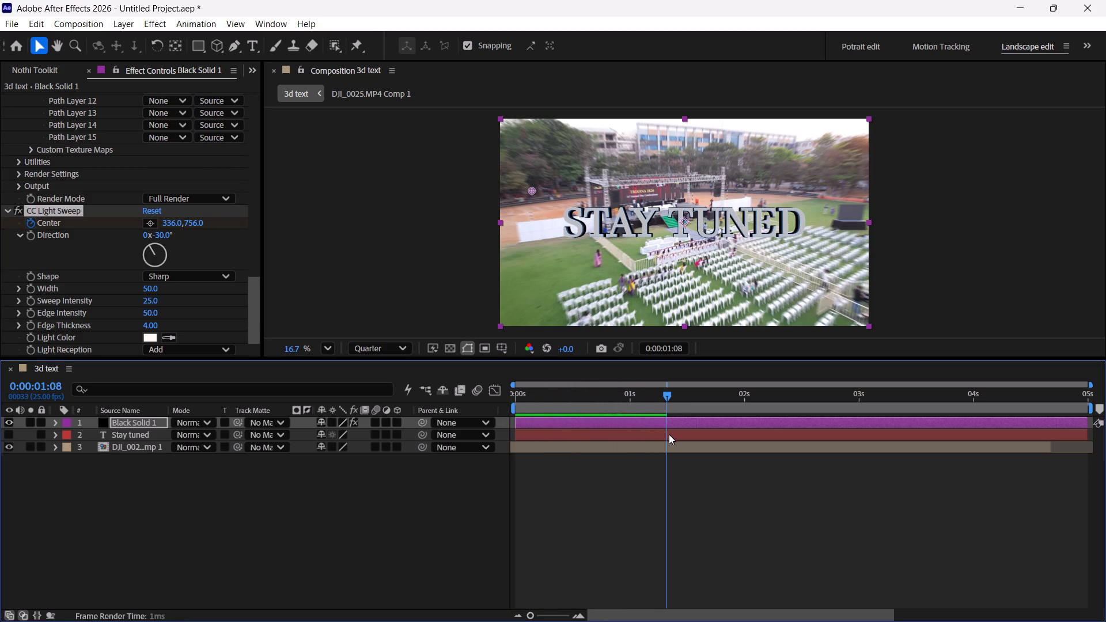
left_click_drag(669, 434, 683, 437)
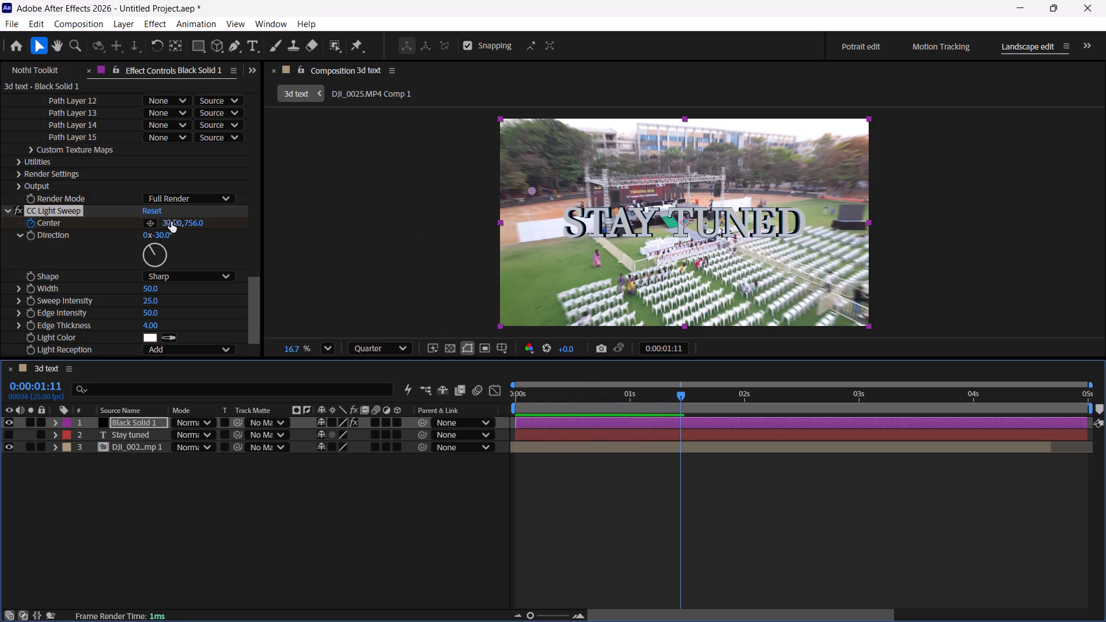
left_click_drag(534, 187, 762, 196)
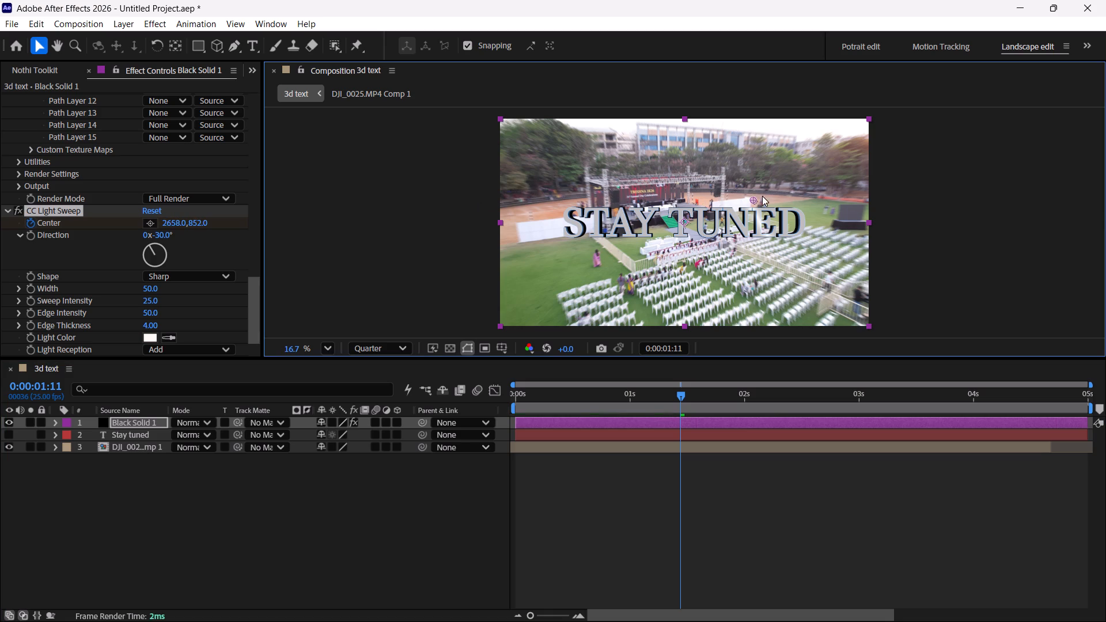
left_click_drag(762, 196, 790, 196)
Reveal the layer's keyframes and apply Easy Ease to both CC Light Sweep Center keyframes.
key("u")
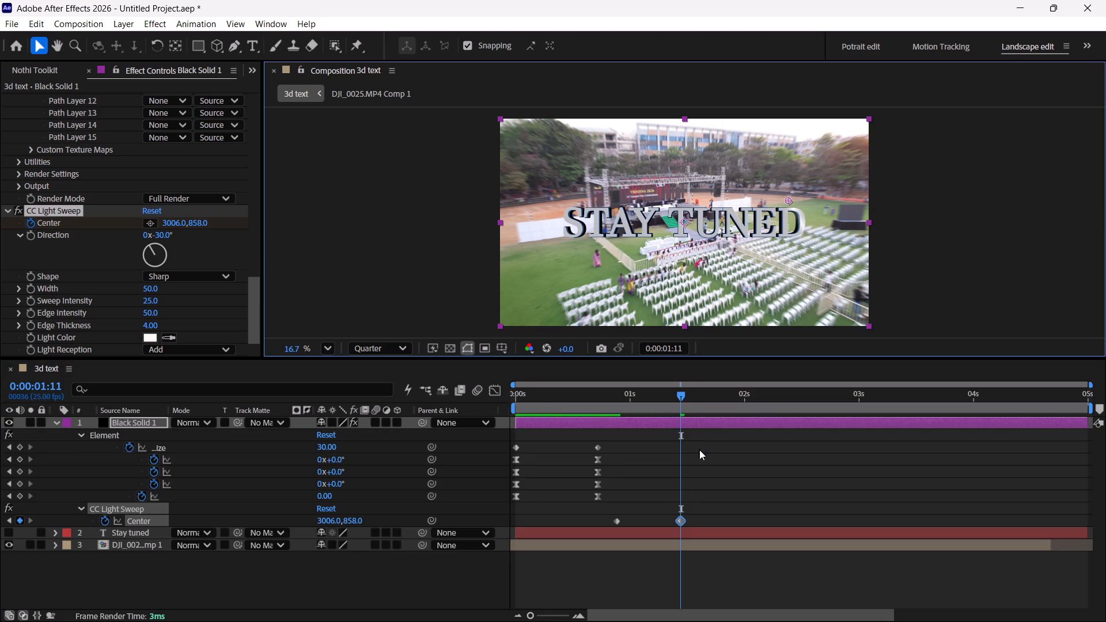
left_click_drag(604, 509, 742, 545)
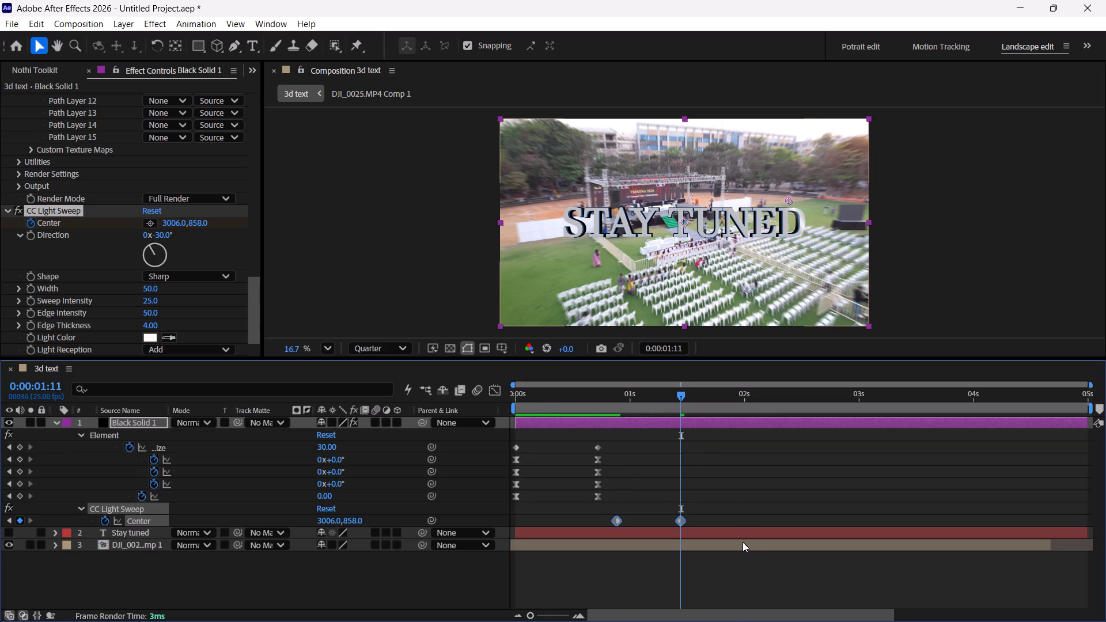
key("F9")
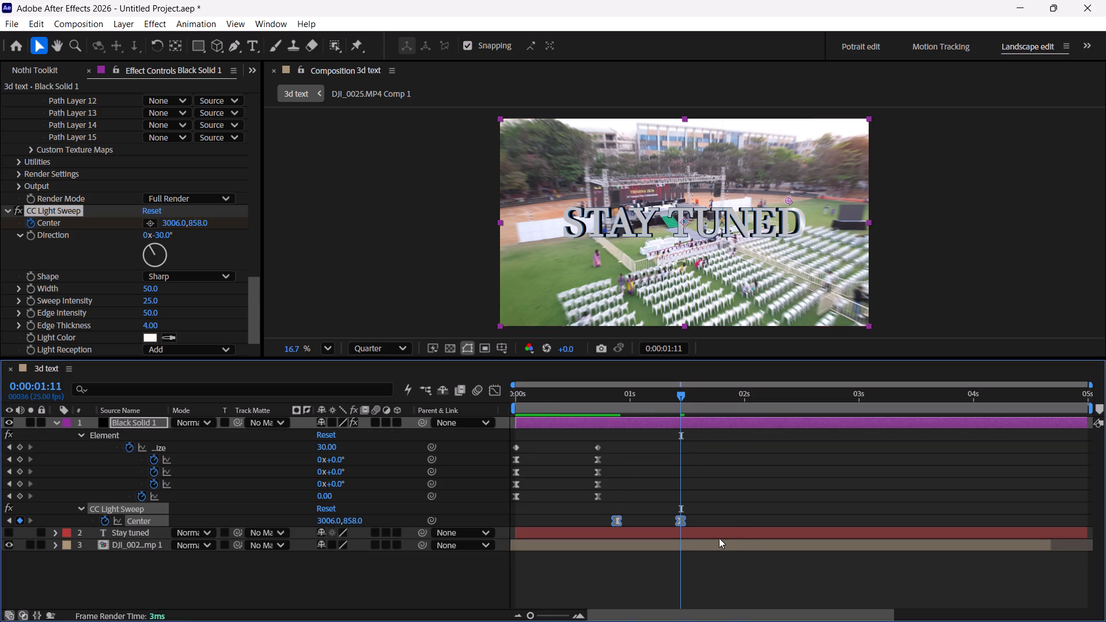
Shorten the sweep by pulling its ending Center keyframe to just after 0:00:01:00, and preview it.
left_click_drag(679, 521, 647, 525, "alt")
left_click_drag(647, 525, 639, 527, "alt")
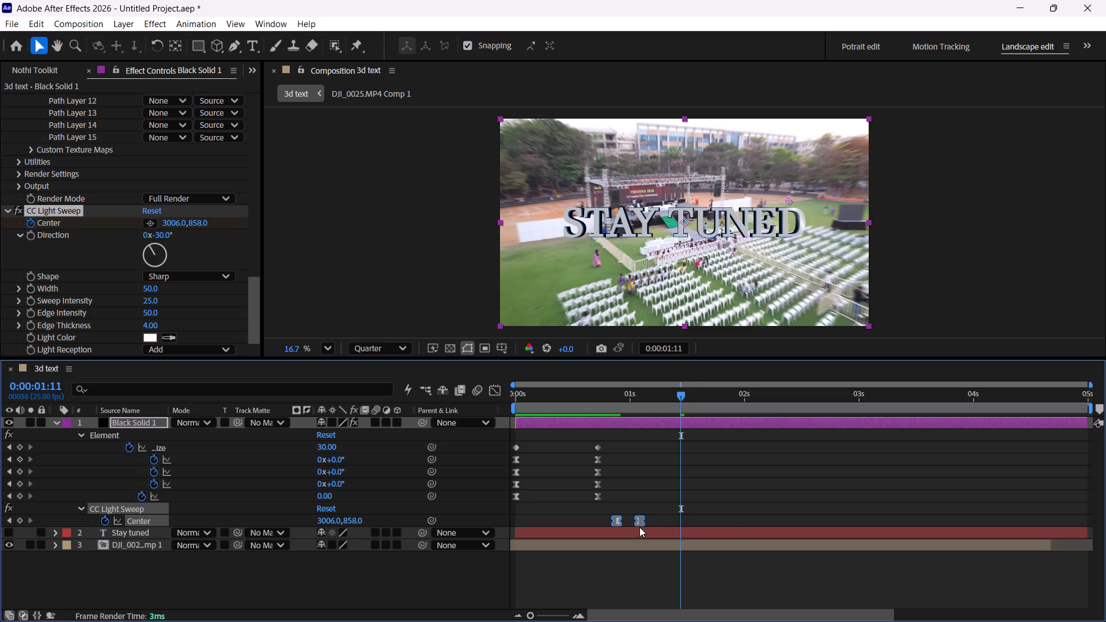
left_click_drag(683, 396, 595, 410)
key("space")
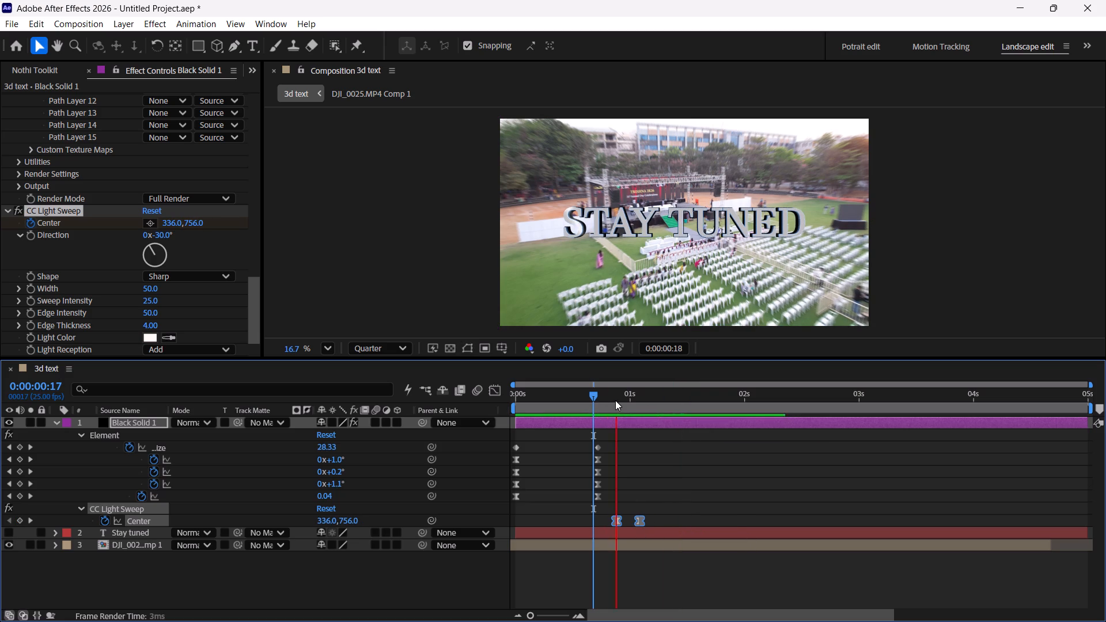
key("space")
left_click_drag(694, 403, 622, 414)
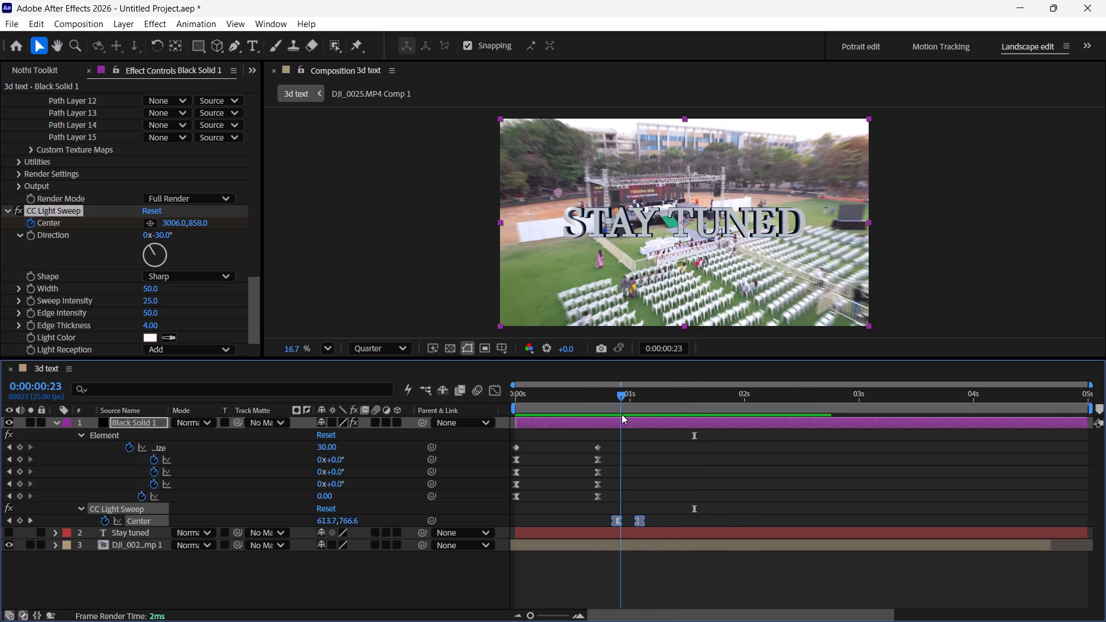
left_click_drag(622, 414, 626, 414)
Stretch the sweep so its ending Center keyframe sits just before 0:00:02:00, and preview the animation from the first frame.
left_click_drag(639, 521, 710, 528, "alt")
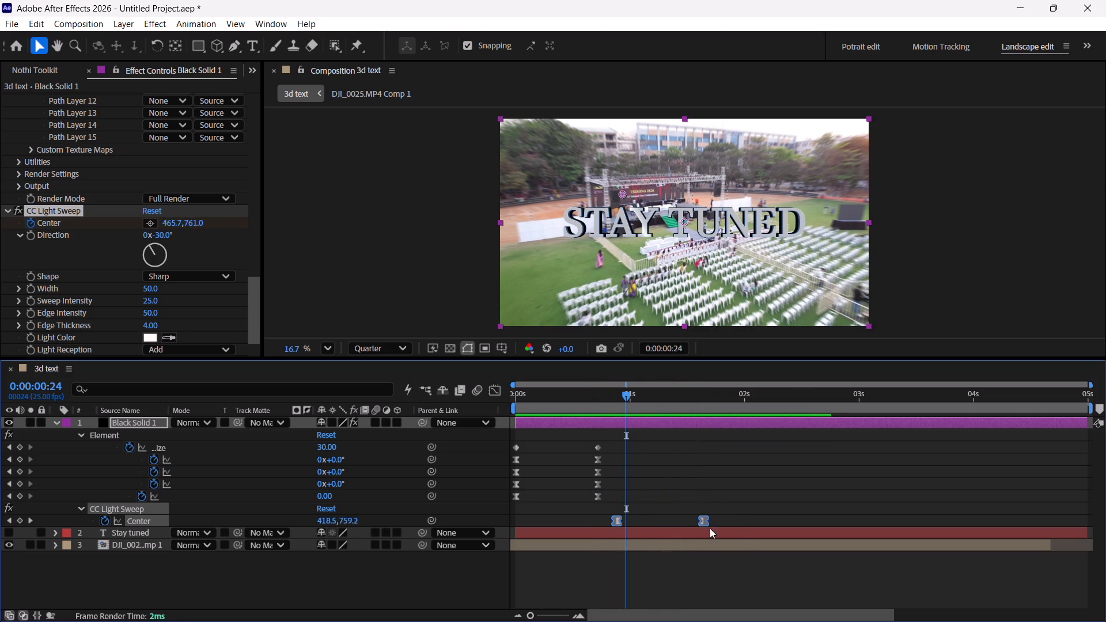
left_click_drag(710, 528, 738, 533, "alt")
key("space")
key("space")
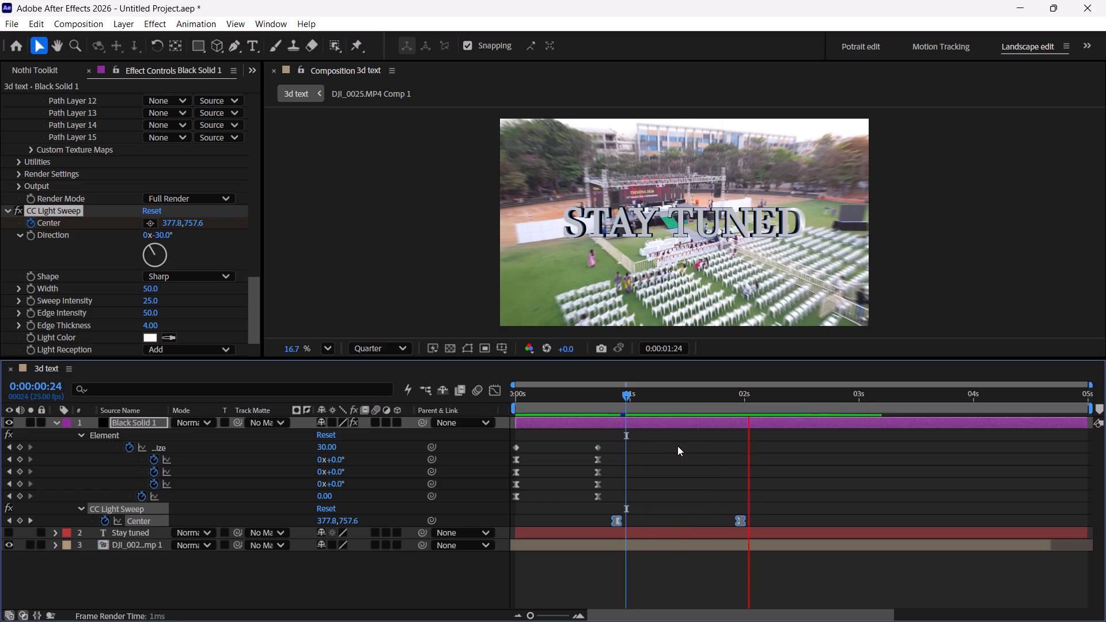
left_click_drag(745, 399, 426, 405)
key("space")
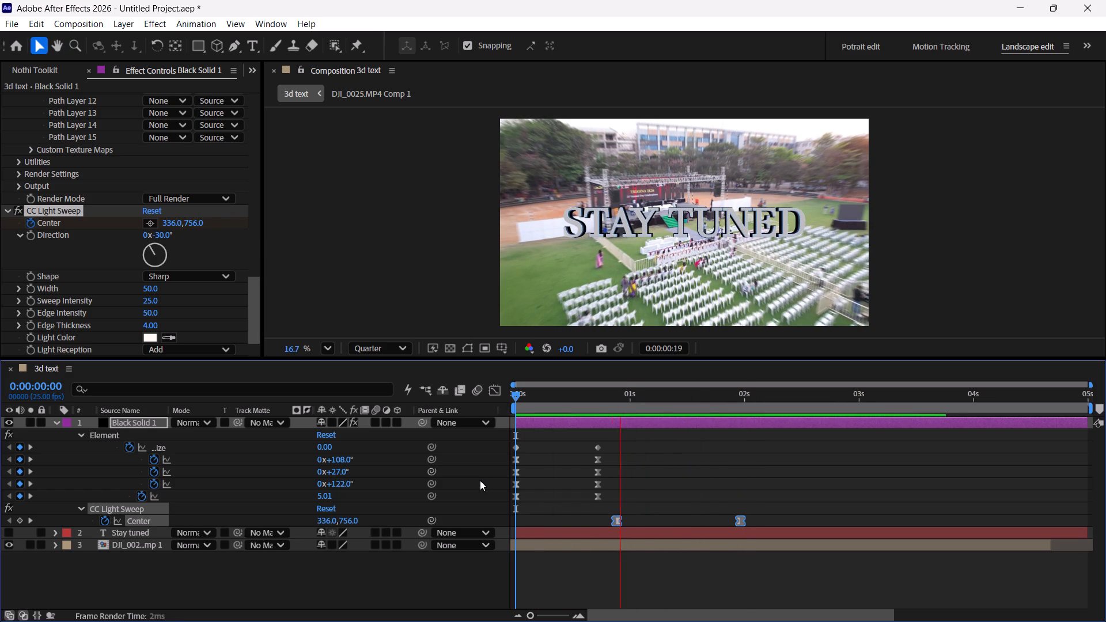
key("space")
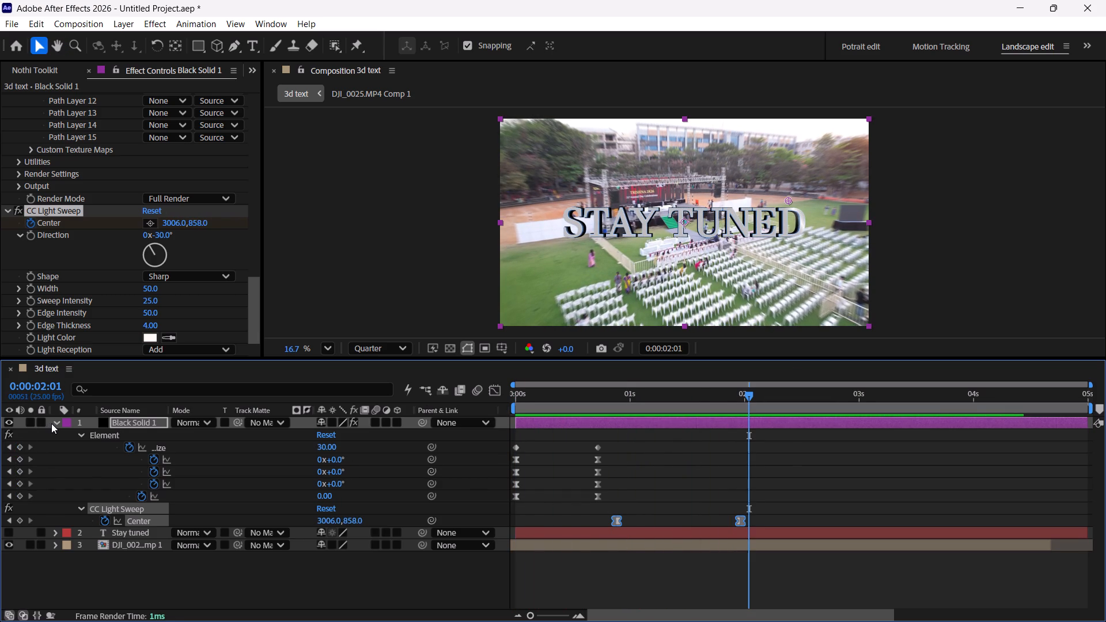
left_click_drag(736, 400, 506, 426)
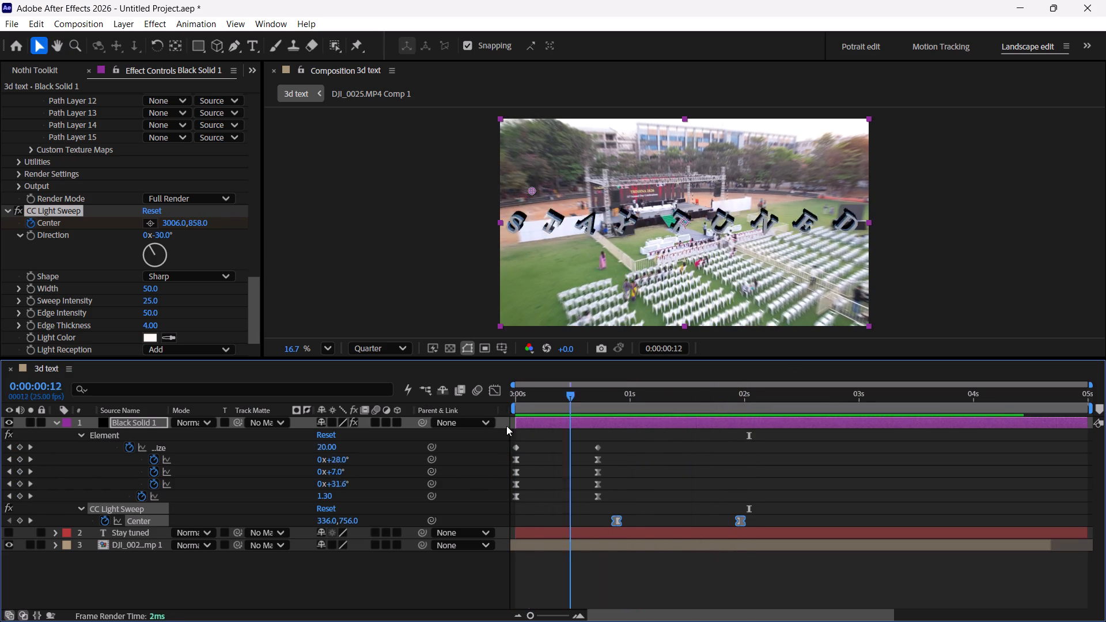
left_click_drag(506, 426, 486, 427)
key("space")
key("space")
Stretch all the Element keyframes so the ending ones sit just after 0:00:01:00, and play back from the first frame.
left_click_drag(498, 439, 634, 500)
left_click_drag(599, 495, 622, 500, "alt")
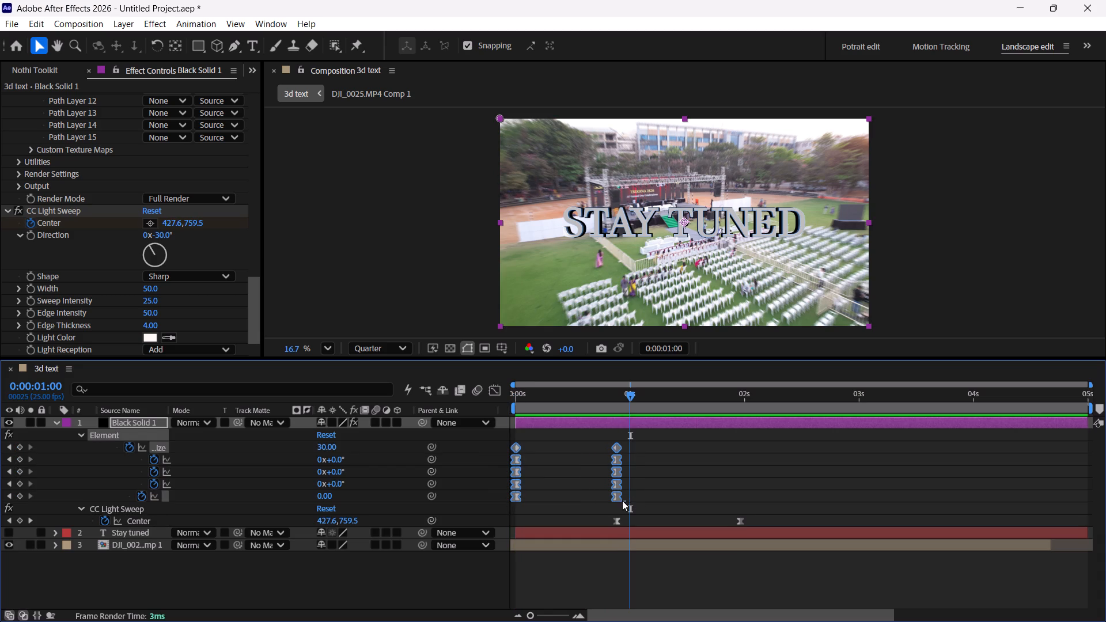
left_click_drag(622, 500, 637, 505, "alt")
left_click_drag(624, 396, 440, 411)
key("space")
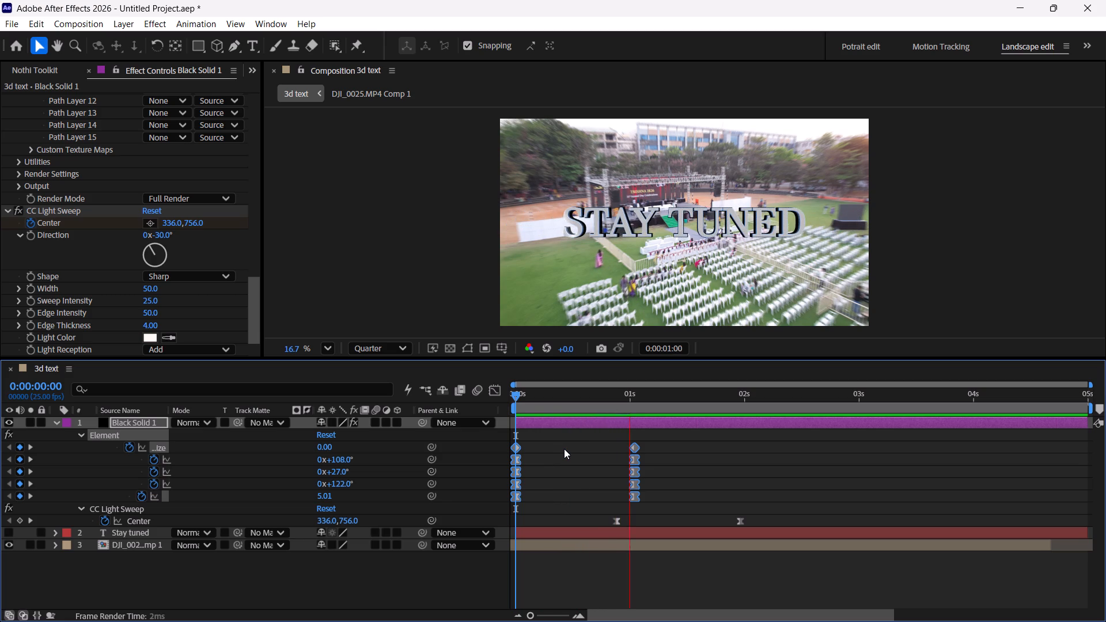
left_click_drag(513, 397, 513, 397)
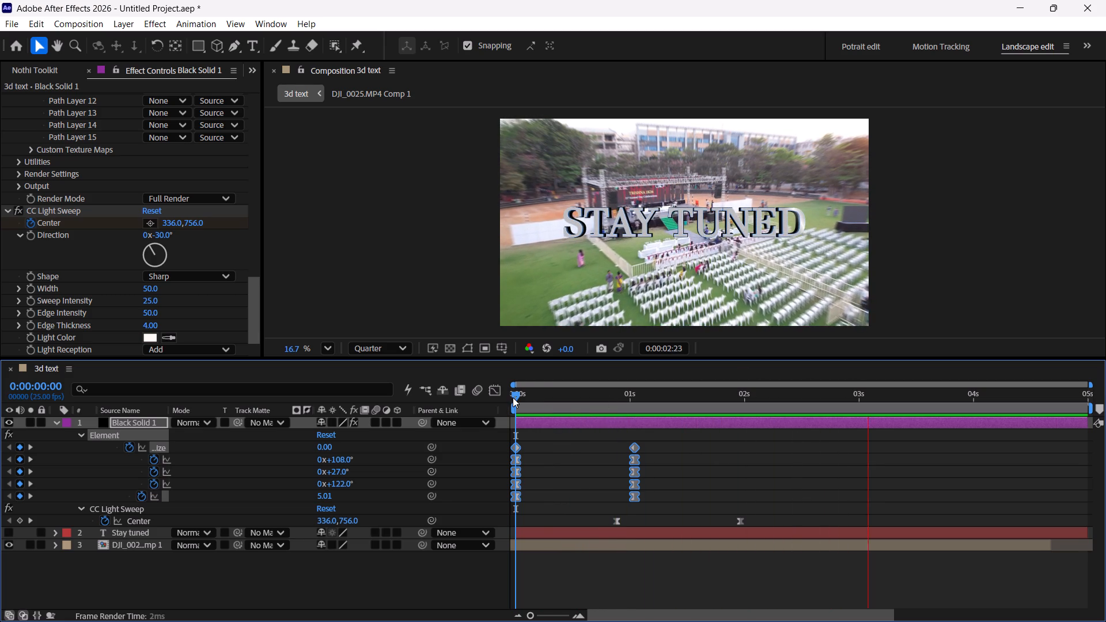
Set the CC Light Sweep Width to 114 at 0:00:01:18 and check the sweep at 0:00:01:12.
left_click_drag(513, 397, 649, 430)
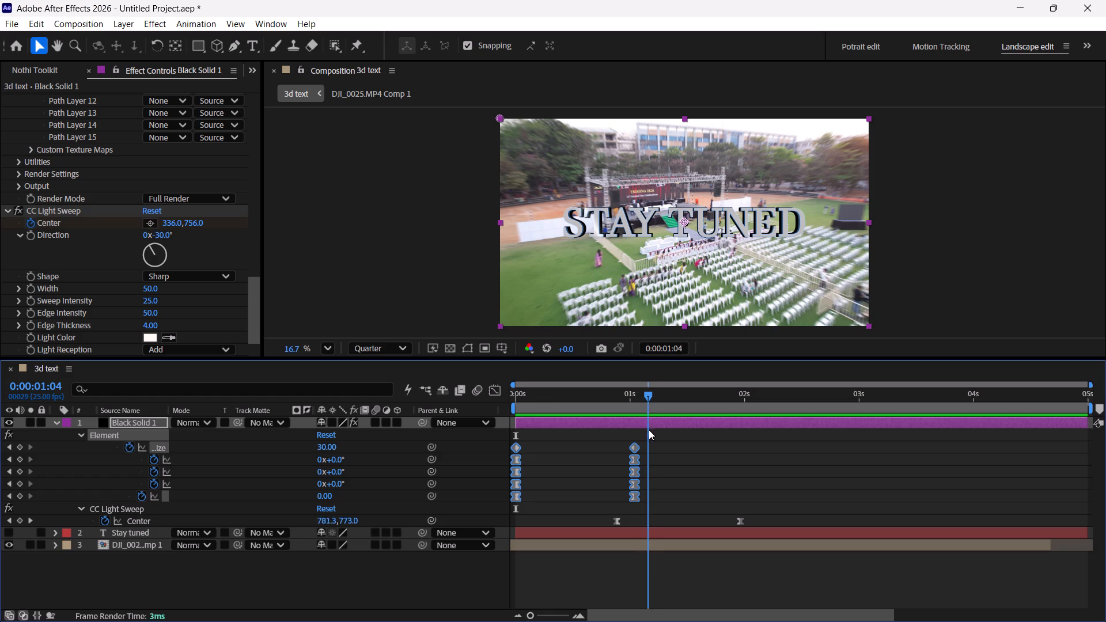
left_click_drag(649, 430, 709, 441)
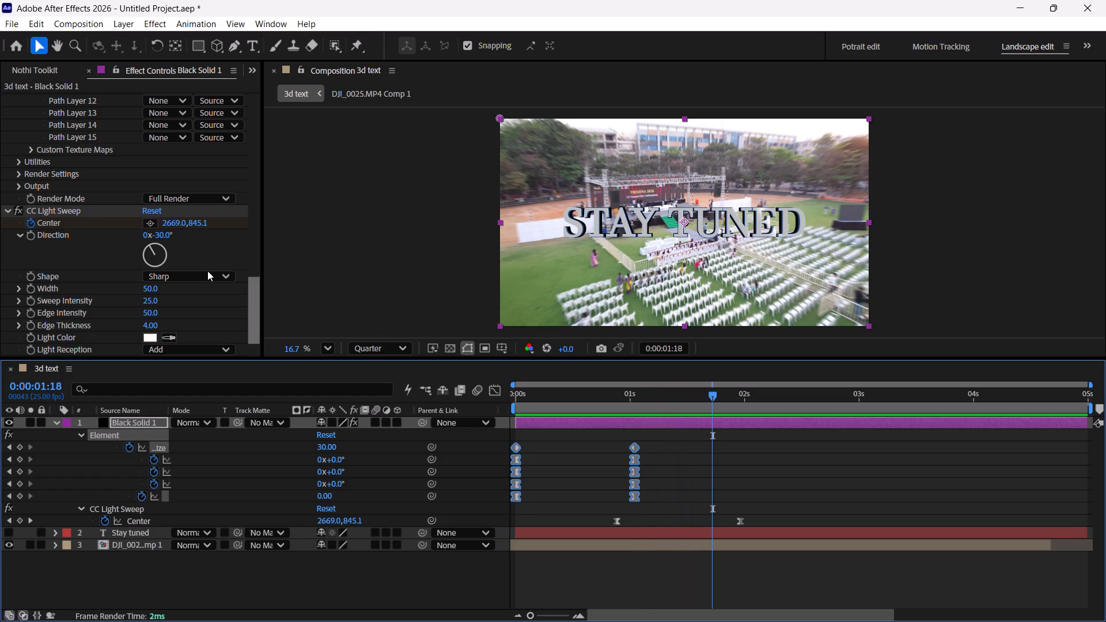
left_click_drag(148, 290, 161, 291)
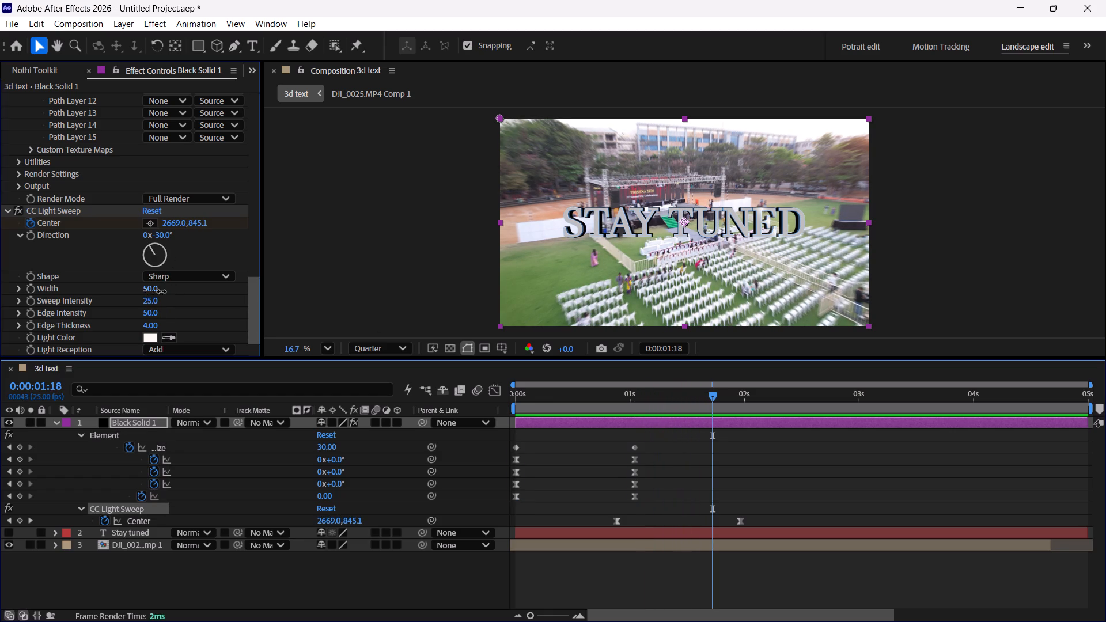
left_click_drag(161, 291, 199, 295)
left_click_drag(713, 398, 701, 403)
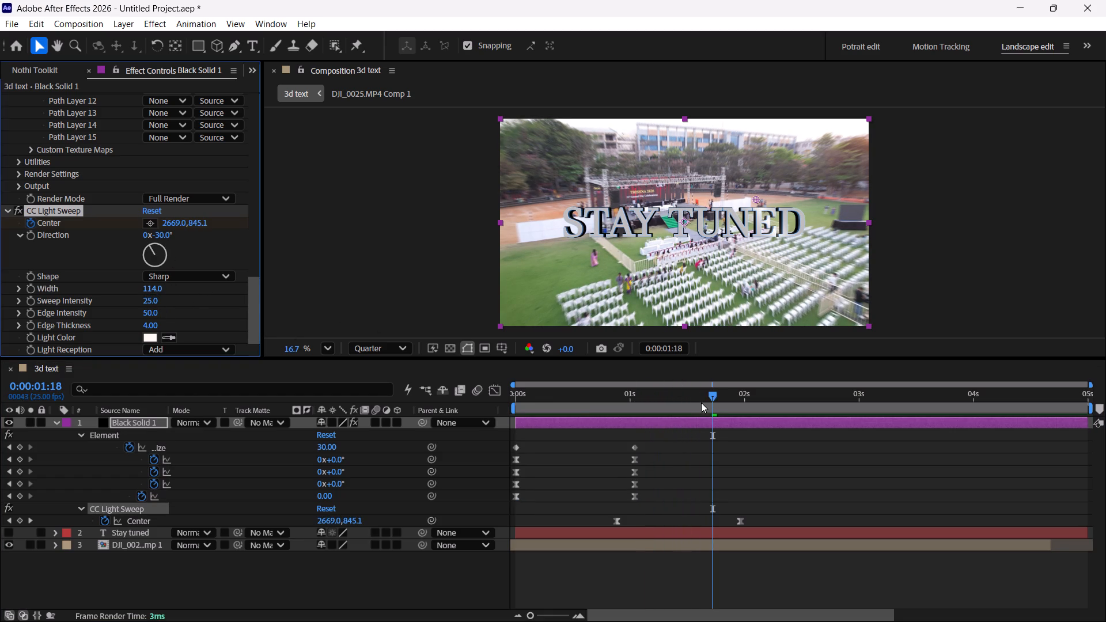
left_click_drag(701, 403, 686, 407)
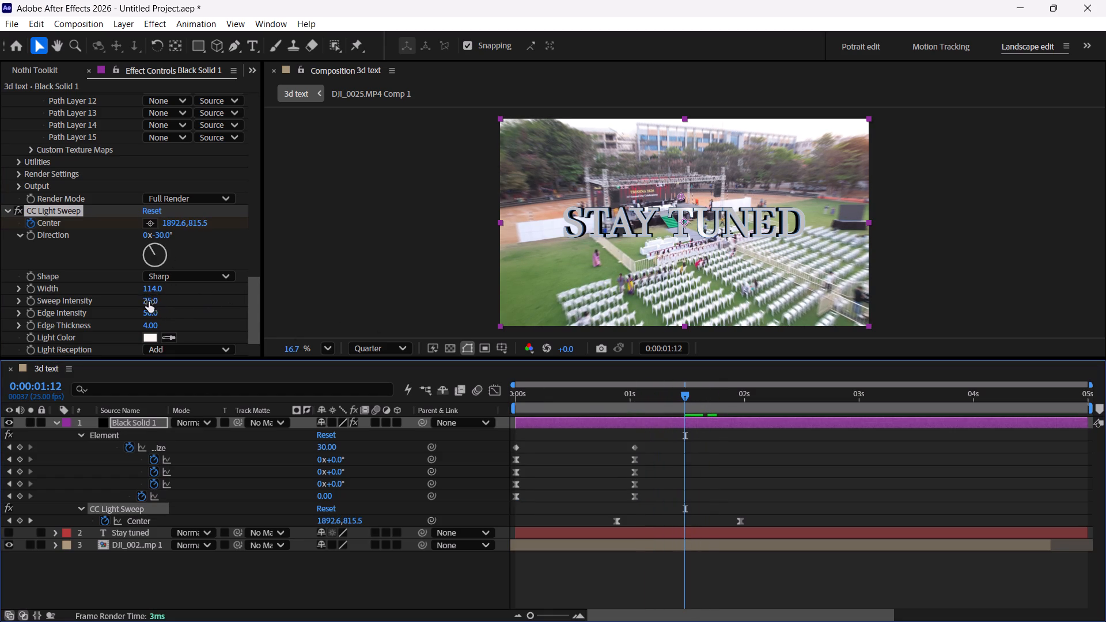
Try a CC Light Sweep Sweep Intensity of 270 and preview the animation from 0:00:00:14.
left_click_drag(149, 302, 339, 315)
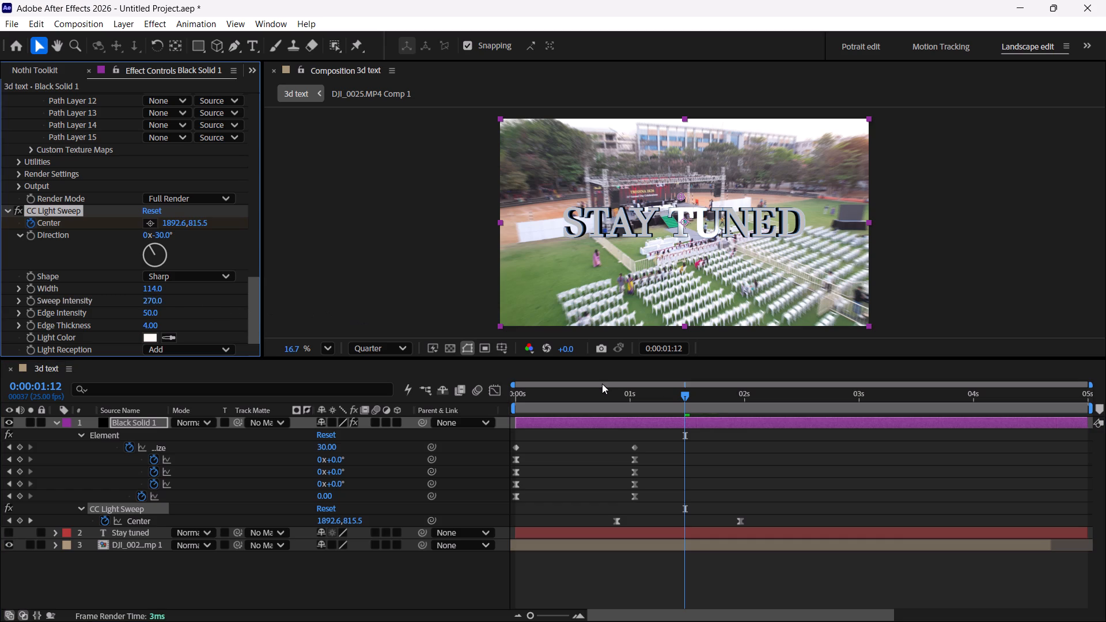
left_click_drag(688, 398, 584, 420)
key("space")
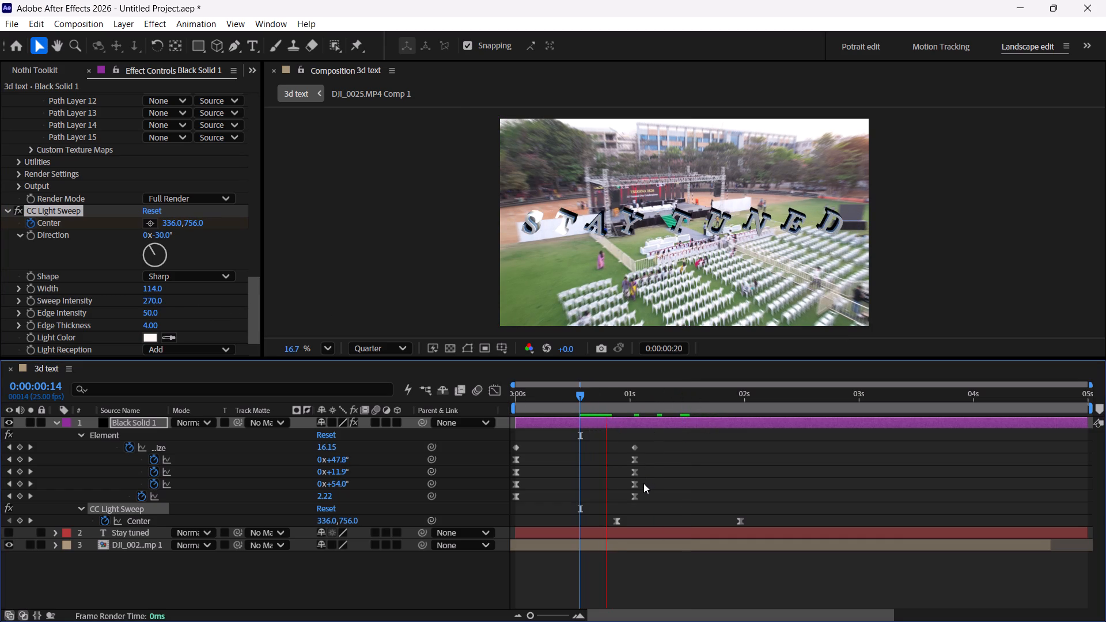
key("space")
Delay the sweep by moving its starting Center keyframe to just after 0:00:01:00, and preview it.
left_click_drag(615, 515, 664, 541)
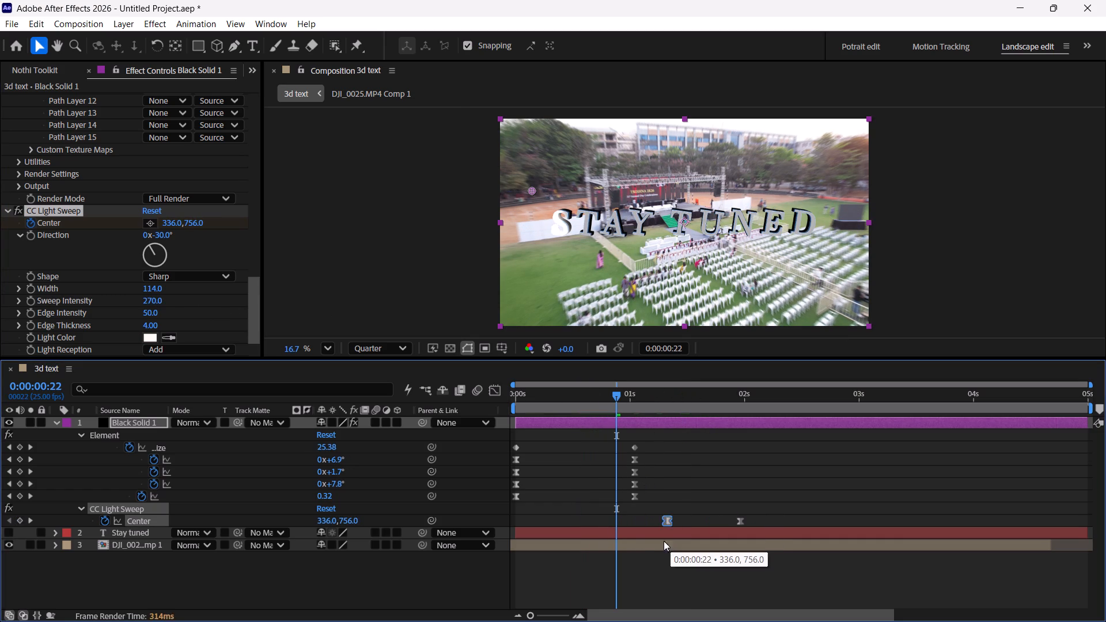
left_click_drag(664, 541, 638, 541)
key("space")
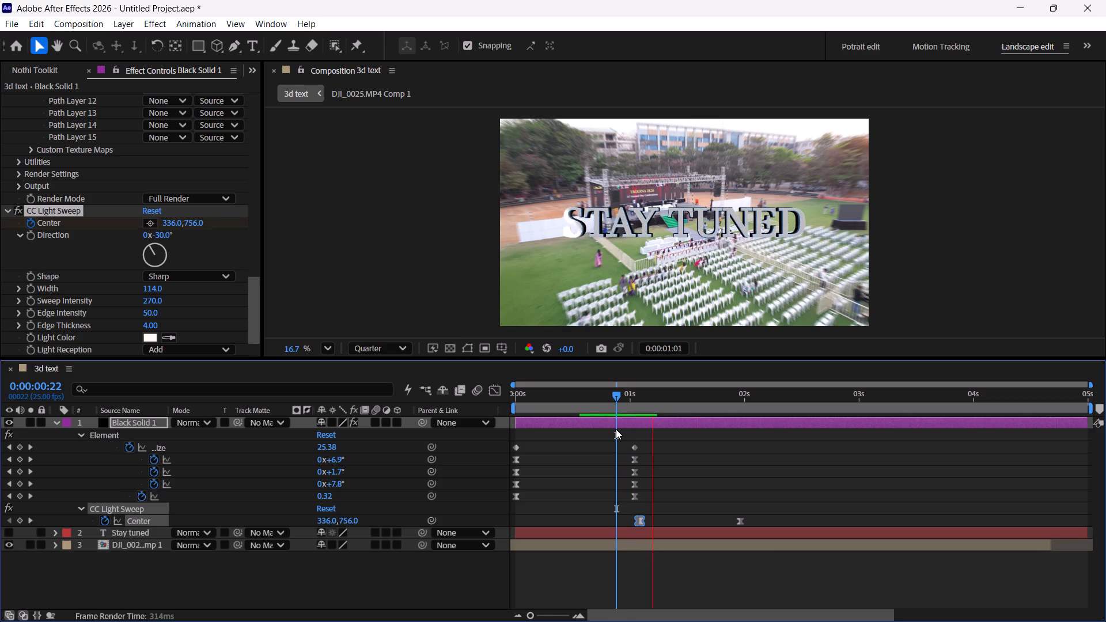
key("space")
Set the CC Light Sweep's Sweep Intensity to 50 at 0:00:01:08 and play the animation back from the first frame.
left_click_drag(810, 398, 752, 400)
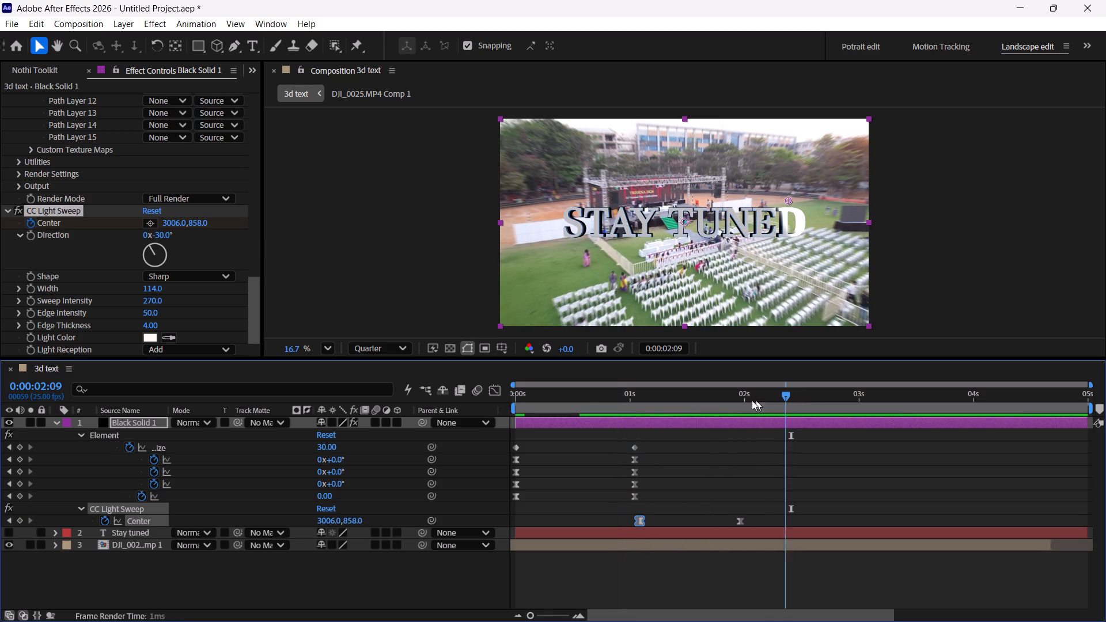
left_click_drag(752, 400, 668, 414)
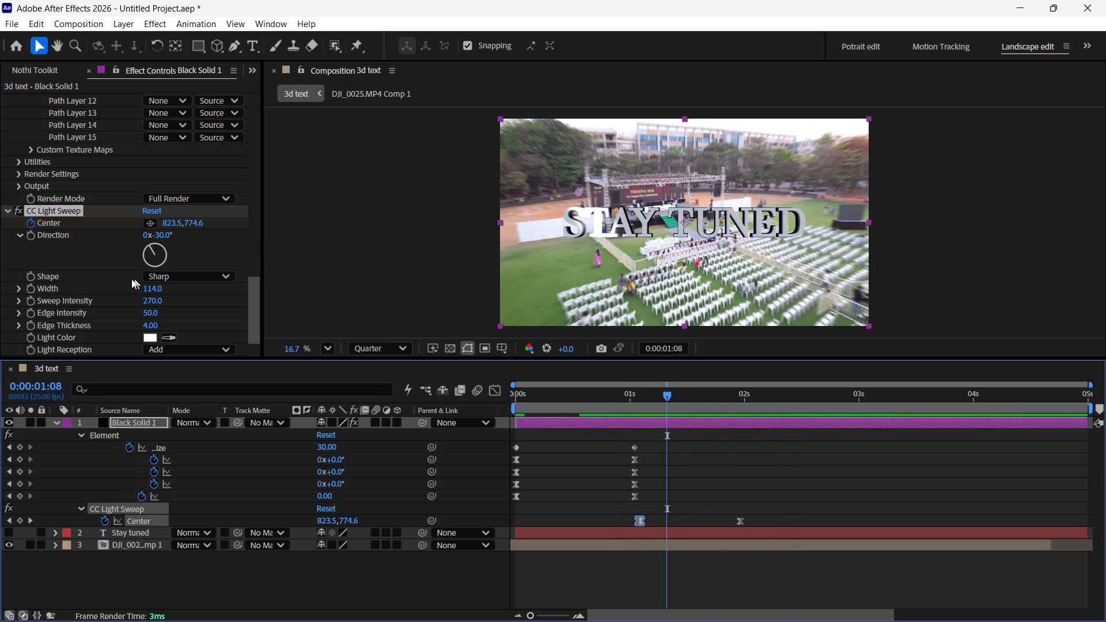
left_click(154, 303)
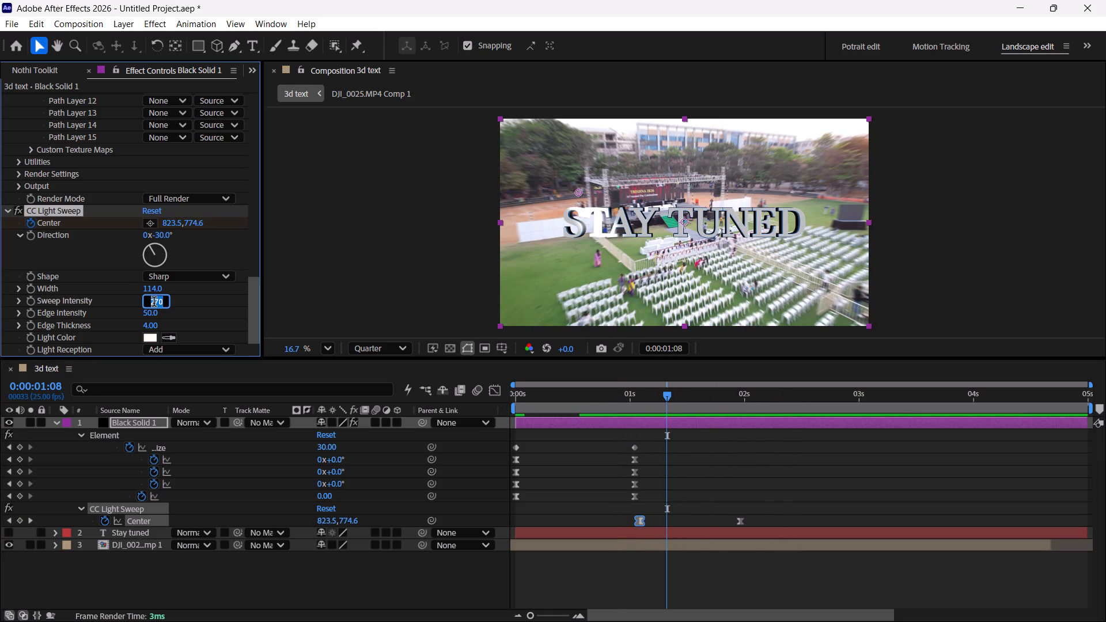
type("50")
key("Return")
key("space")
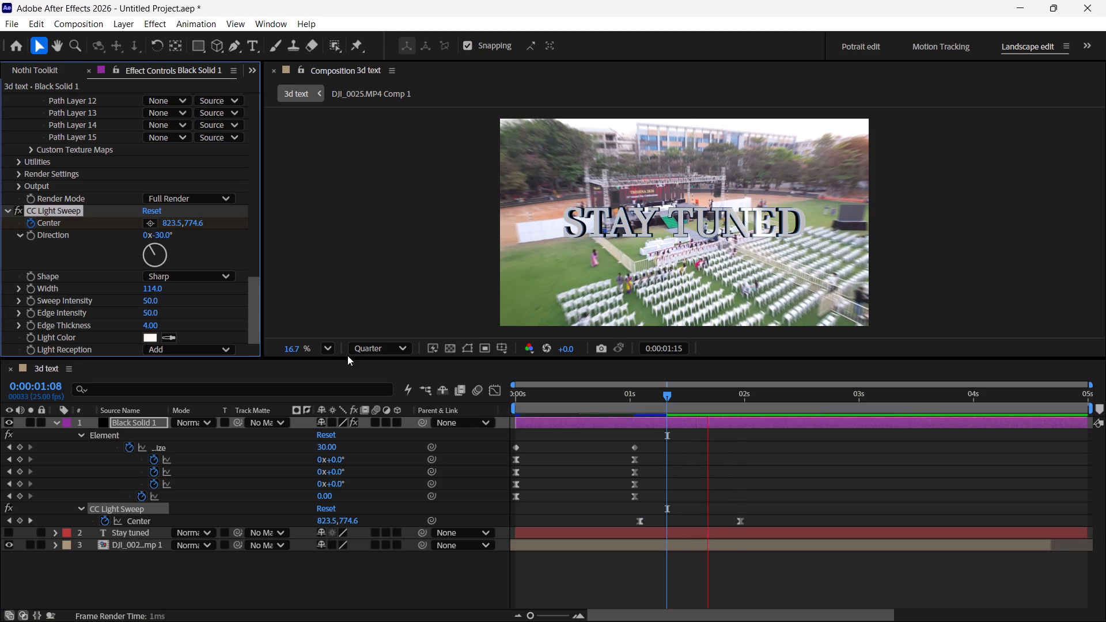
key("space")
left_click_drag(730, 388, 671, 408)
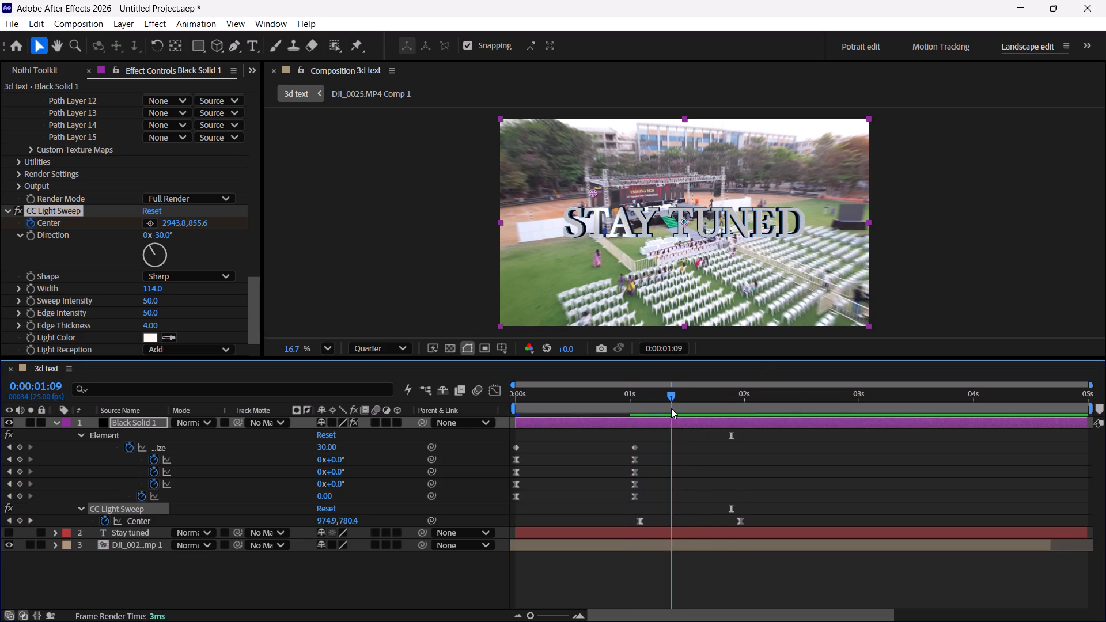
left_click_drag(671, 408, 367, 442)
key("space")
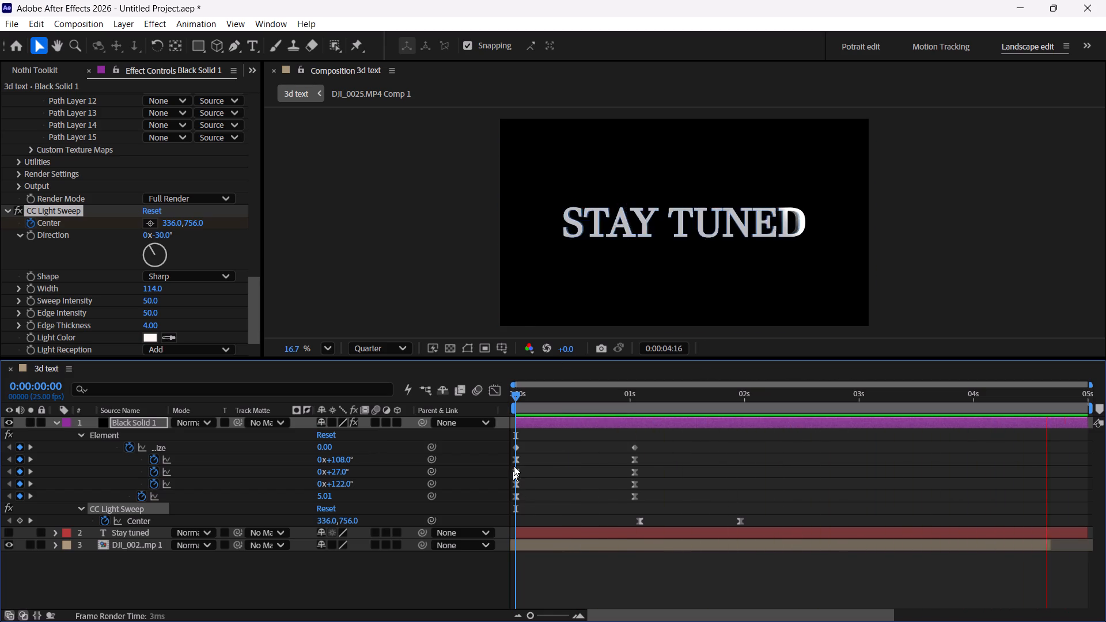
key("space")
Collapse the animated properties of the Black Solid 1 layer in the timeline.
left_click(56, 423)
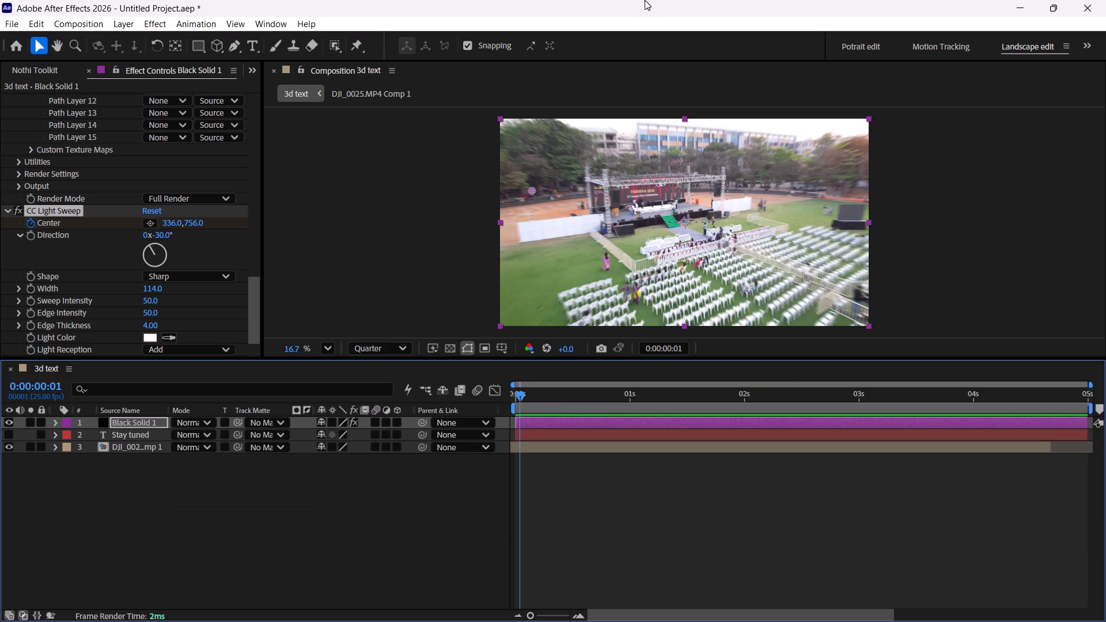
Switch to Snipping Tool and start playback of the screen recording of the 3D text project.
left_click(507, 26)
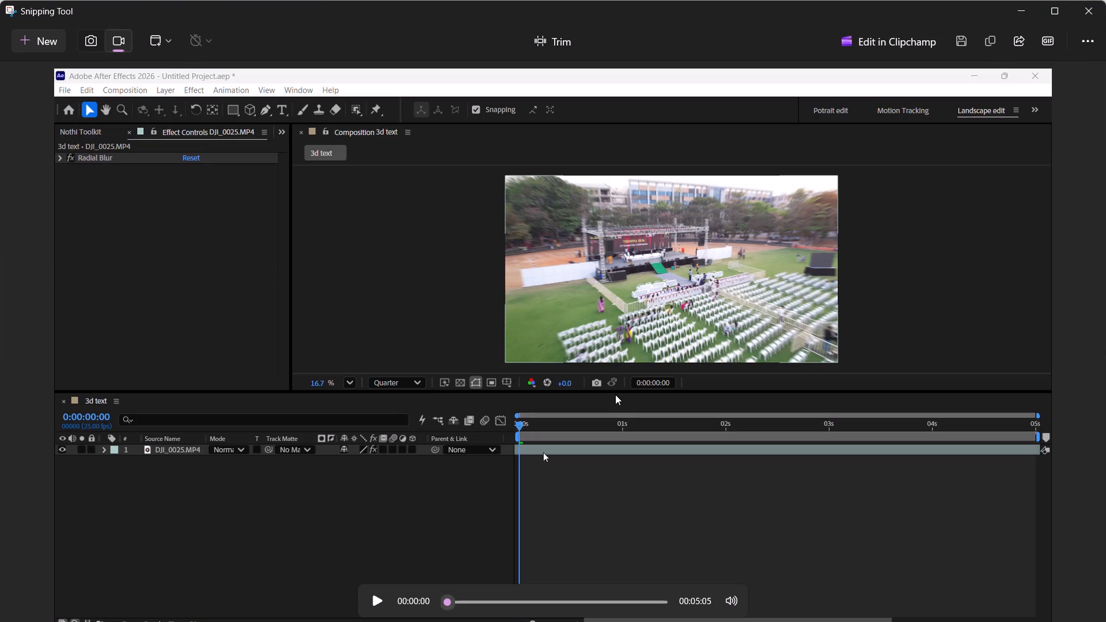
left_click(381, 593)
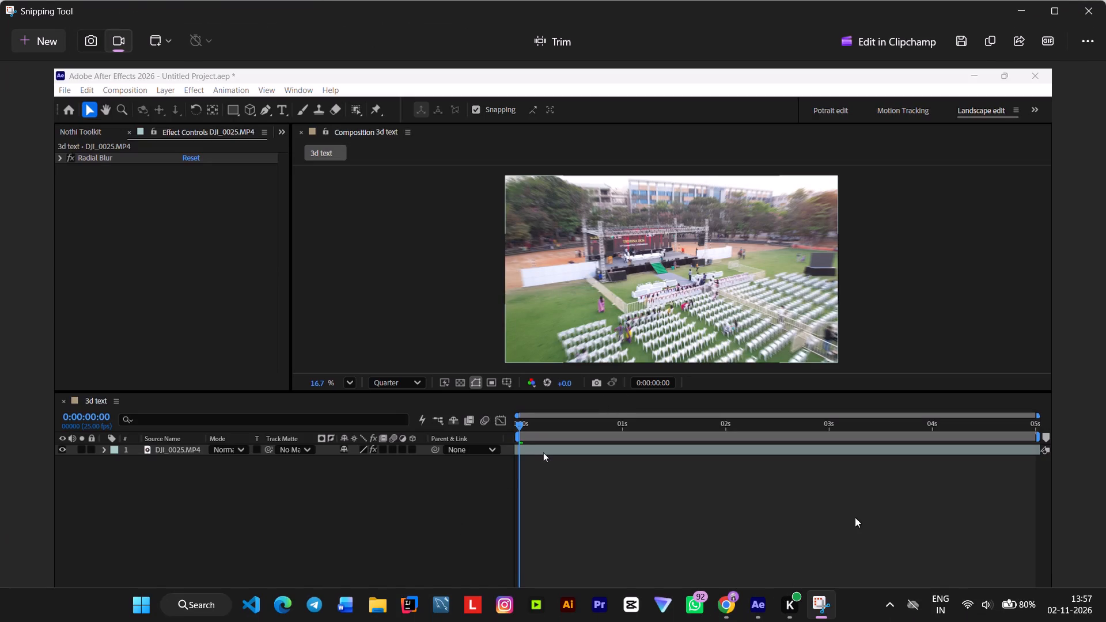
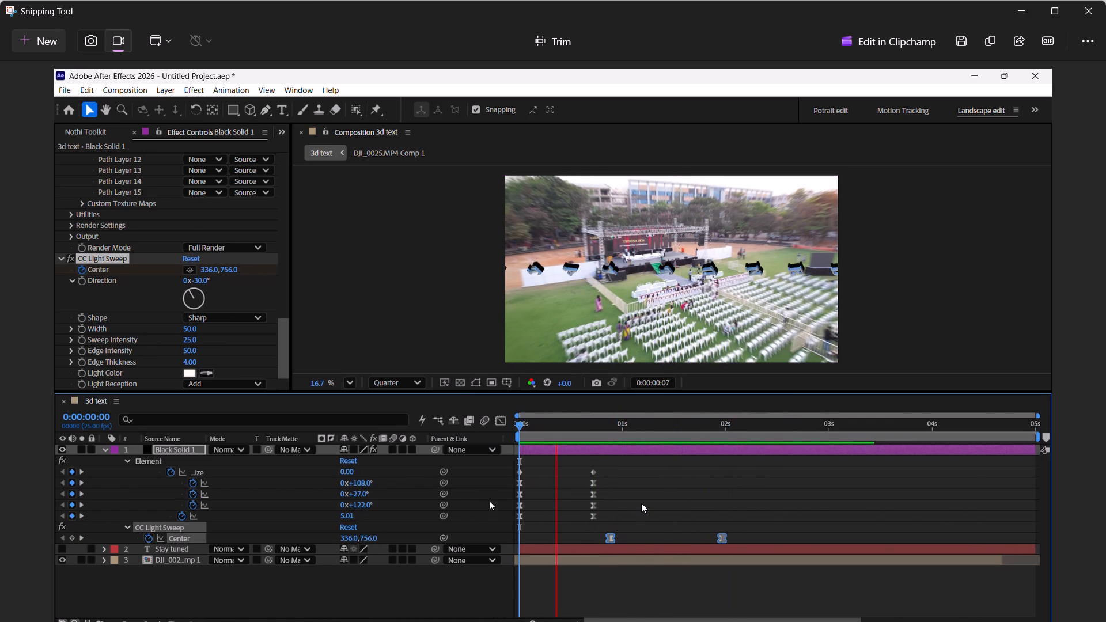
Skip ahead to the end of the screen recording and close Snipping Tool.
left_click(647, 604)
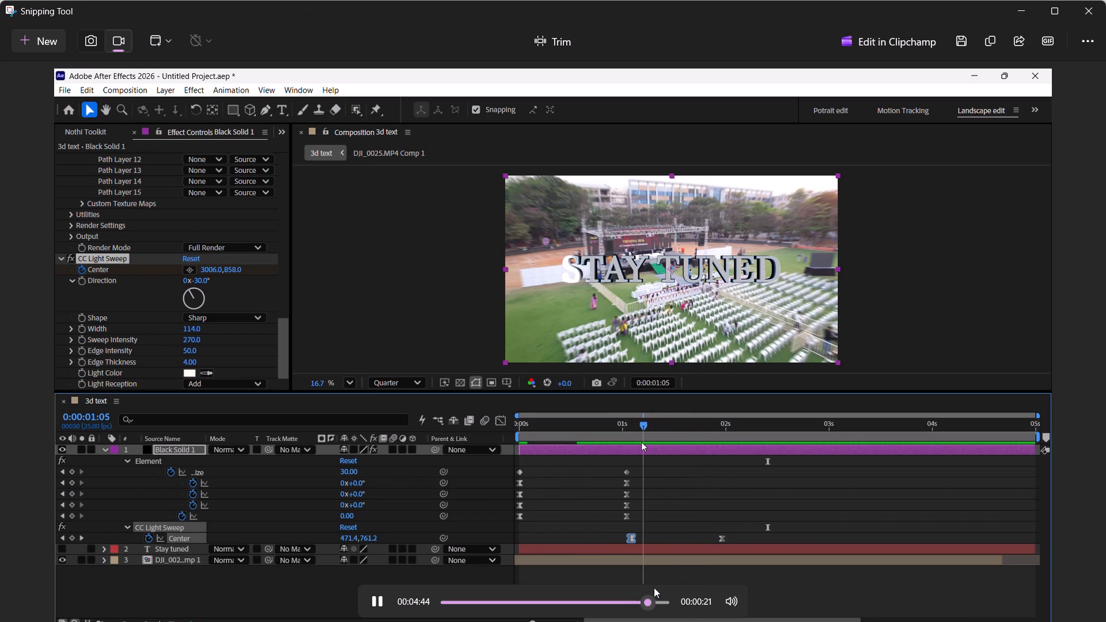
left_click(660, 598)
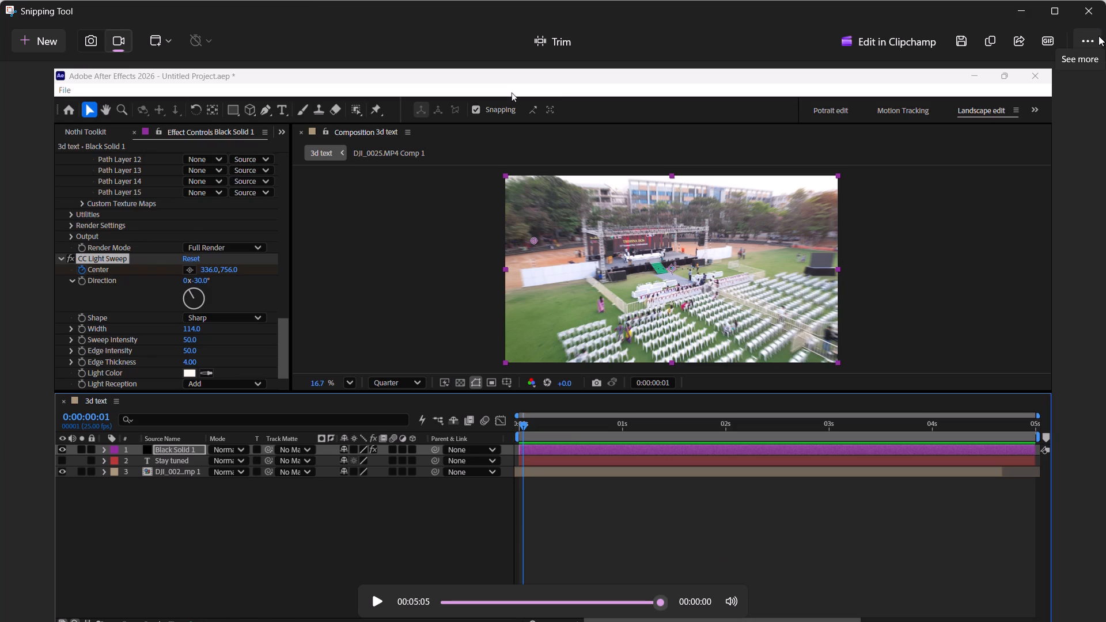
left_click(1086, 9)
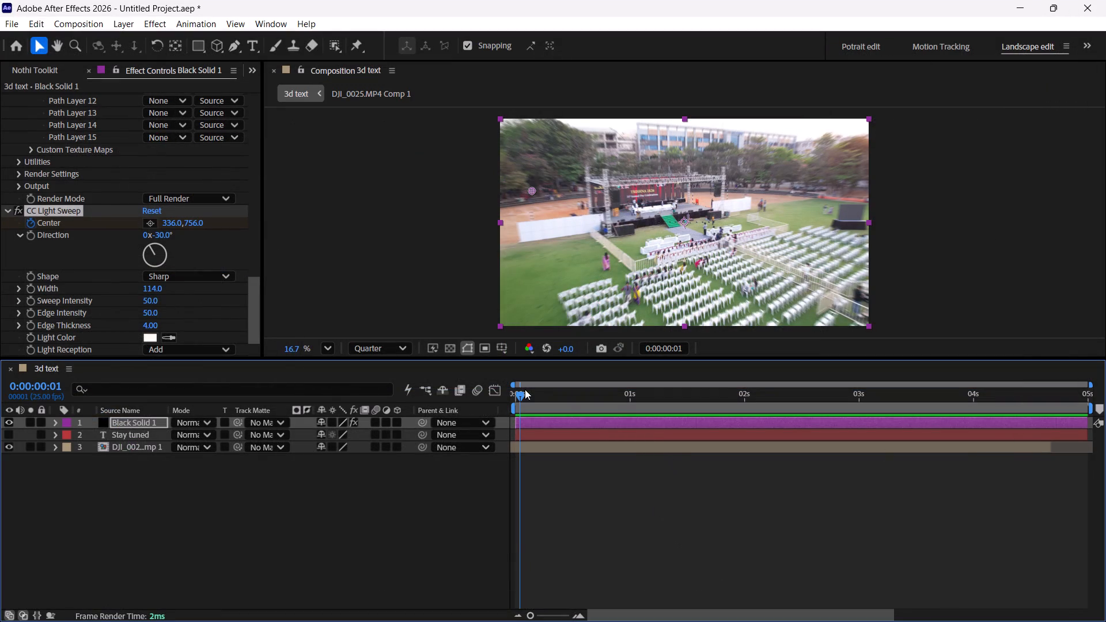
Start a new project, saving the current one to New Volume (D:) as 3d text.aep and replacing the existing file.
left_click(0, 14)
left_click(10, 25)
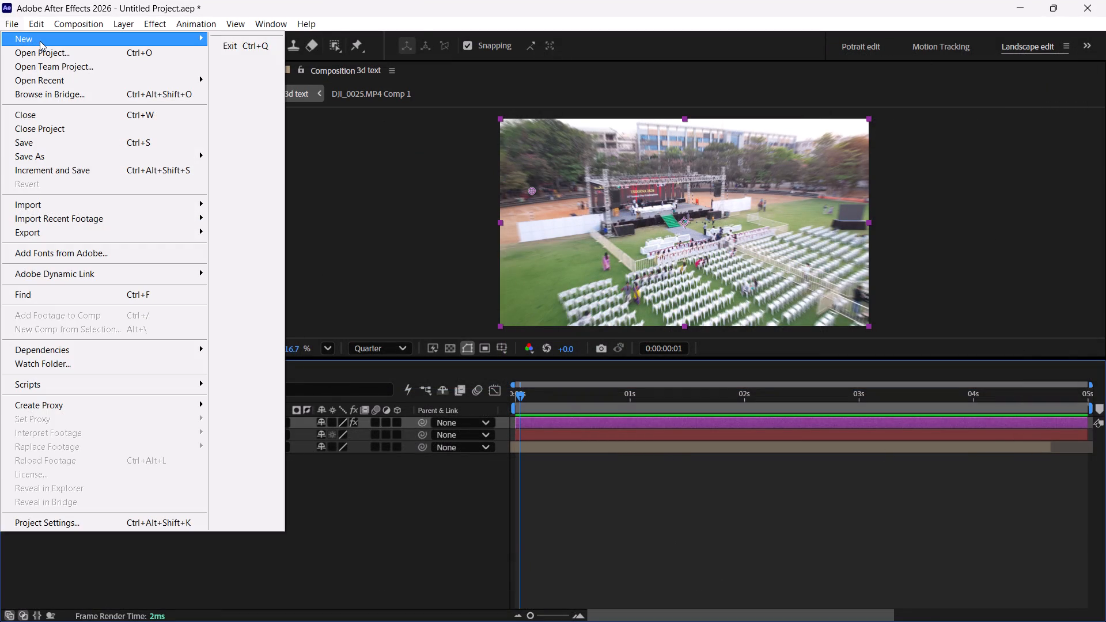
left_click(40, 41)
left_click(223, 37)
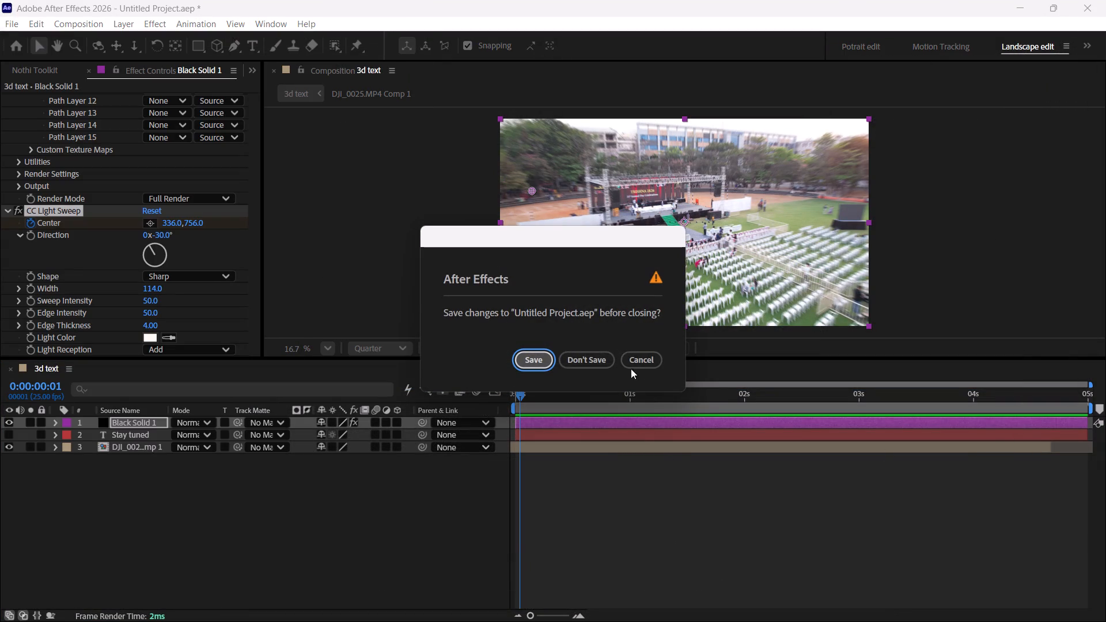
left_click(545, 357)
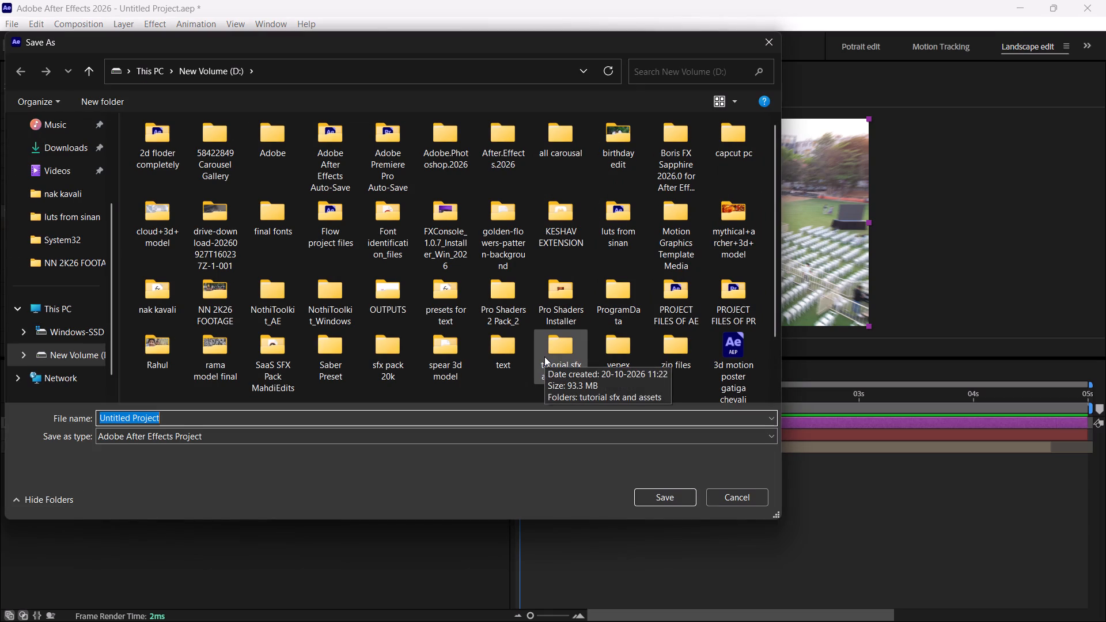
type("3d t")
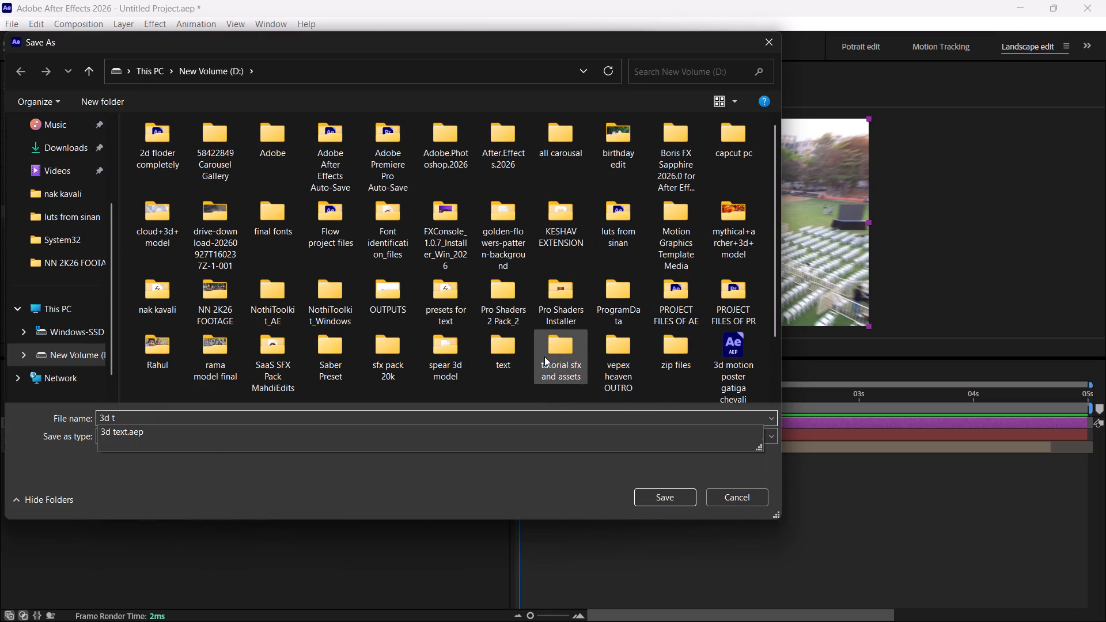
key("Down")
key("Return")
key("Return")
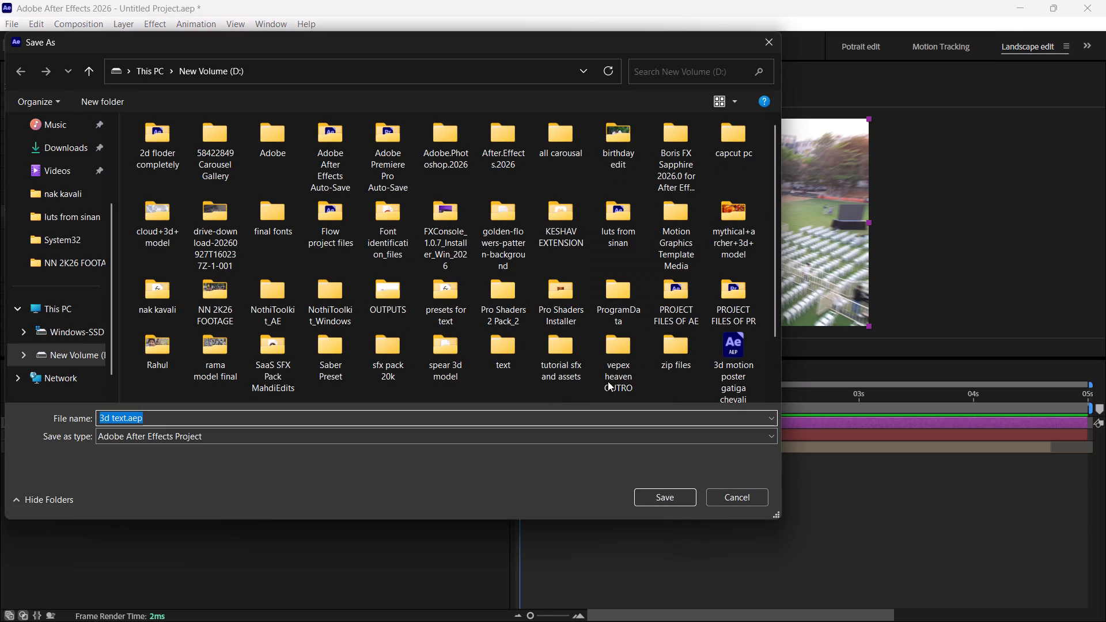
left_click(663, 499)
left_click(586, 315)
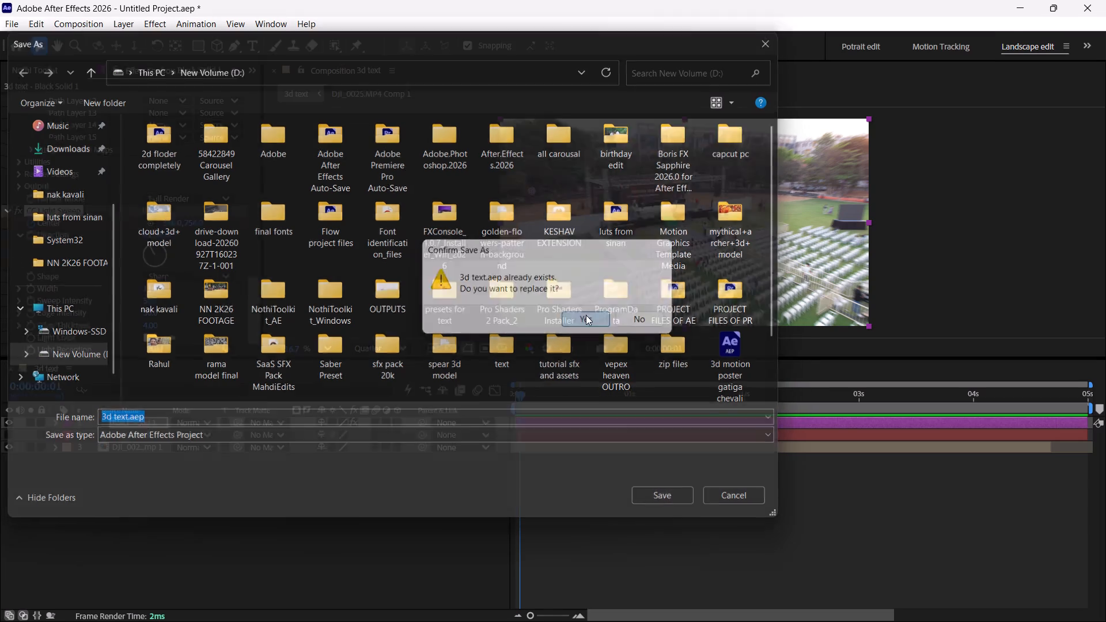
Browse the files on New Volume (D:) for footage to import, and close the file browser without importing anything.
triple_click(62, 244)
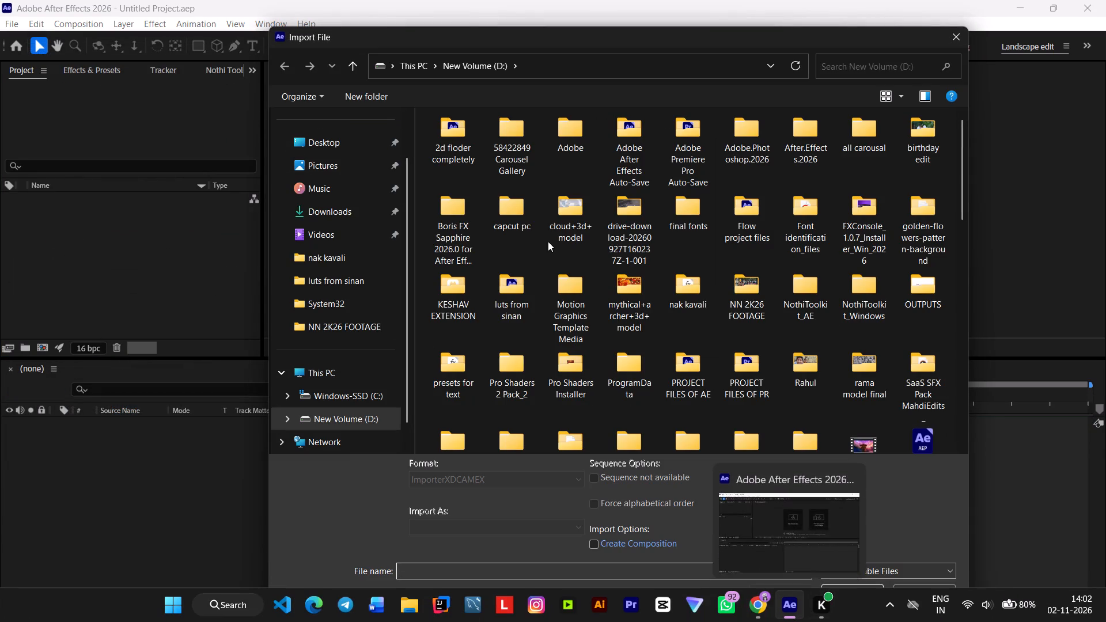
scroll(673, 305, "down", 6)
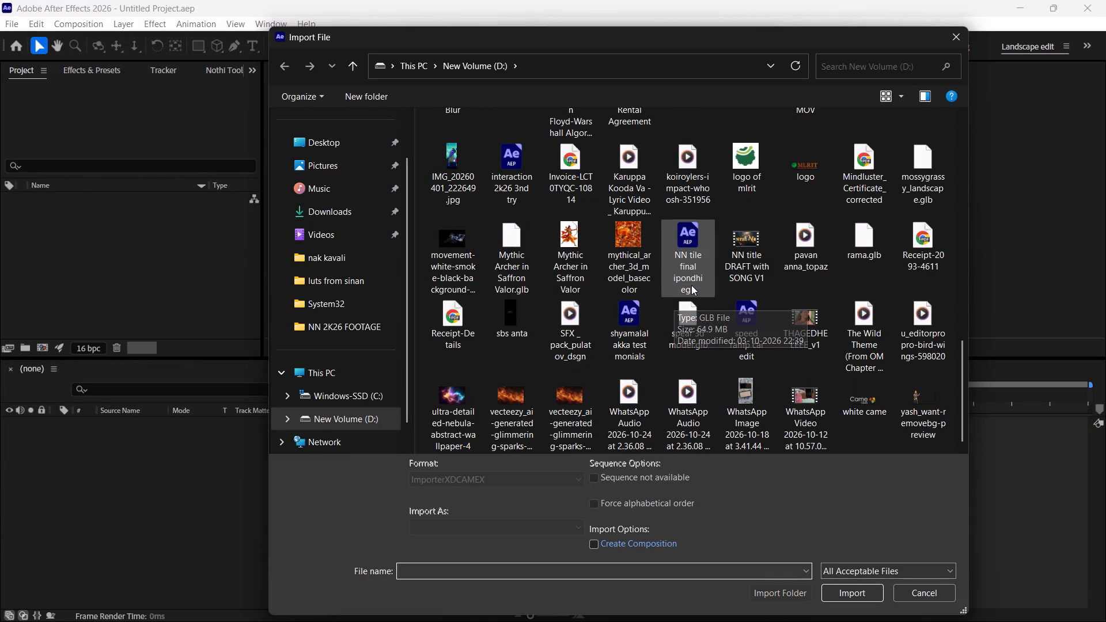
scroll(691, 285, "down", 1)
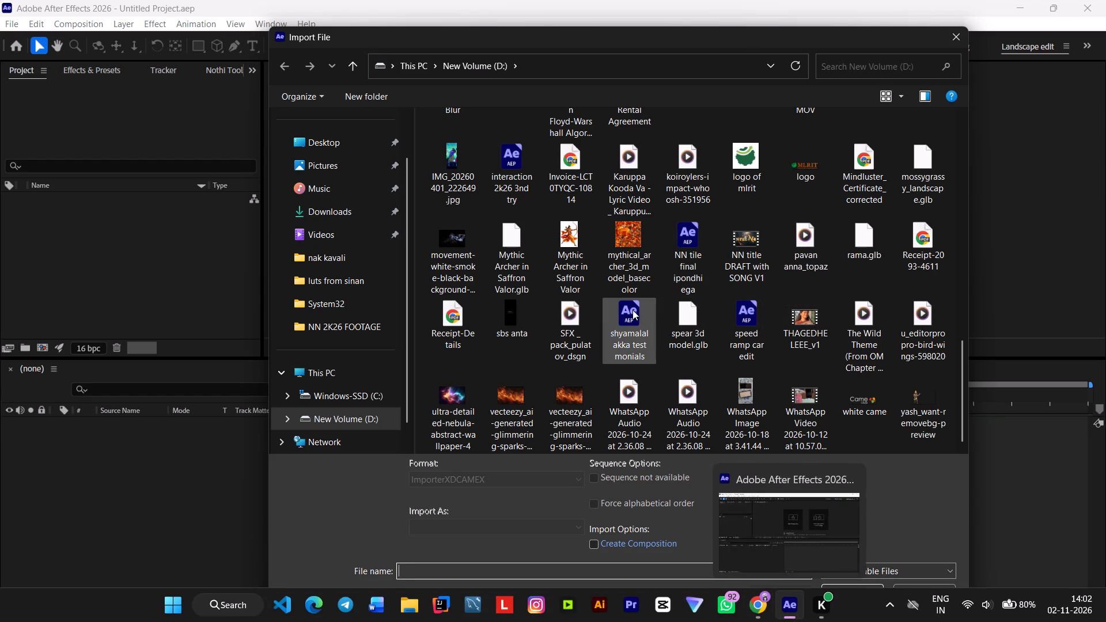
scroll(632, 309, "down", 1)
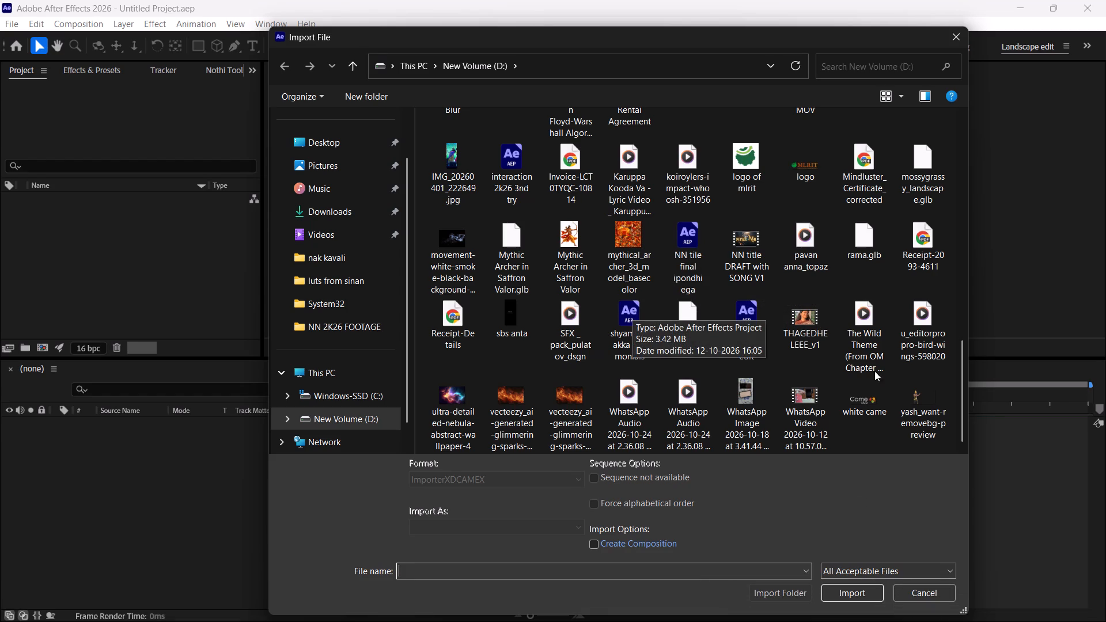
scroll(857, 390, "up", 2)
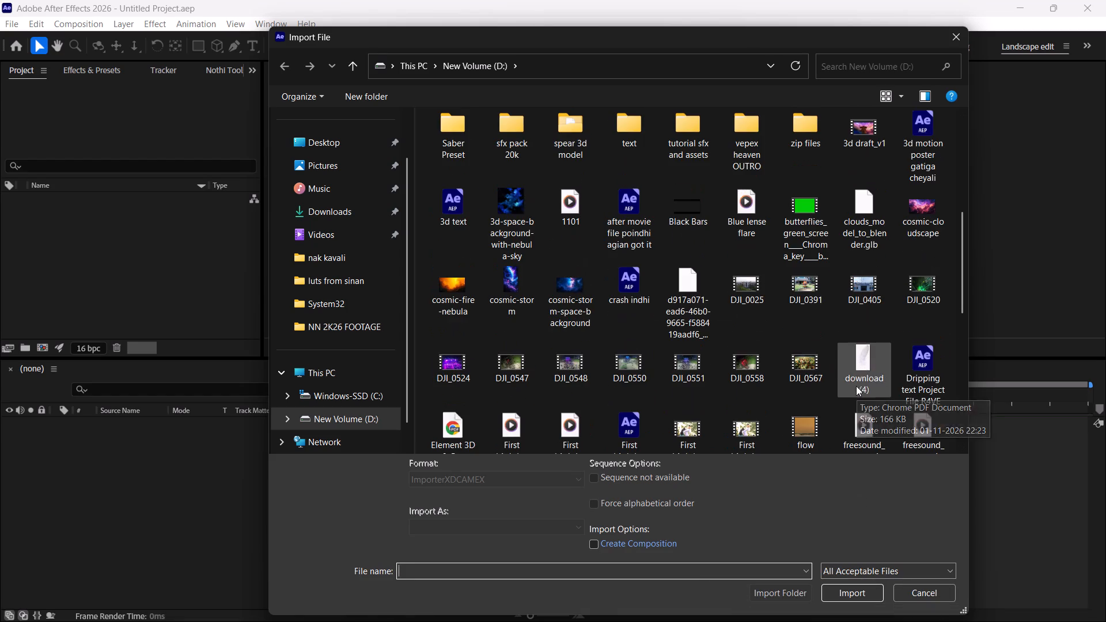
left_click(957, 28)
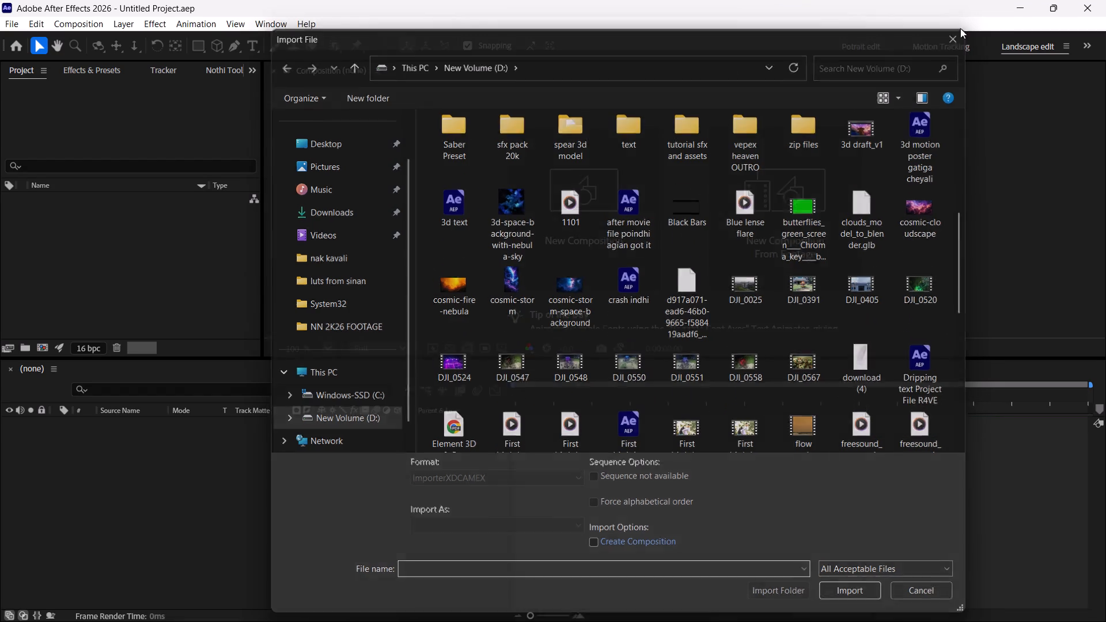
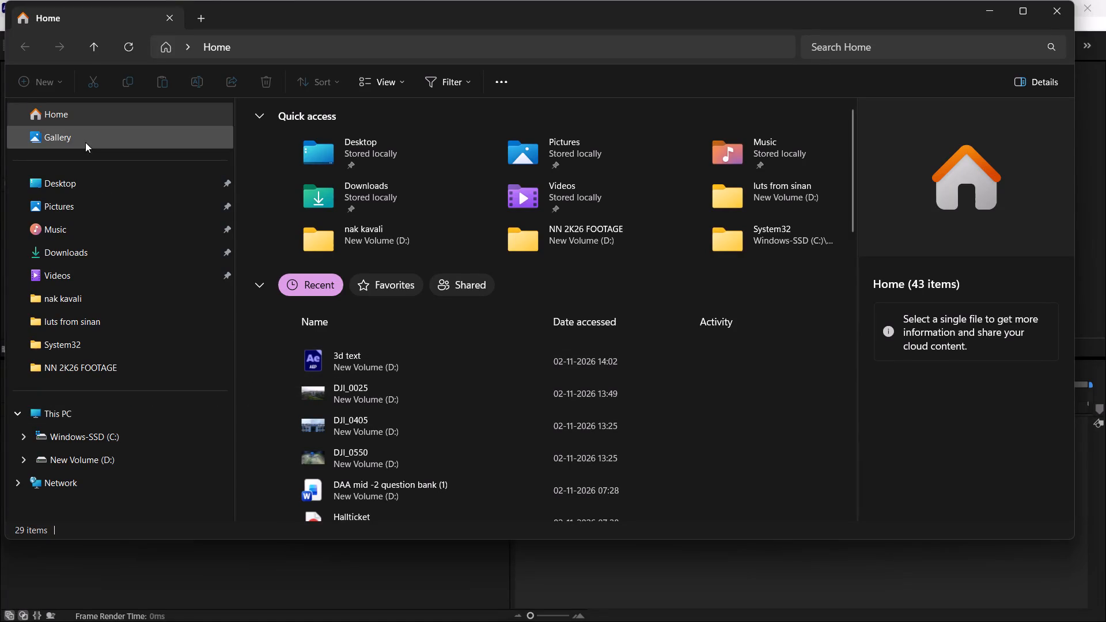
Look through the Desktop, Pictures, Downloads and Camera Roll folders in File Explorer, and return to After Effects.
scroll(98, 238, "up", 2)
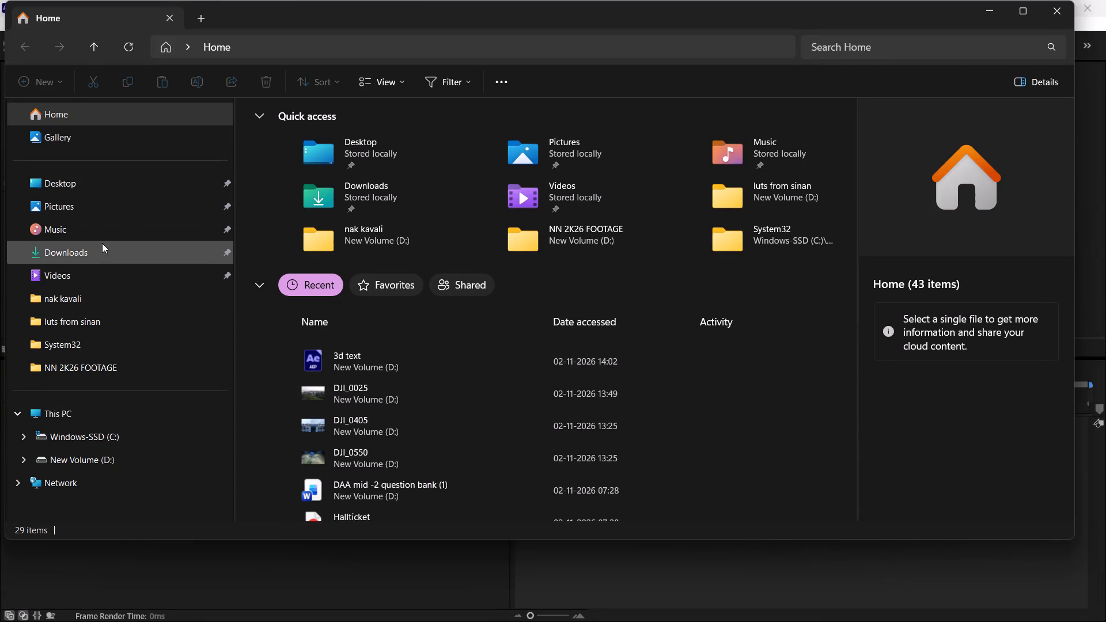
left_click(94, 213)
left_click(103, 174)
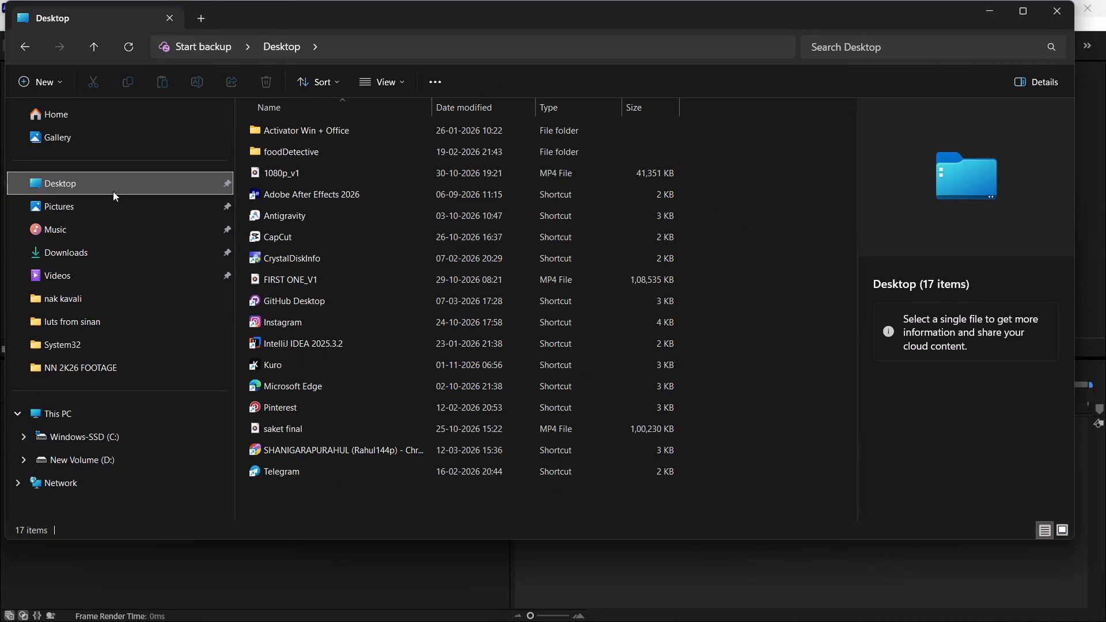
left_click(109, 203)
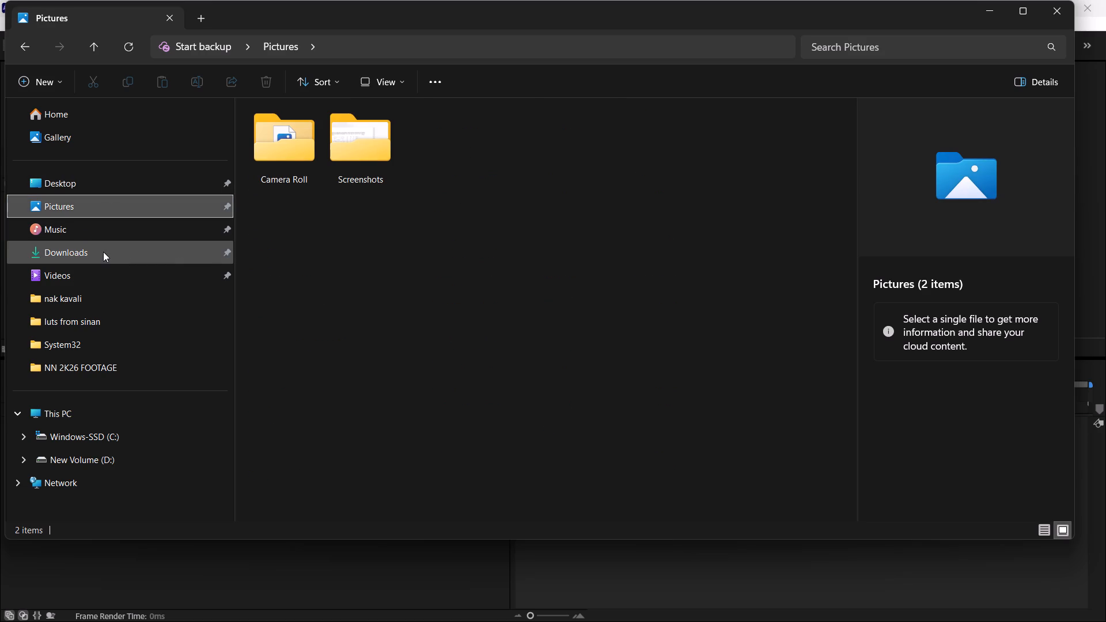
left_click(99, 257)
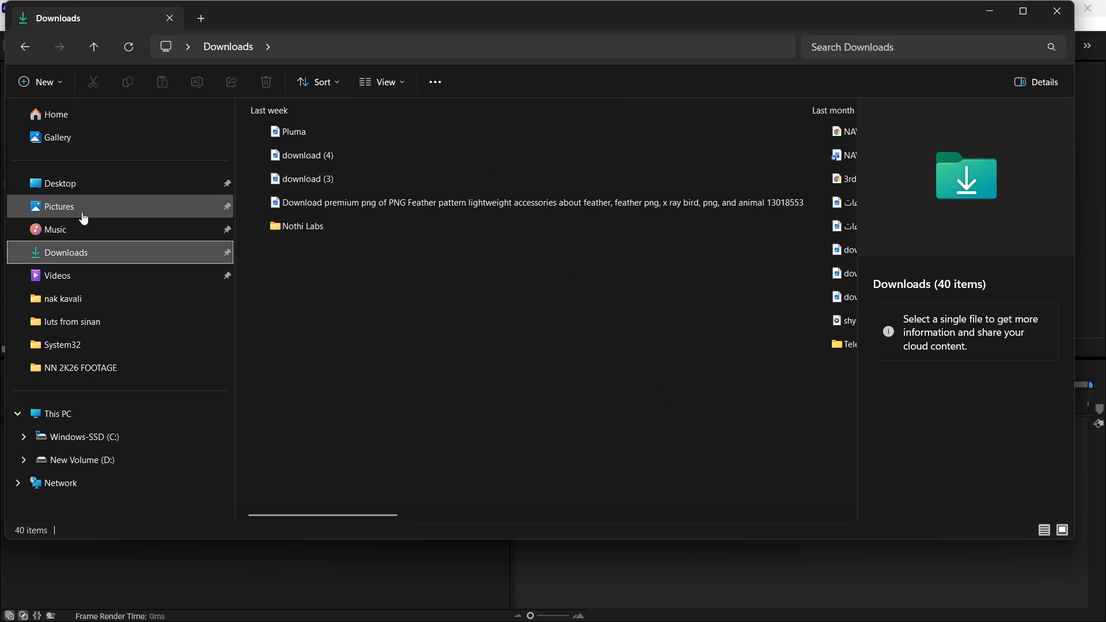
left_click(82, 212)
left_click(374, 141)
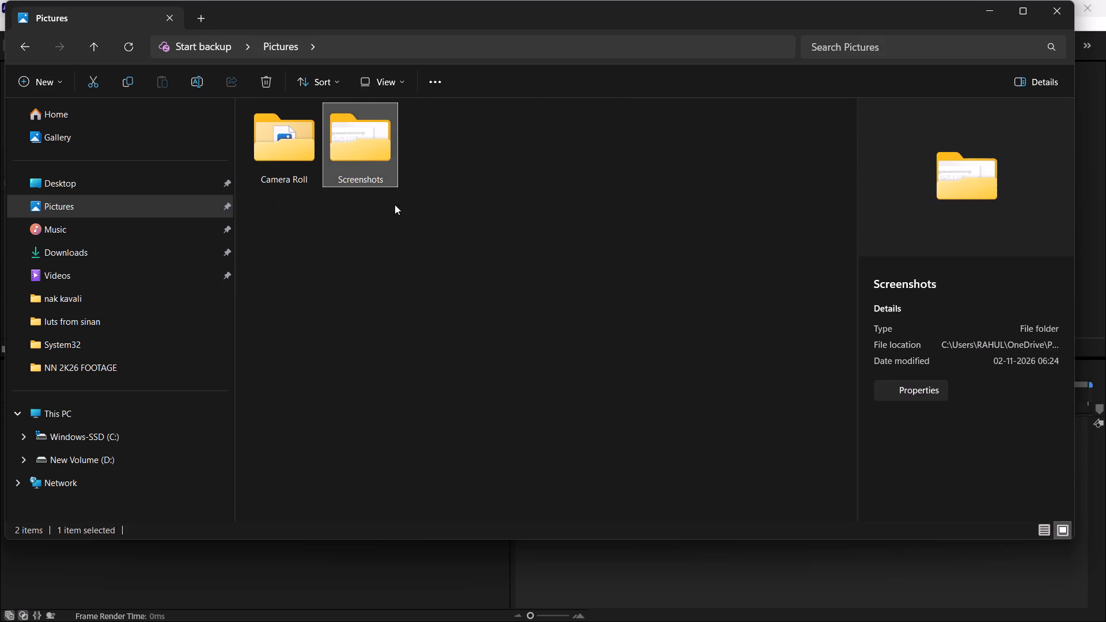
left_click(415, 234)
left_click(287, 132)
double_click(287, 132)
left_click(458, 290)
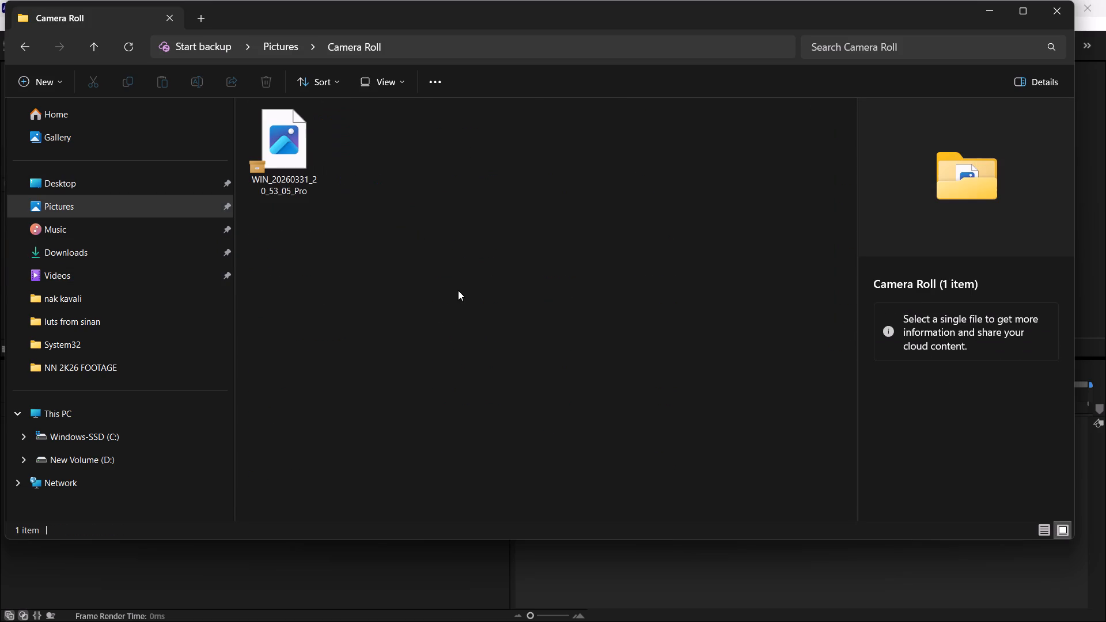
left_click(97, 183)
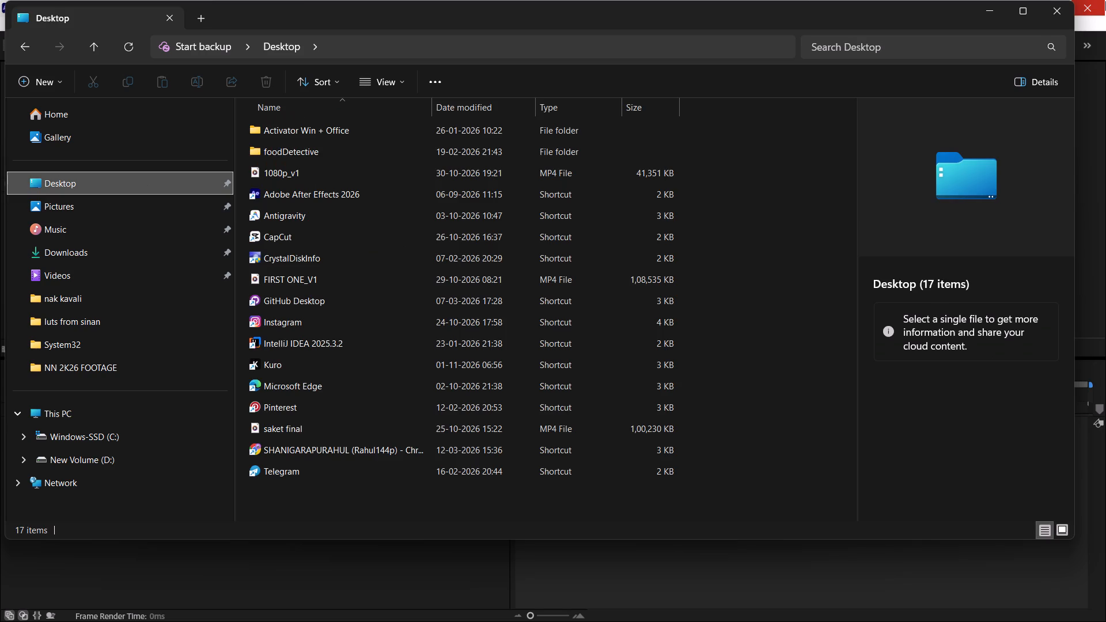
left_click_drag(1105, 1, 1068, 151)
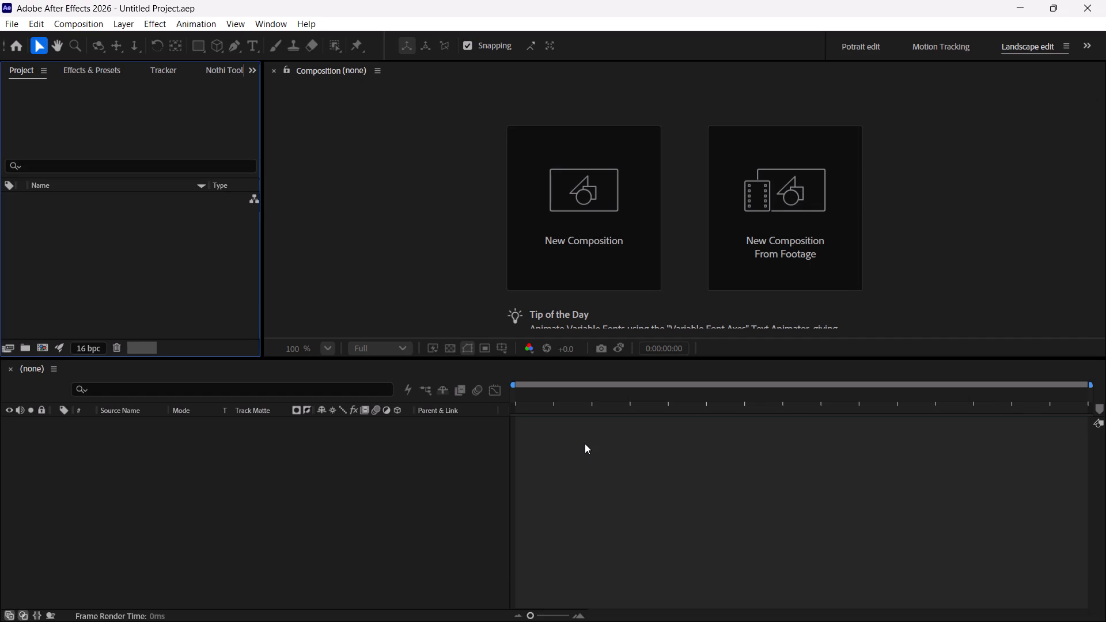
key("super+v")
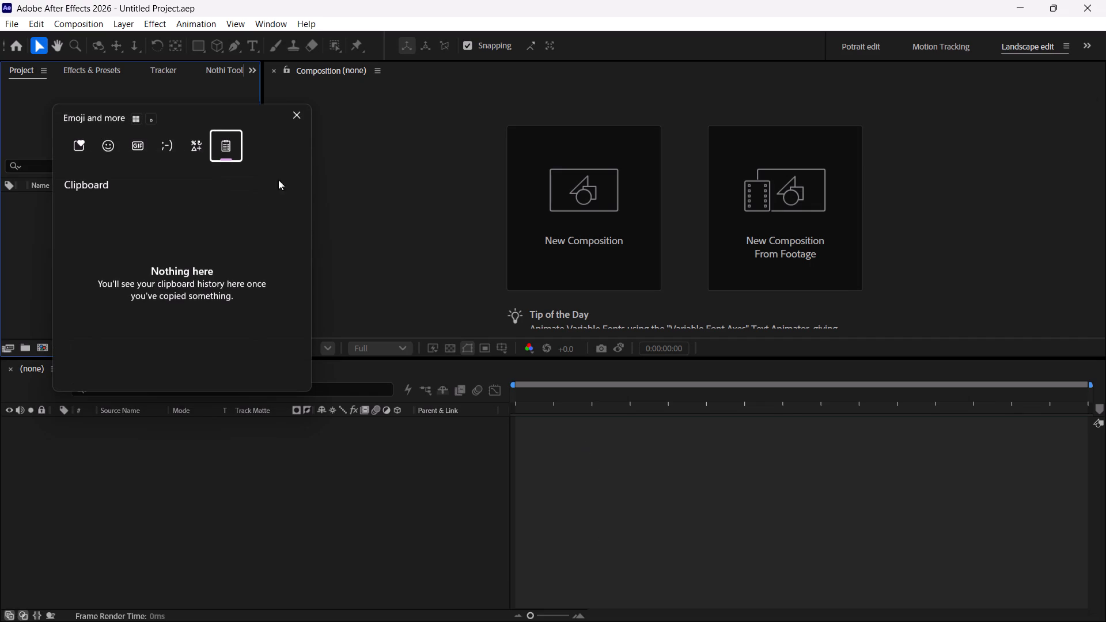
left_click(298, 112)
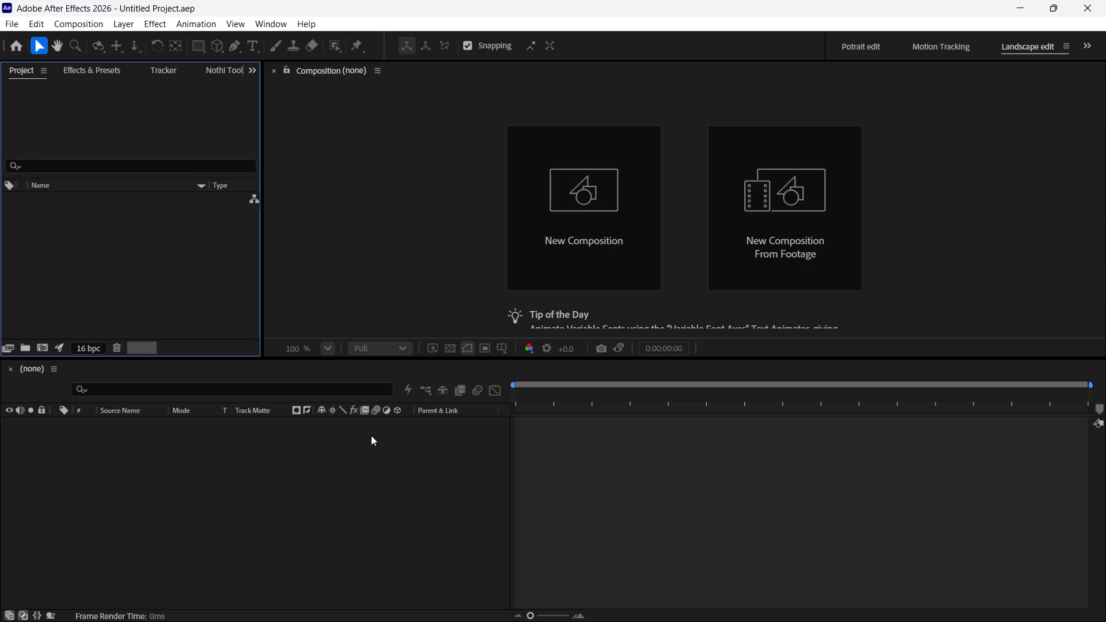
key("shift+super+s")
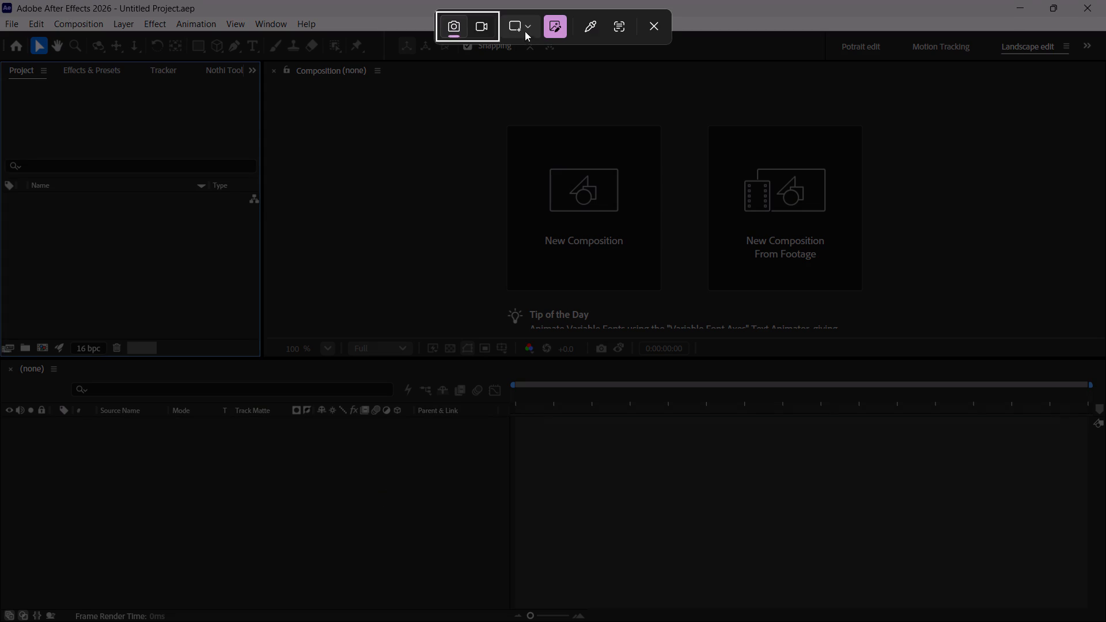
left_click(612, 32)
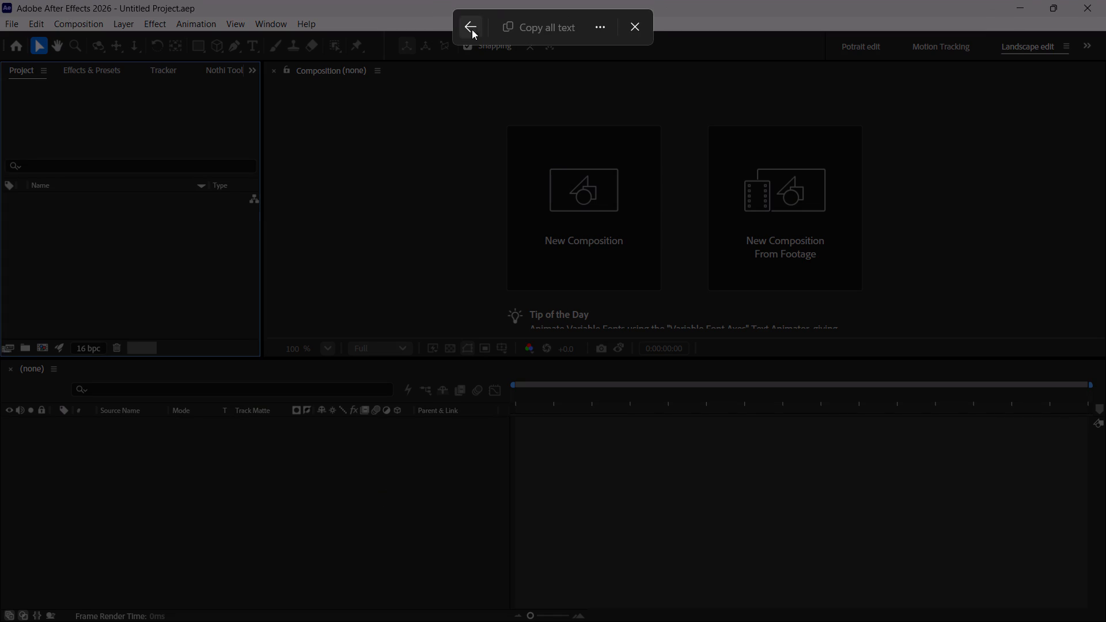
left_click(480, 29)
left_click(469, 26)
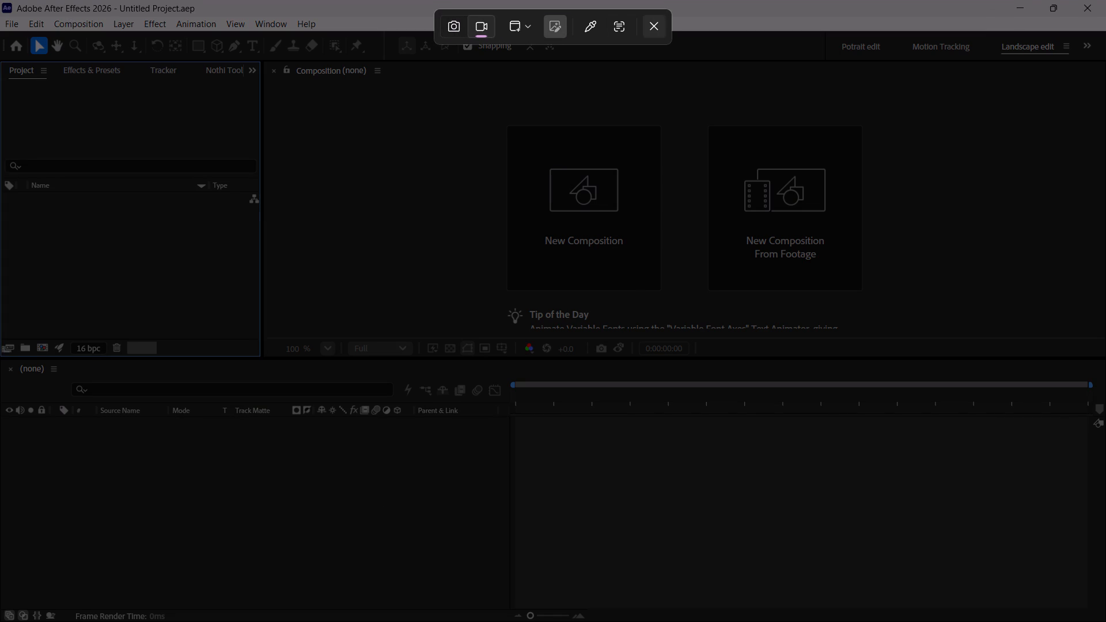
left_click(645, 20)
Close After Effects with its empty untitled project.
left_click(1105, 0)
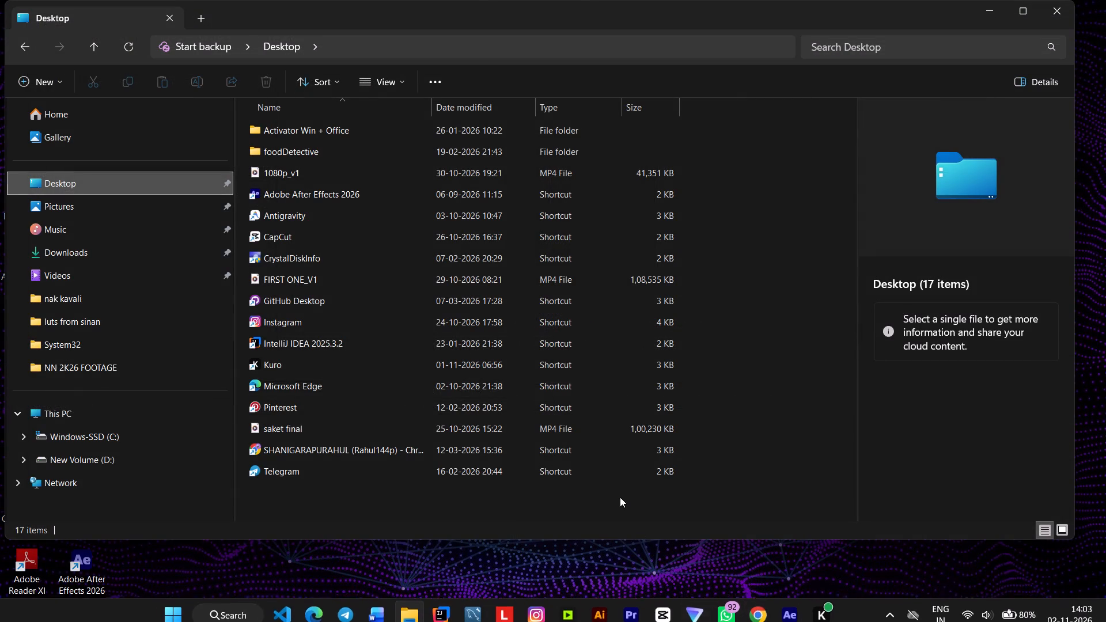
Find the 3d text After Effects project on New Volume (D:) in File Explorer and open it.
left_click(126, 368)
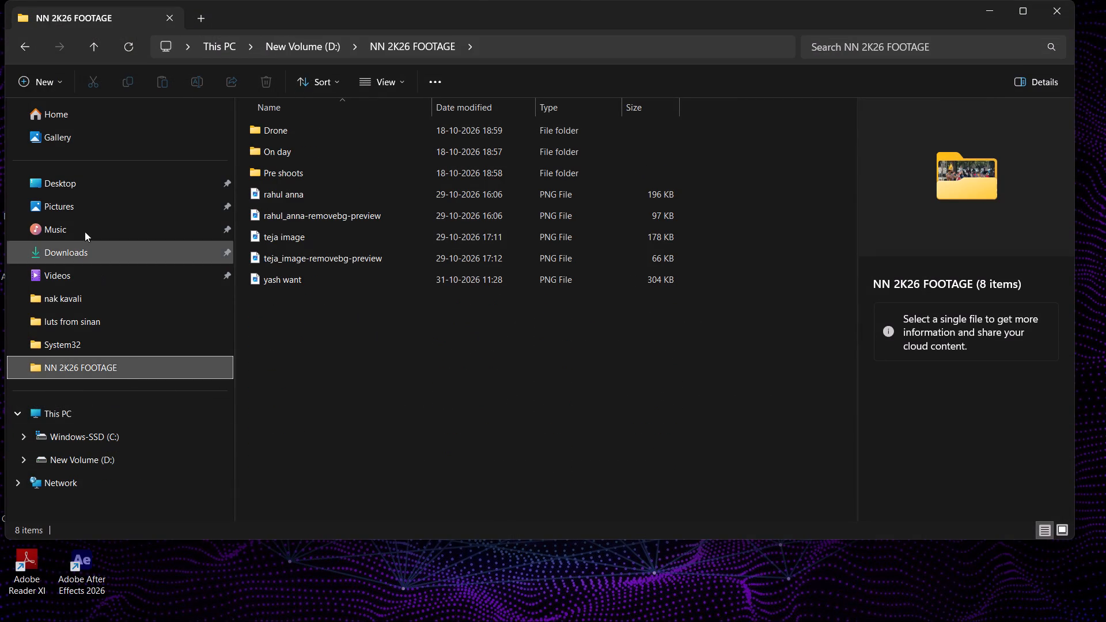
left_click(75, 180)
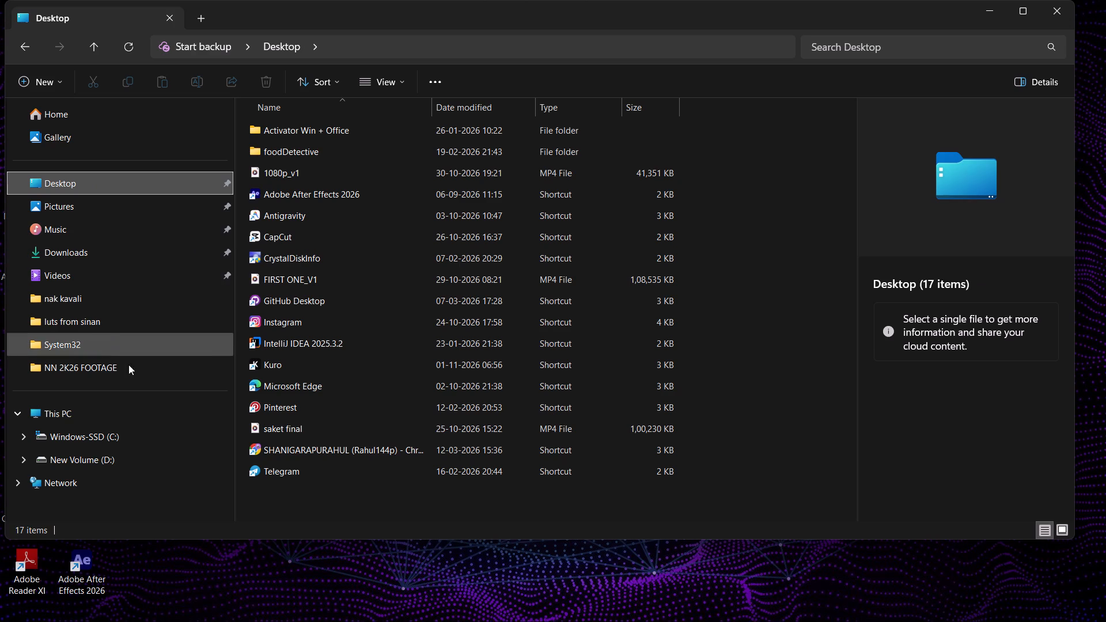
left_click(118, 466)
scroll(516, 321, "down", 2)
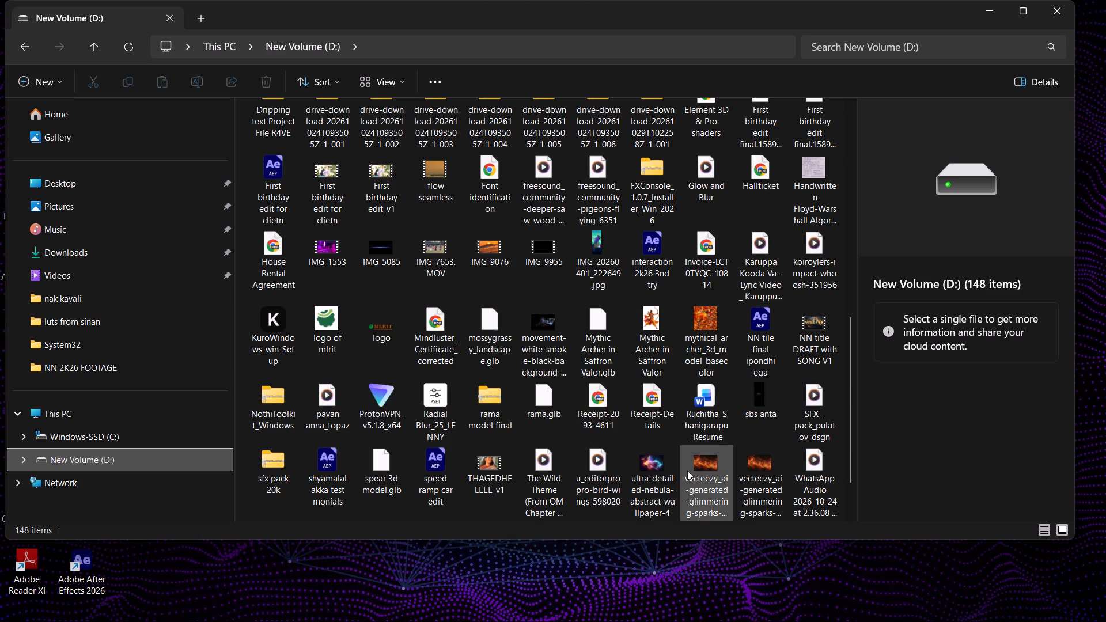
scroll(733, 297, "down", 3)
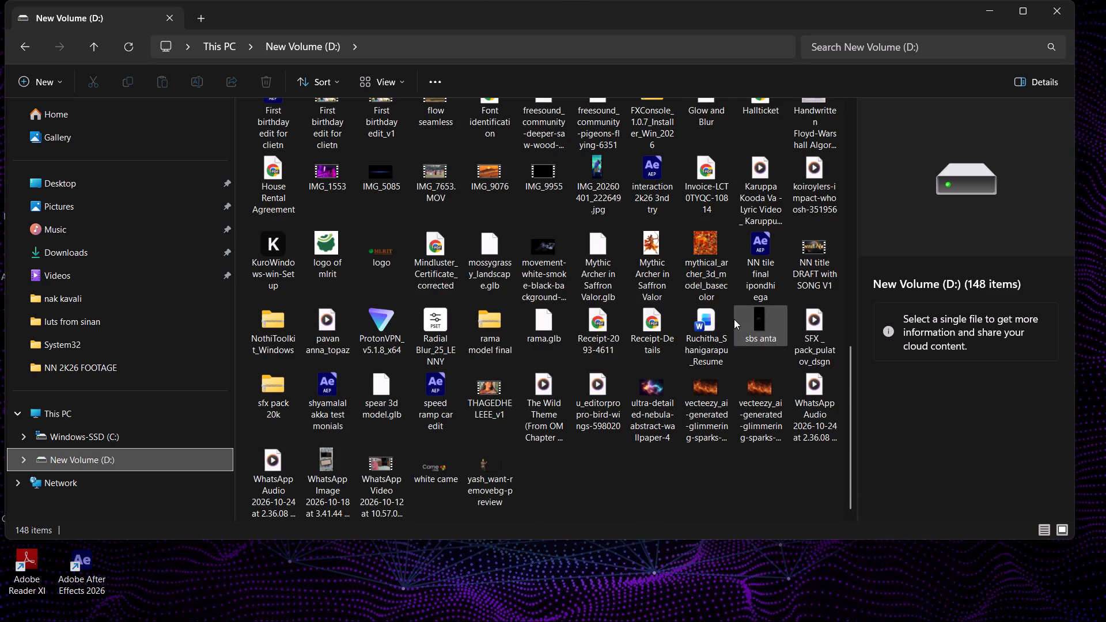
scroll(755, 408, "up", 2)
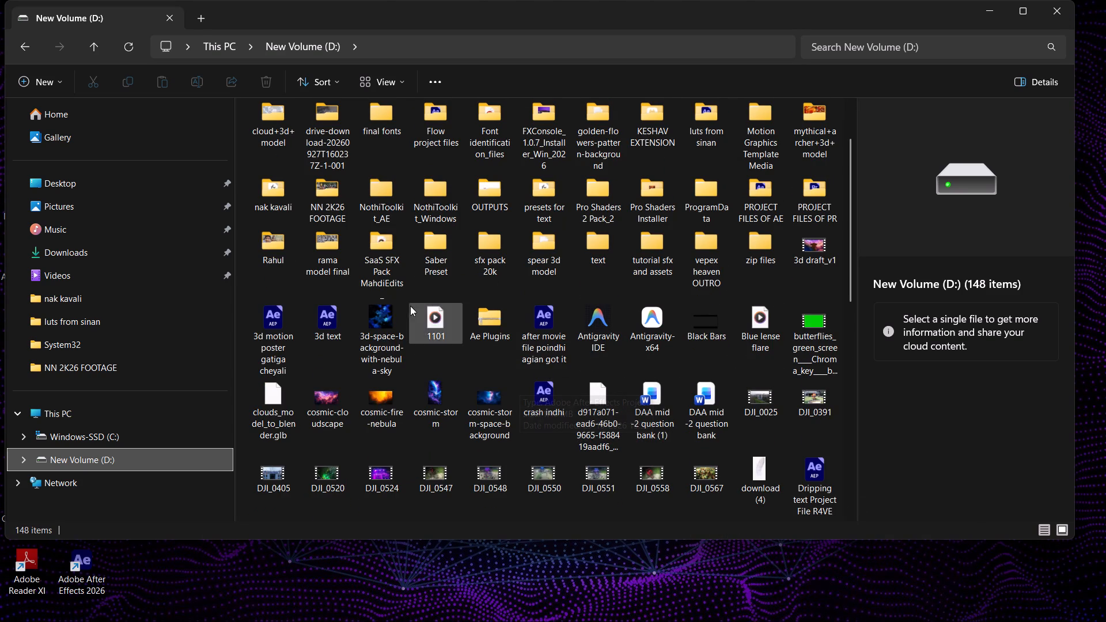
double_click(327, 310)
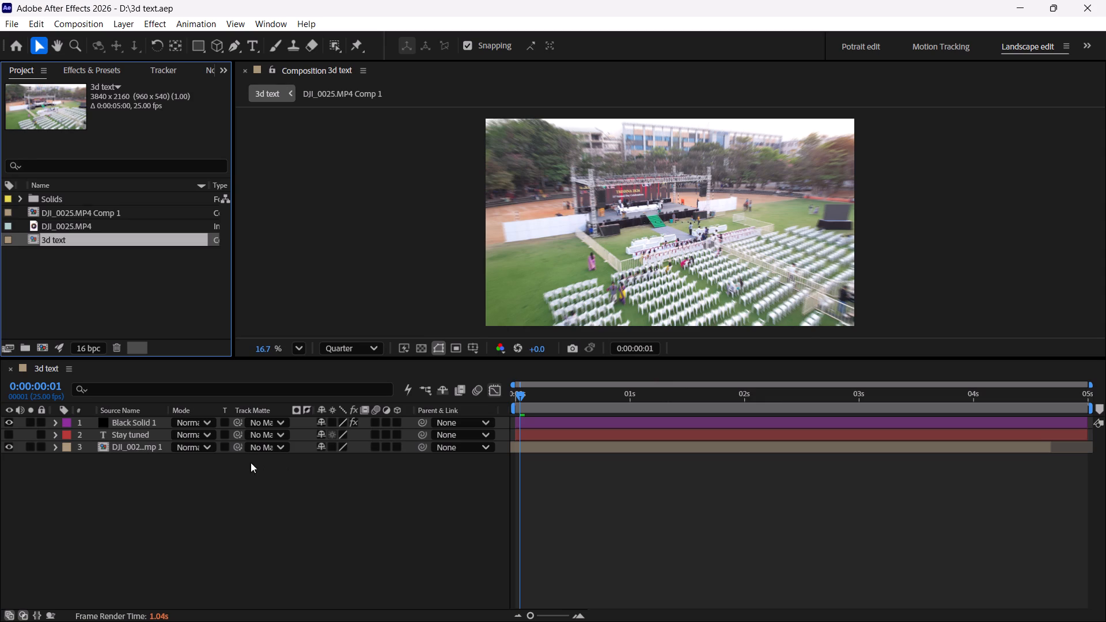
Delete all the layers from the 3d text composition: Black Solid 1, Stay tuned and the DJI_0025.MP4 Comp 1 layer.
left_click(139, 454)
left_click(141, 443)
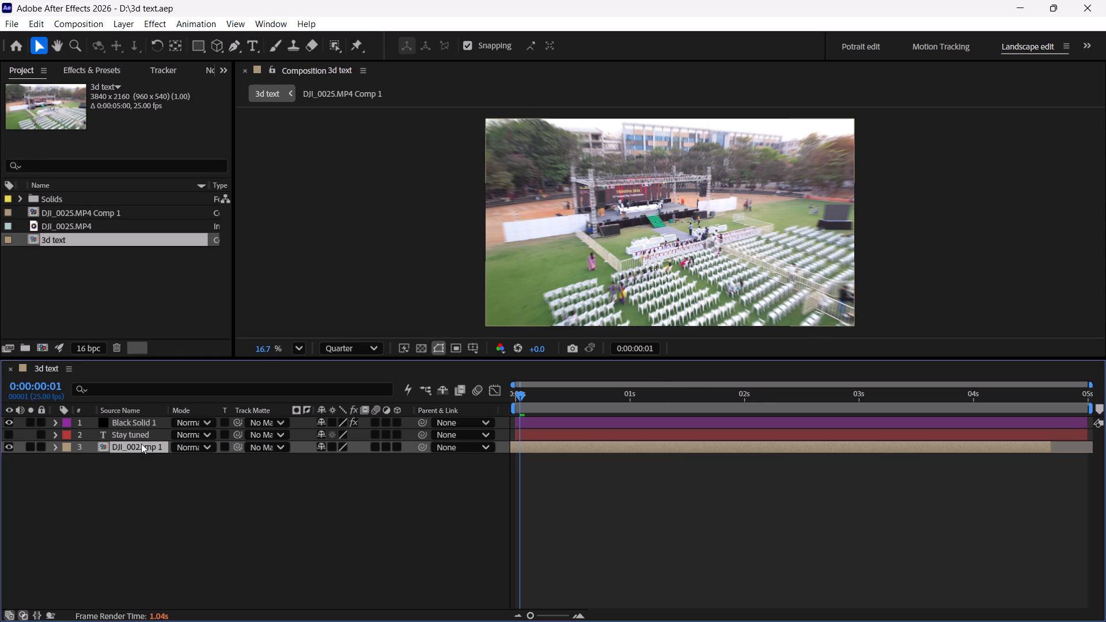
left_click(552, 433)
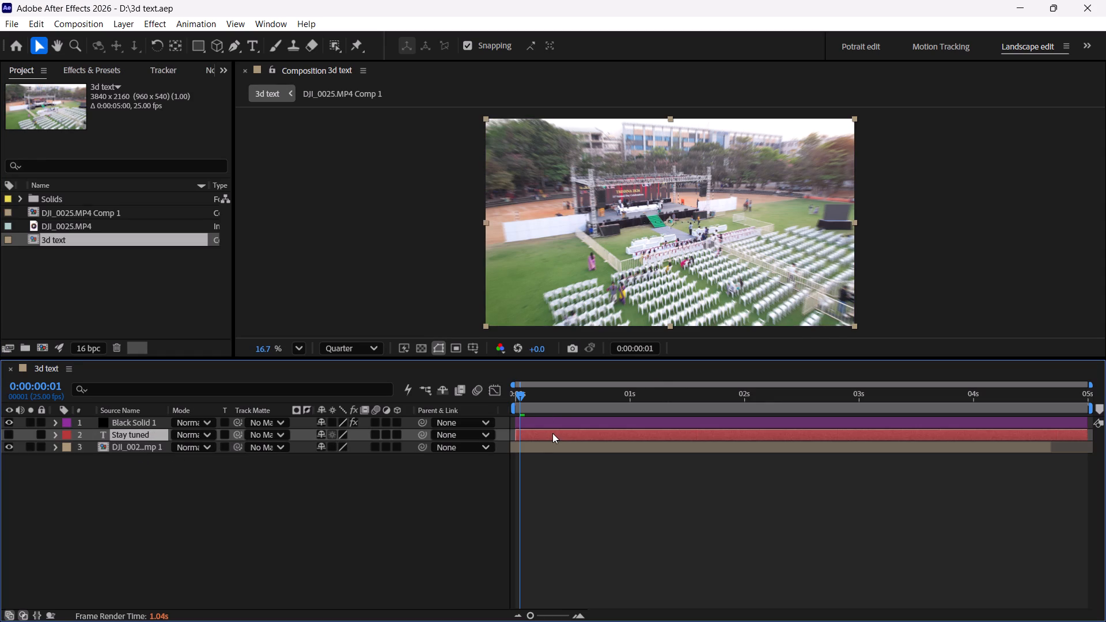
left_click_drag(550, 466, 540, 418)
left_click_drag(150, 521, 152, 449)
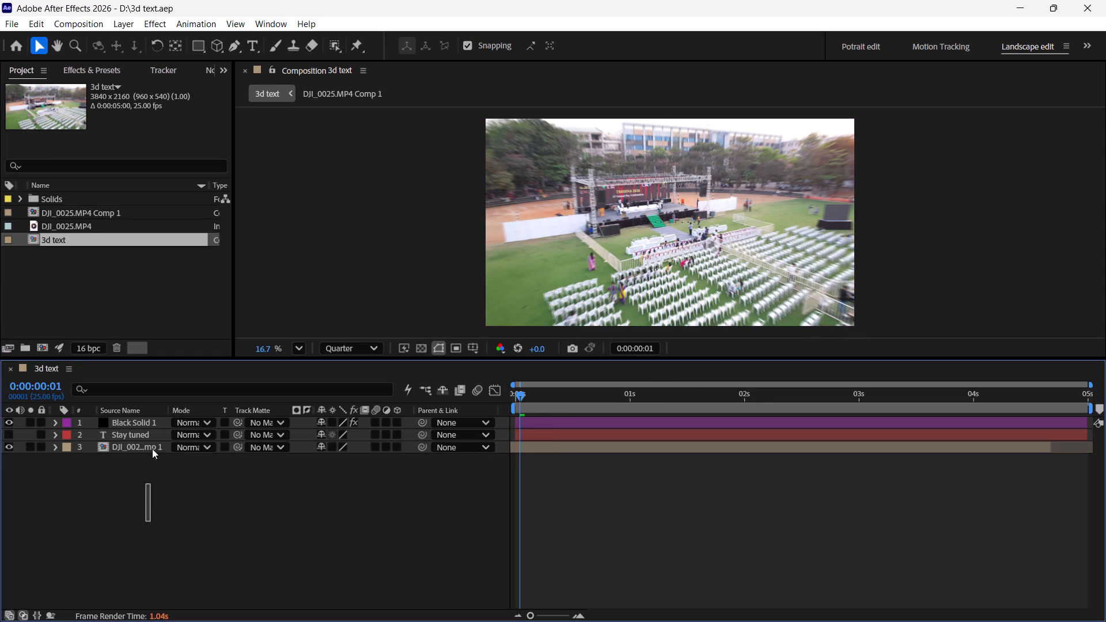
left_click_drag(152, 449, 151, 415)
key("Delete")
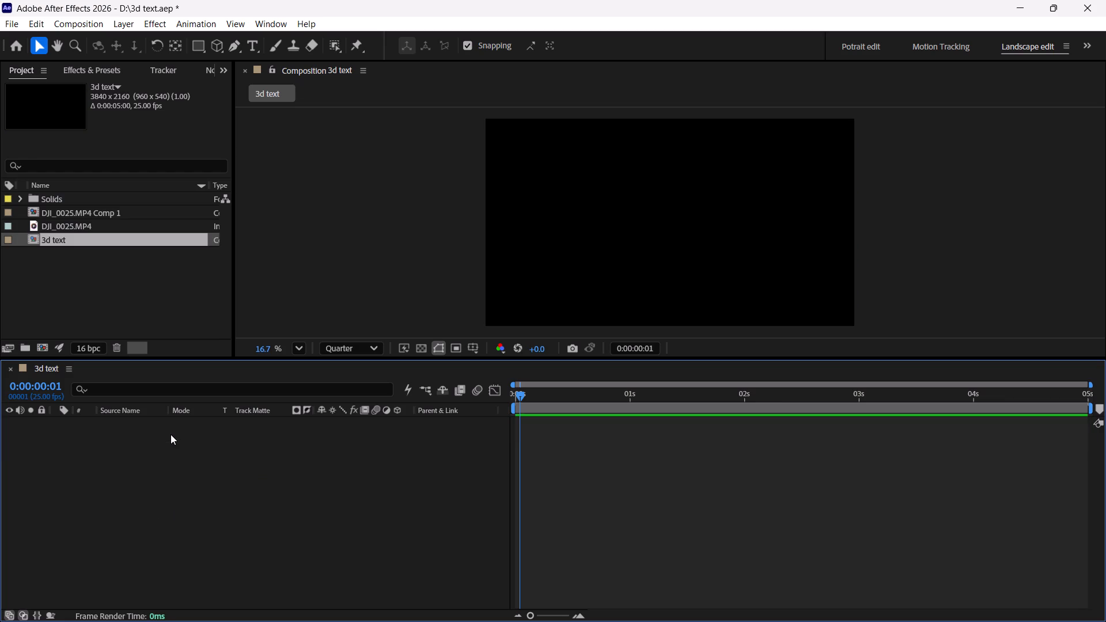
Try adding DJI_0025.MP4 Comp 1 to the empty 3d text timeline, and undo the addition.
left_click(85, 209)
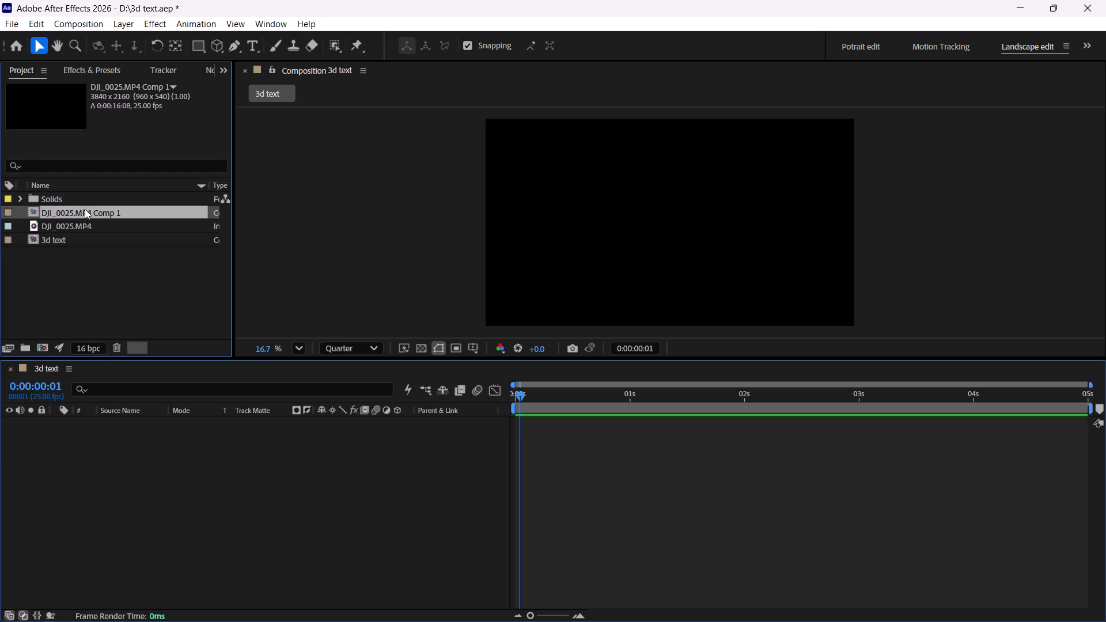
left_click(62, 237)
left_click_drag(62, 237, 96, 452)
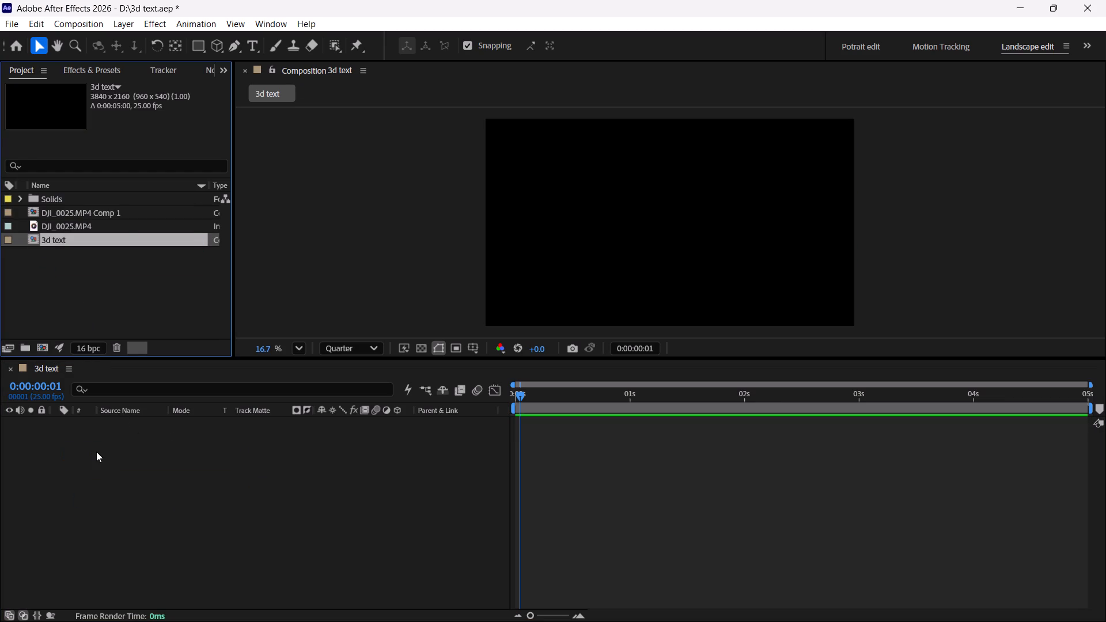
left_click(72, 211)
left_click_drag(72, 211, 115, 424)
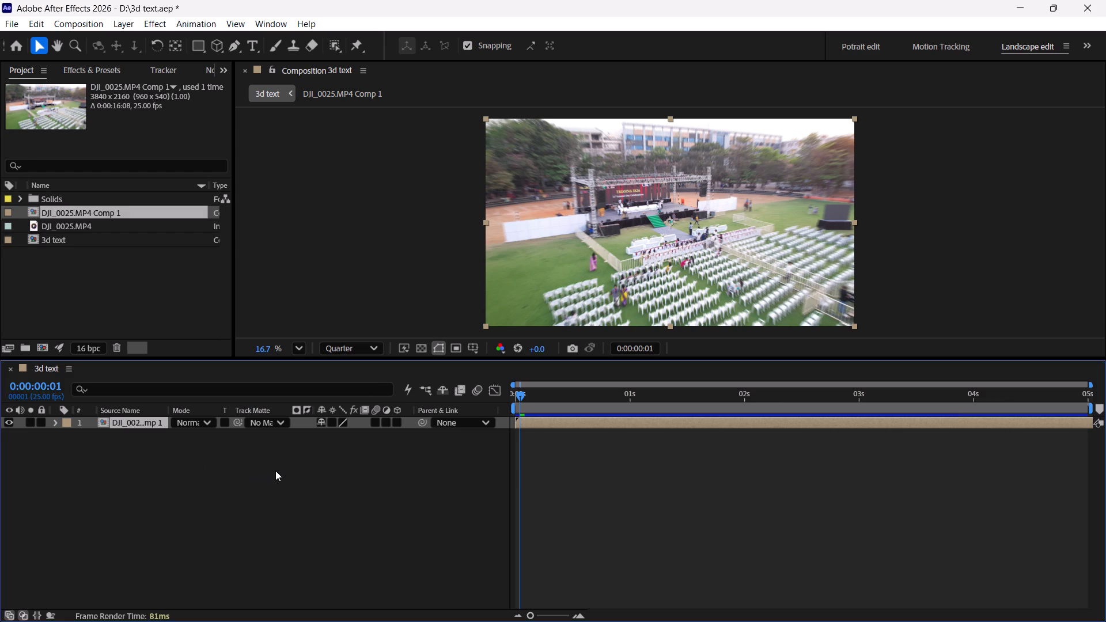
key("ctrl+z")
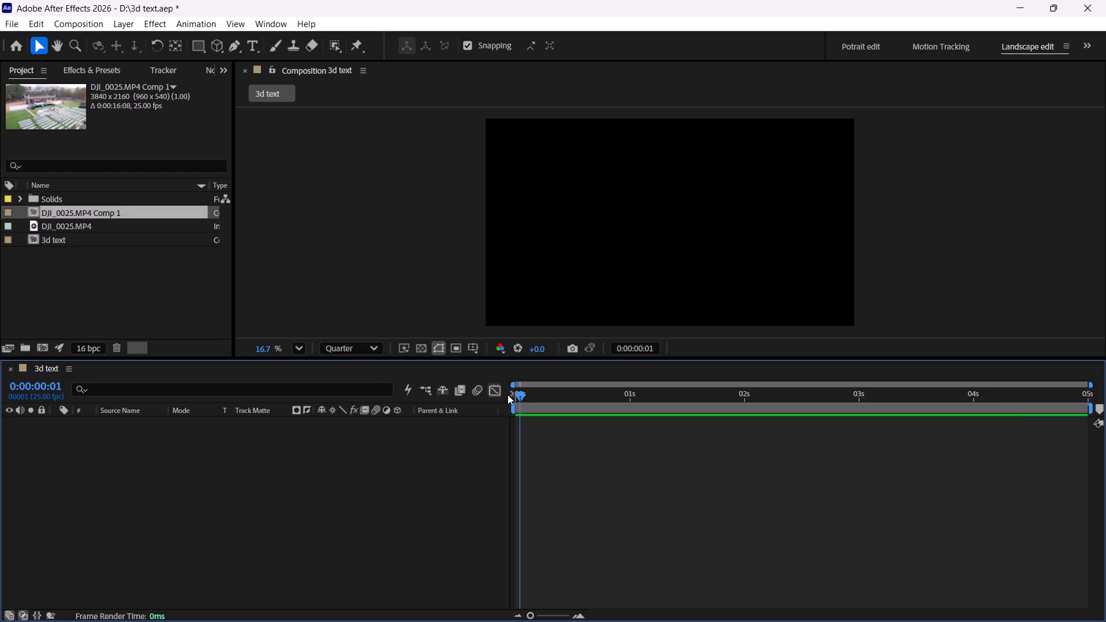
Move the playhead of the 3d text composition to 0:00:00:00 and clear the selection in the project.
left_click_drag(524, 395, 493, 404)
right_click(121, 469)
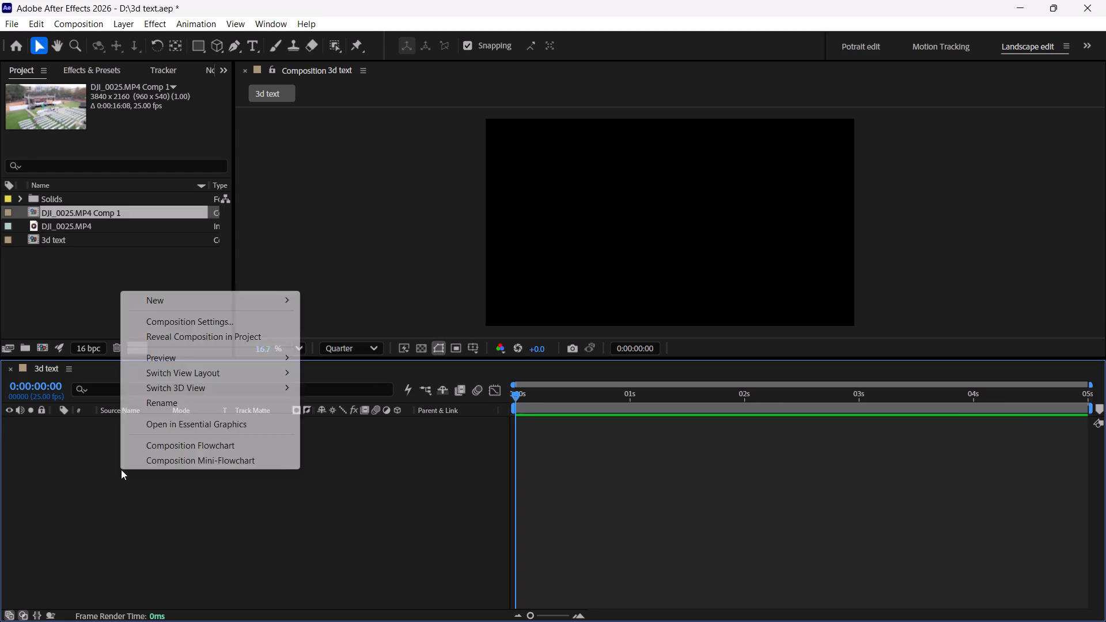
left_click(79, 301)
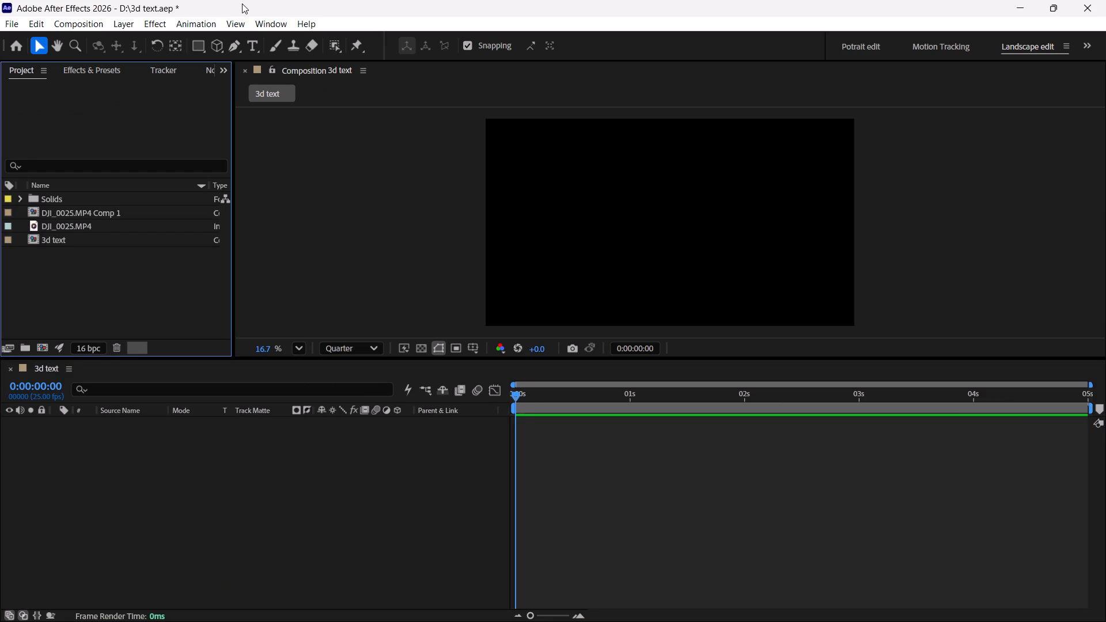
Open Snipping Tool and switch it to screen recording mode.
key("shift+super+s")
left_click(483, 26)
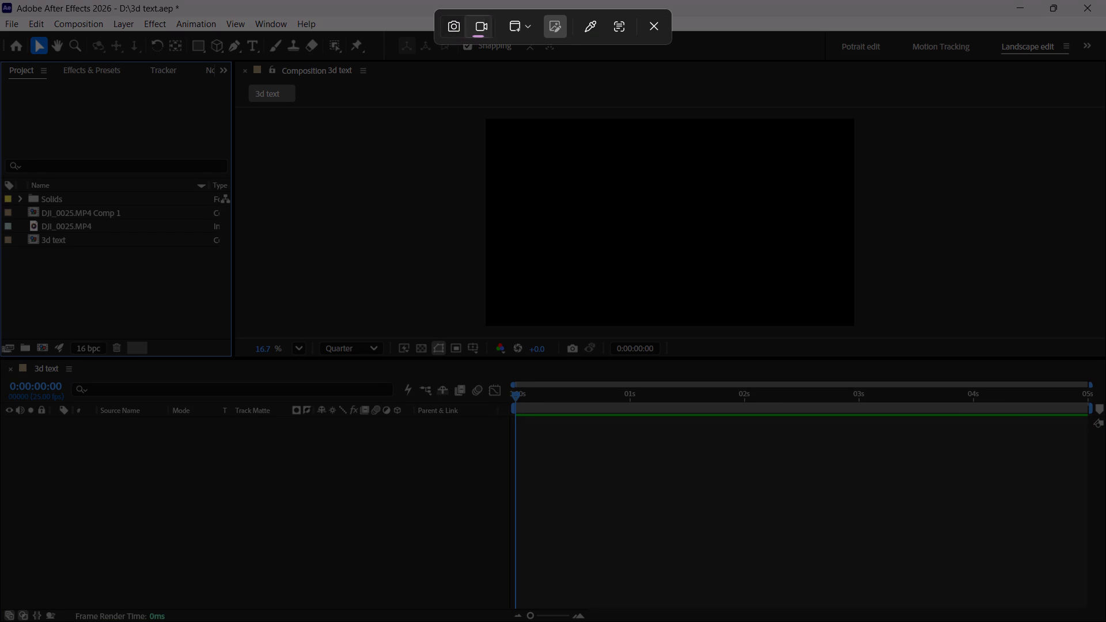